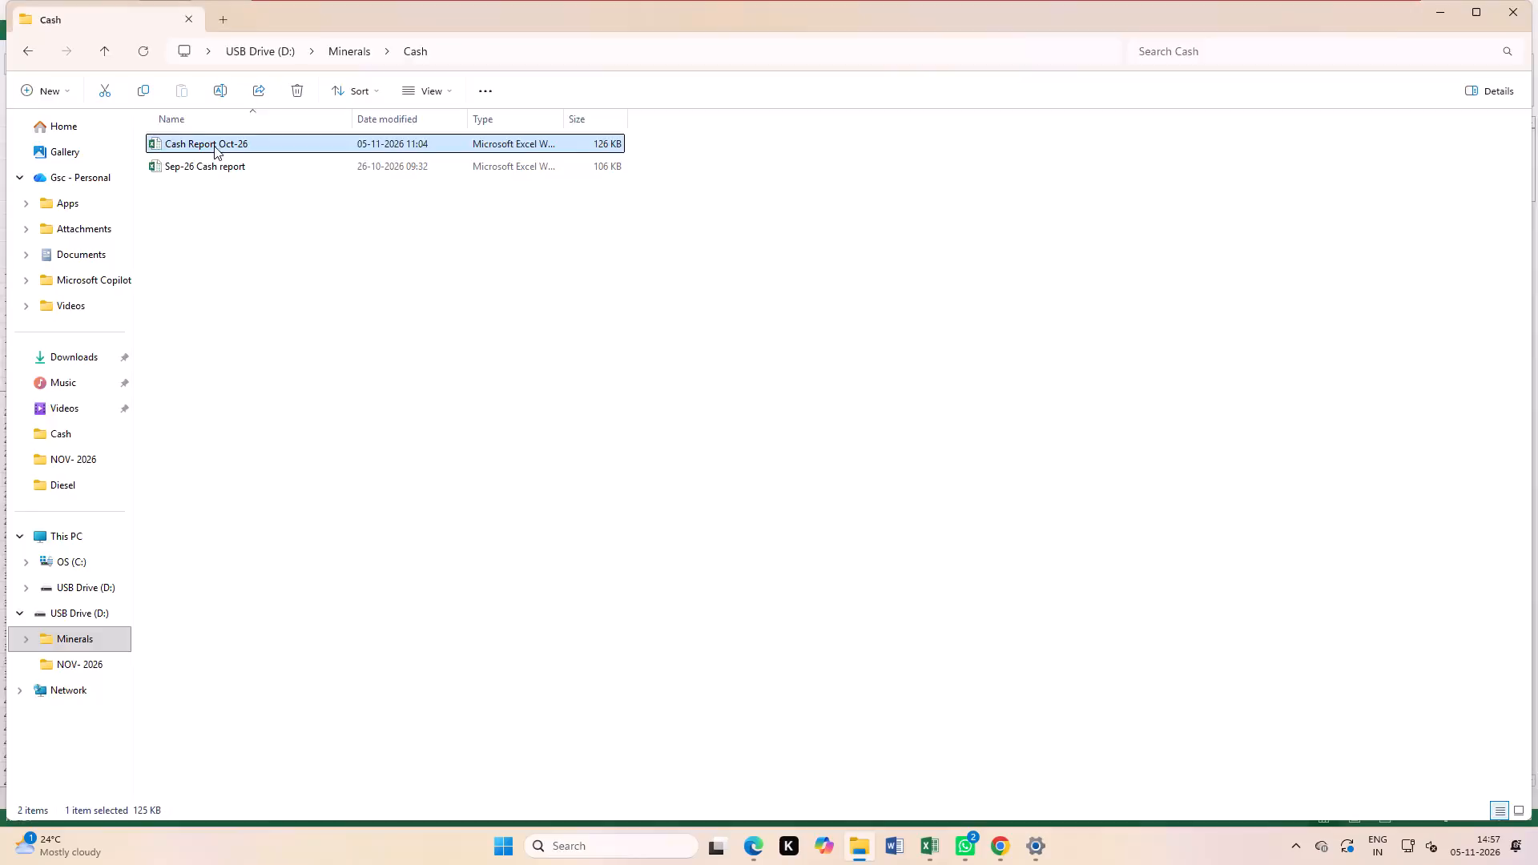
Open the Cash Report Oct-26 workbook from the Cash folder without updating its external links.
left_click(214, 146)
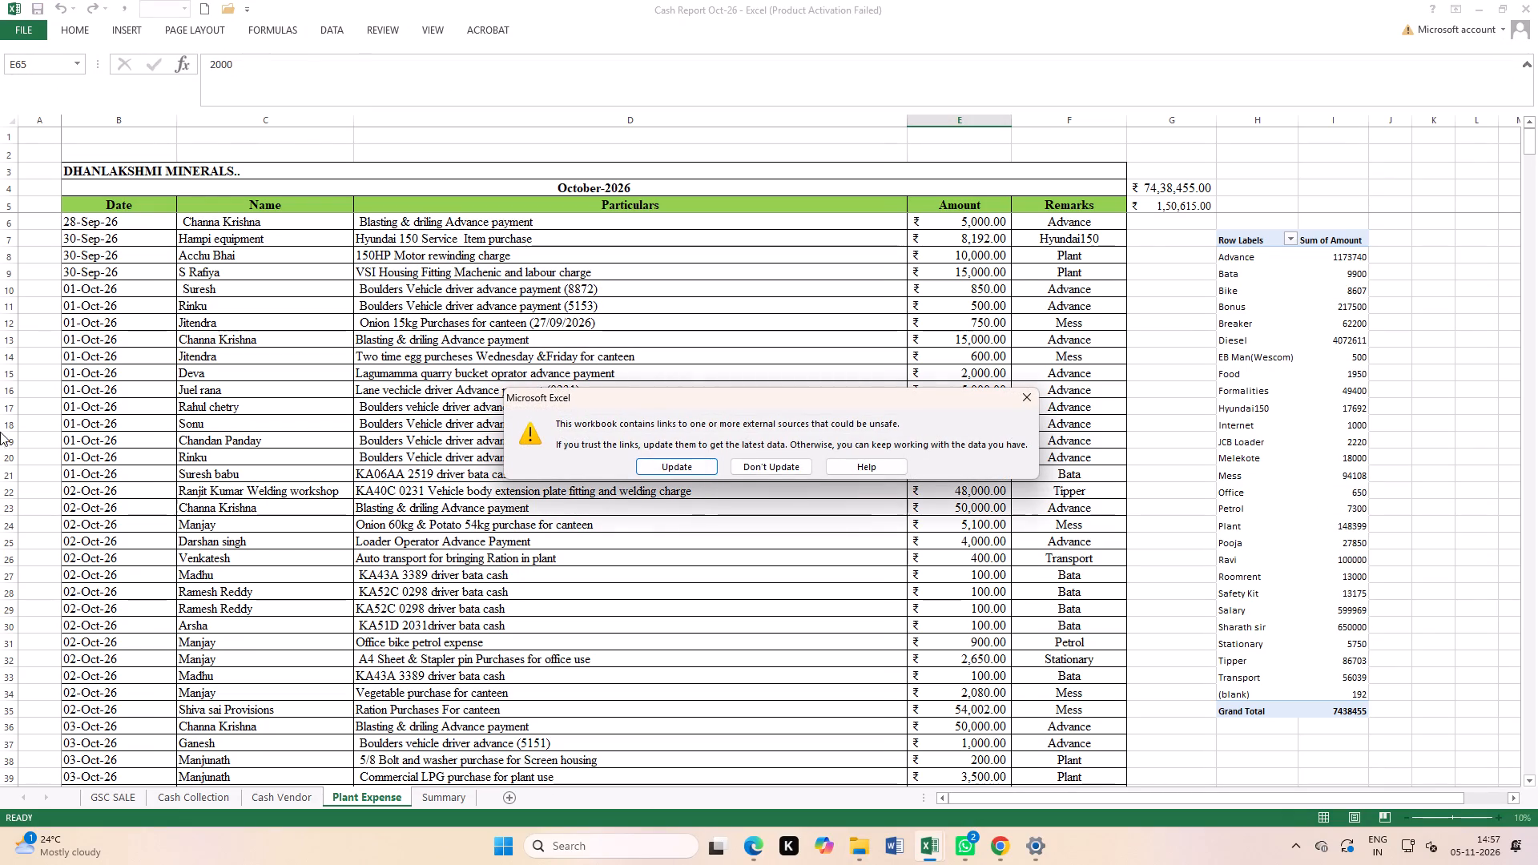
left_click(1021, 396)
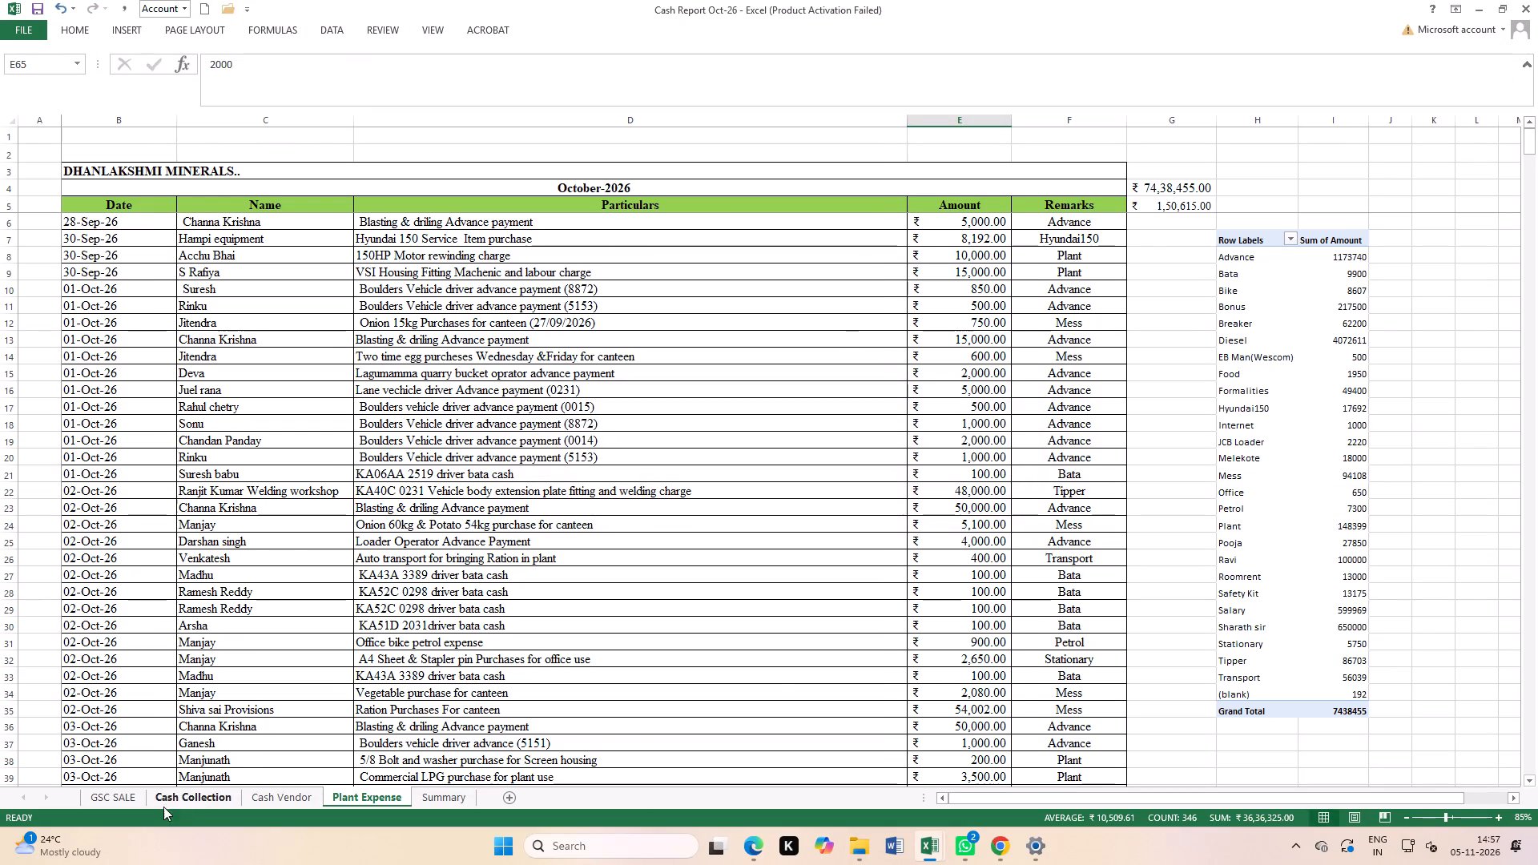
Examine the October sales entries on the GSC SALE sheet, including the highlighted rows such as DC number PDC2577.
left_click(123, 789)
scroll(397, 507, "down", 20)
scroll(397, 507, "down", 3)
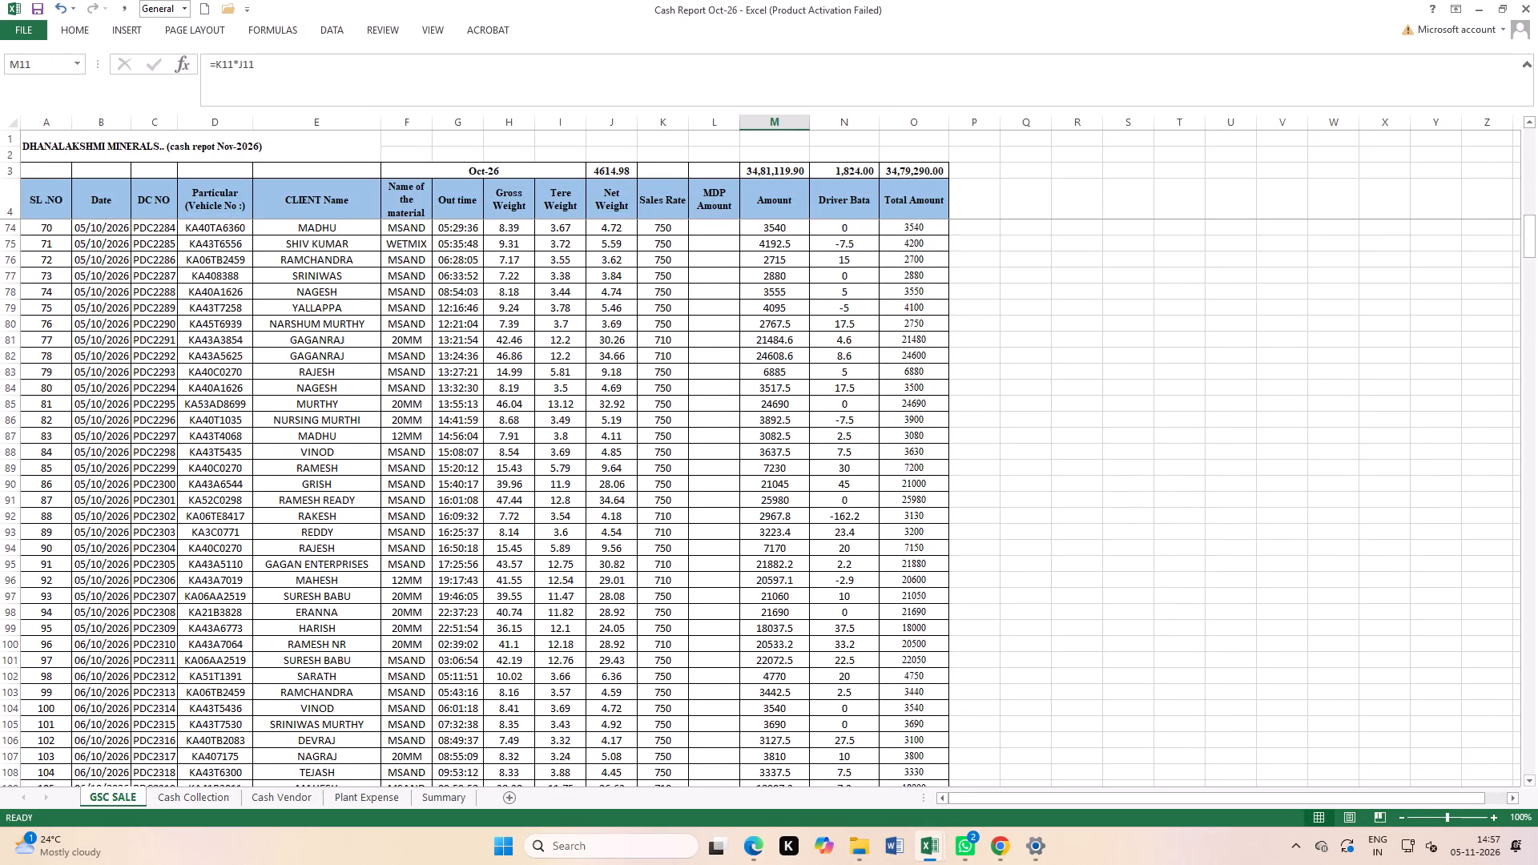
scroll(435, 519, "down", 20)
scroll(435, 519, "down", 18)
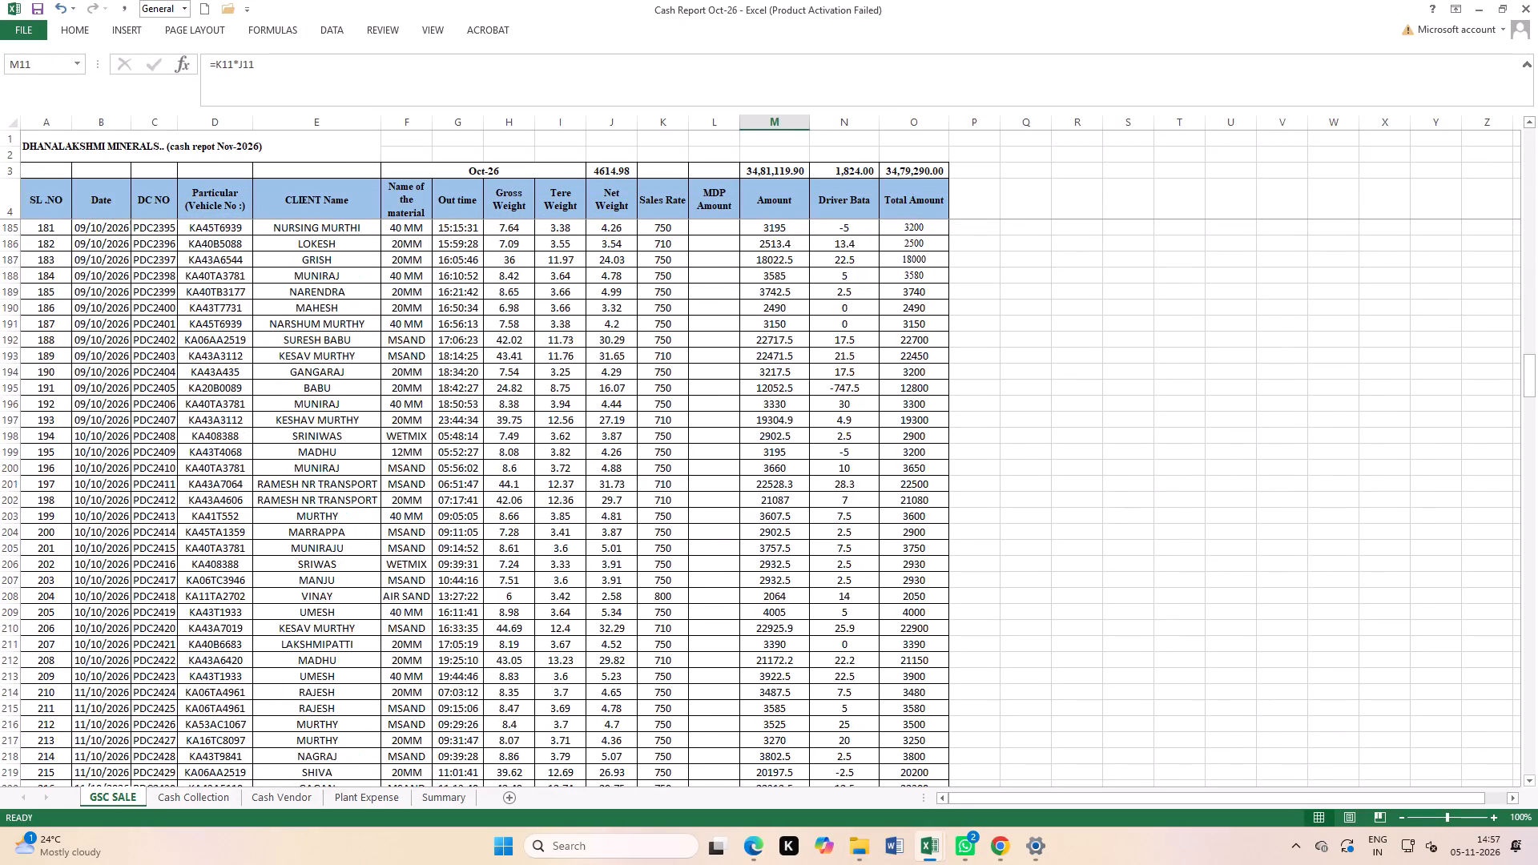
scroll(436, 519, "down", 9)
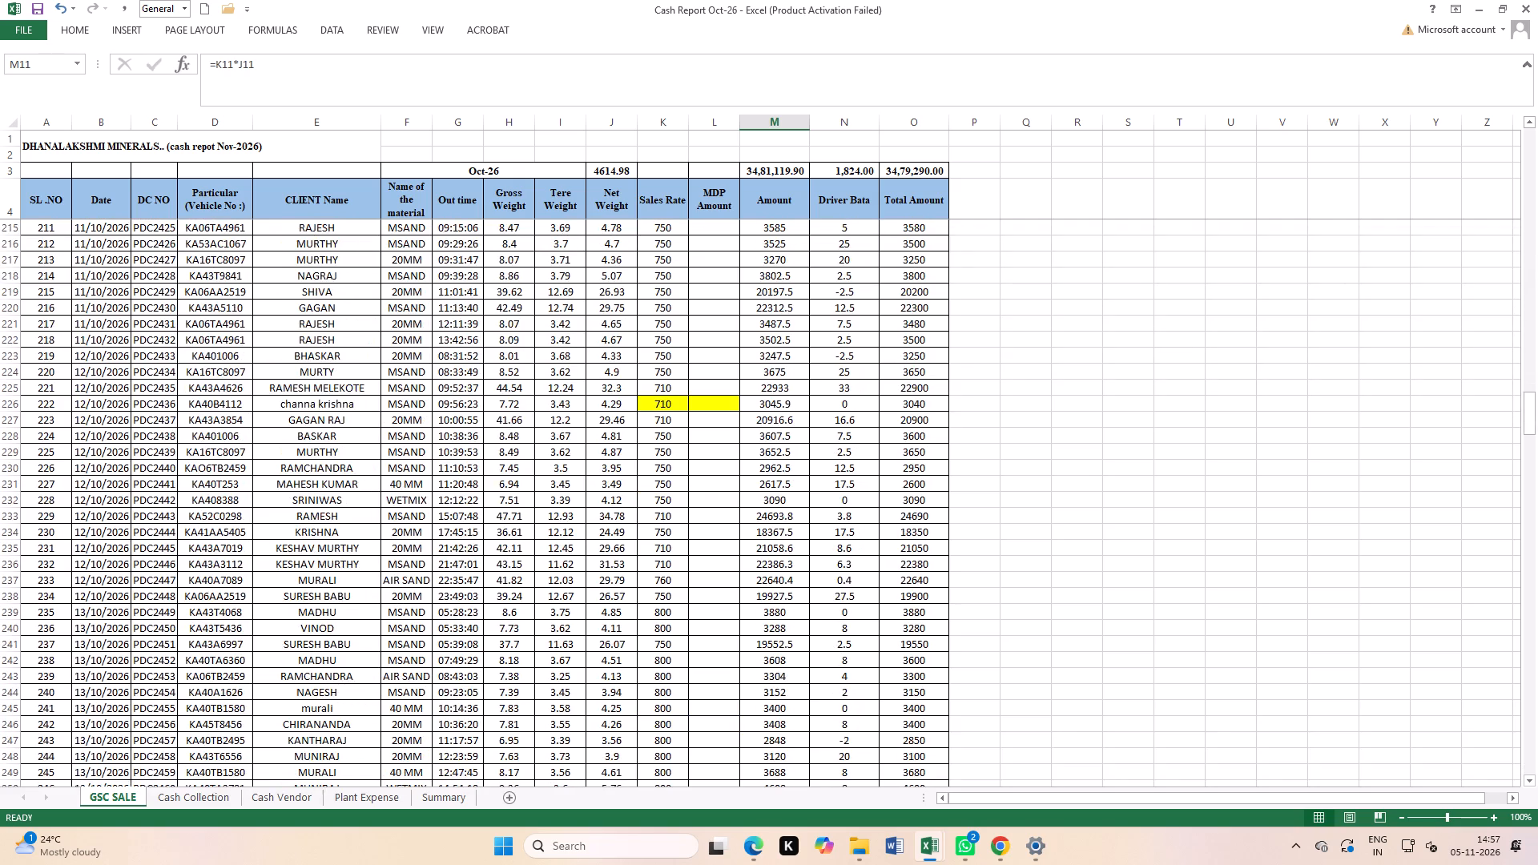
scroll(436, 519, "down", 5)
scroll(501, 513, "down", 12)
scroll(489, 586, "down", 6)
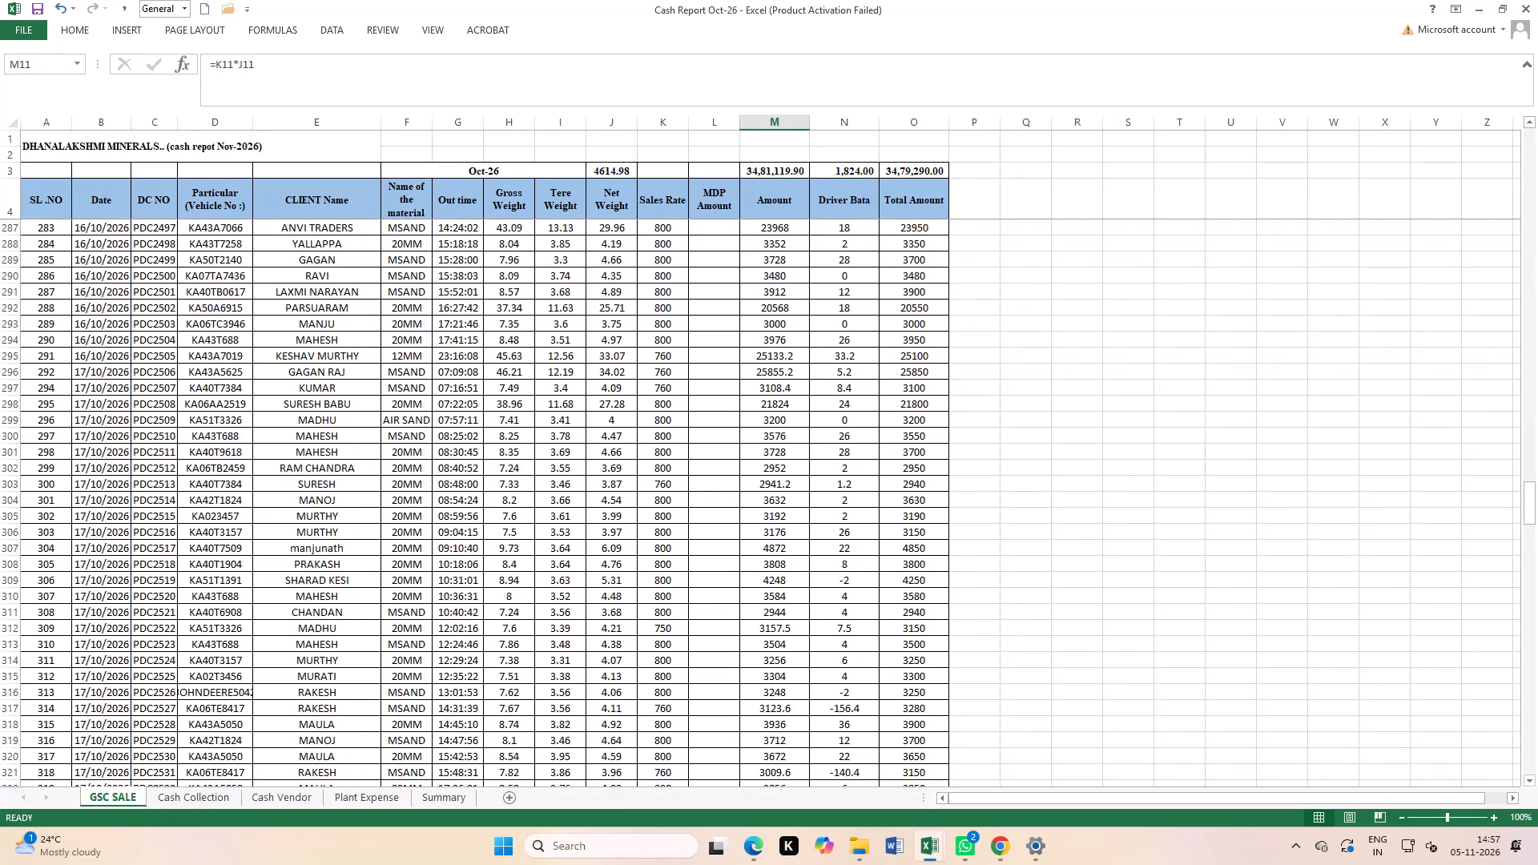
scroll(521, 569, "down", 11)
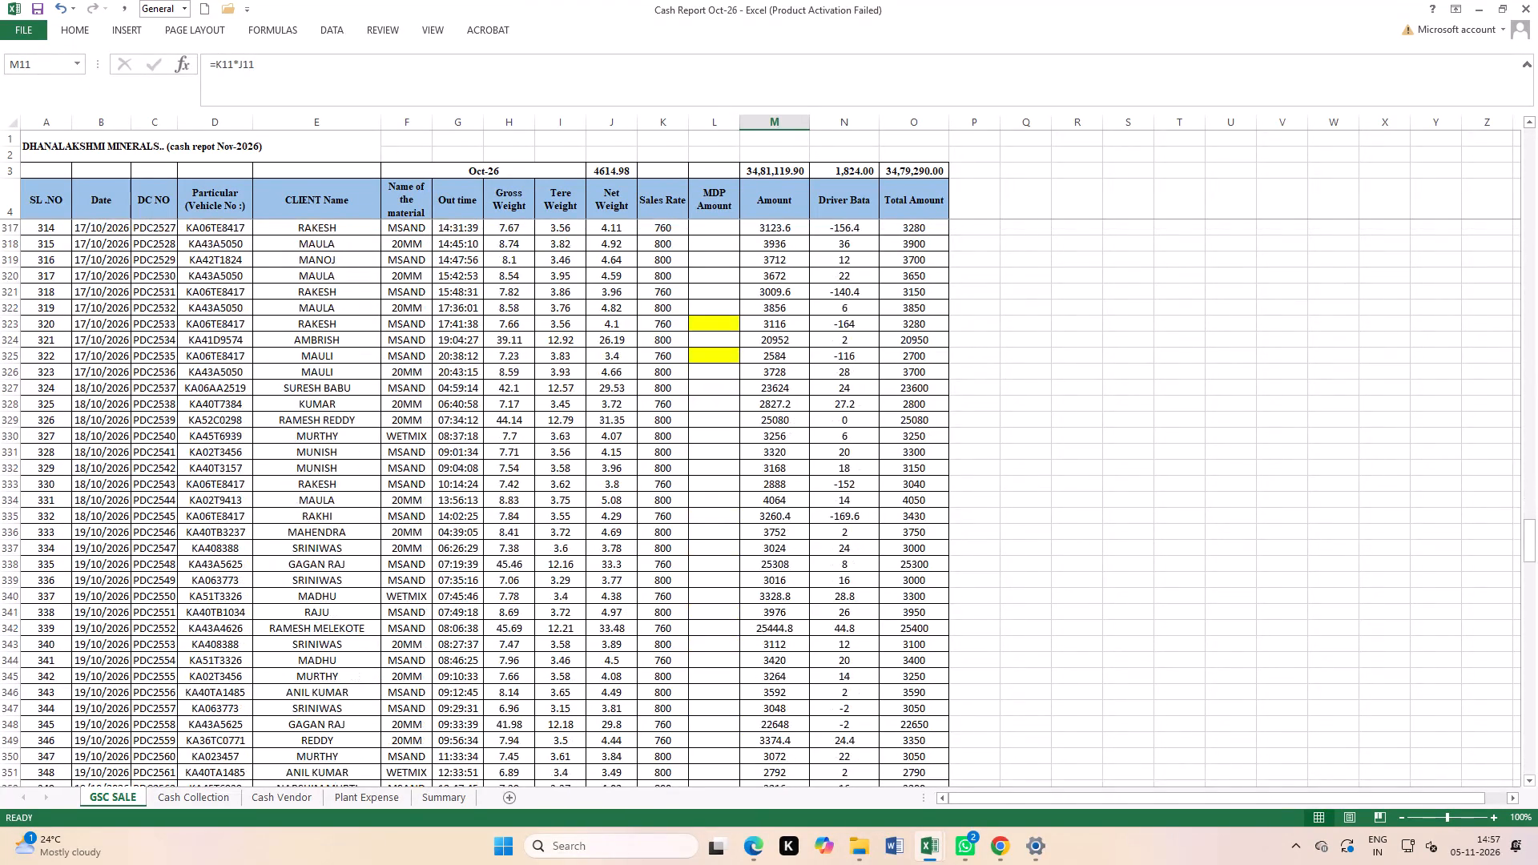
scroll(312, 518, "down", 11)
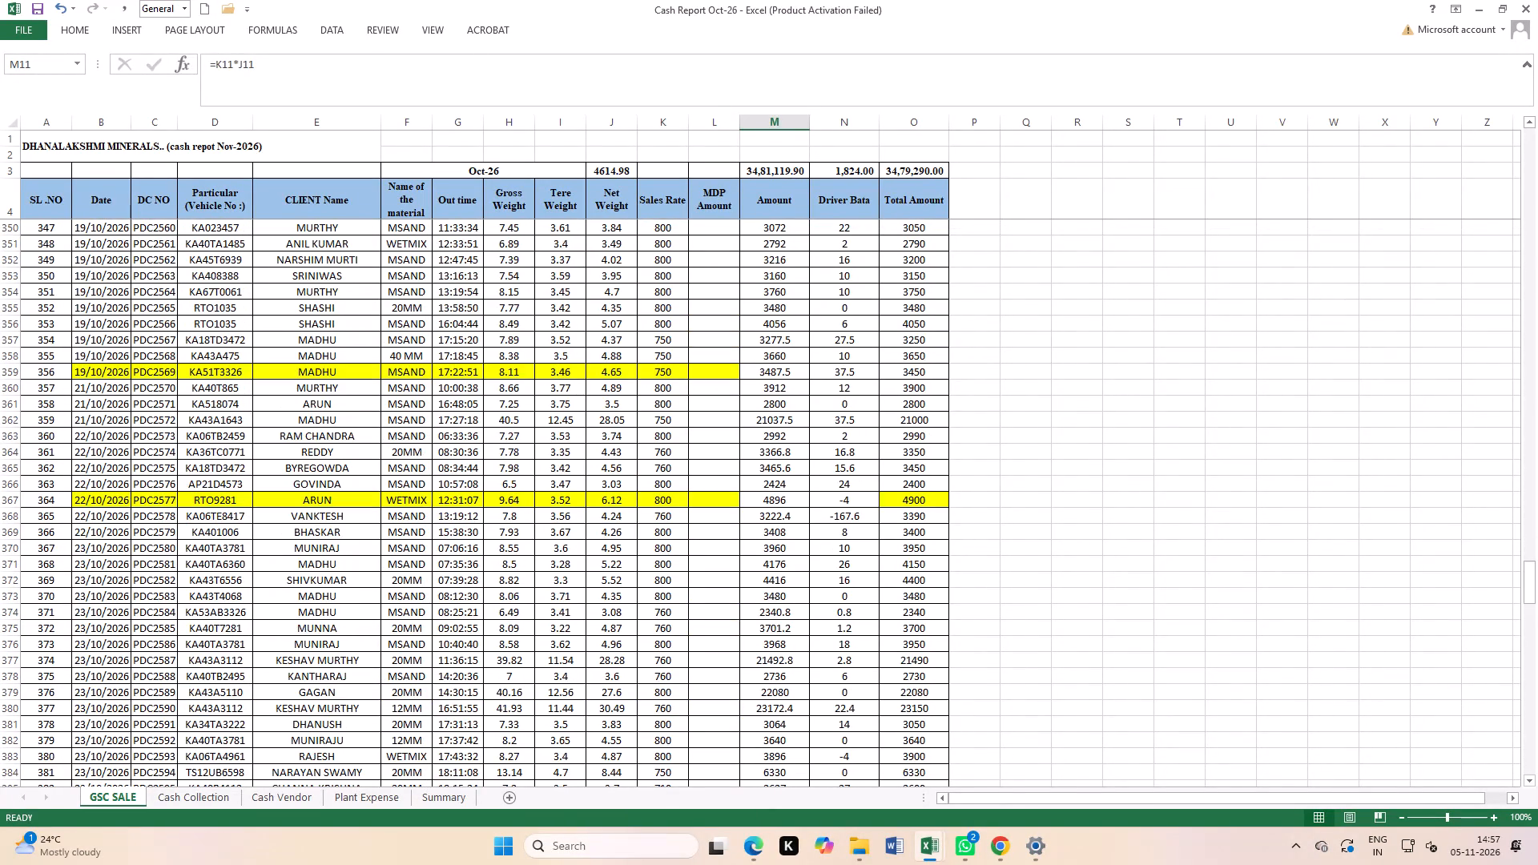
left_click(2, 499)
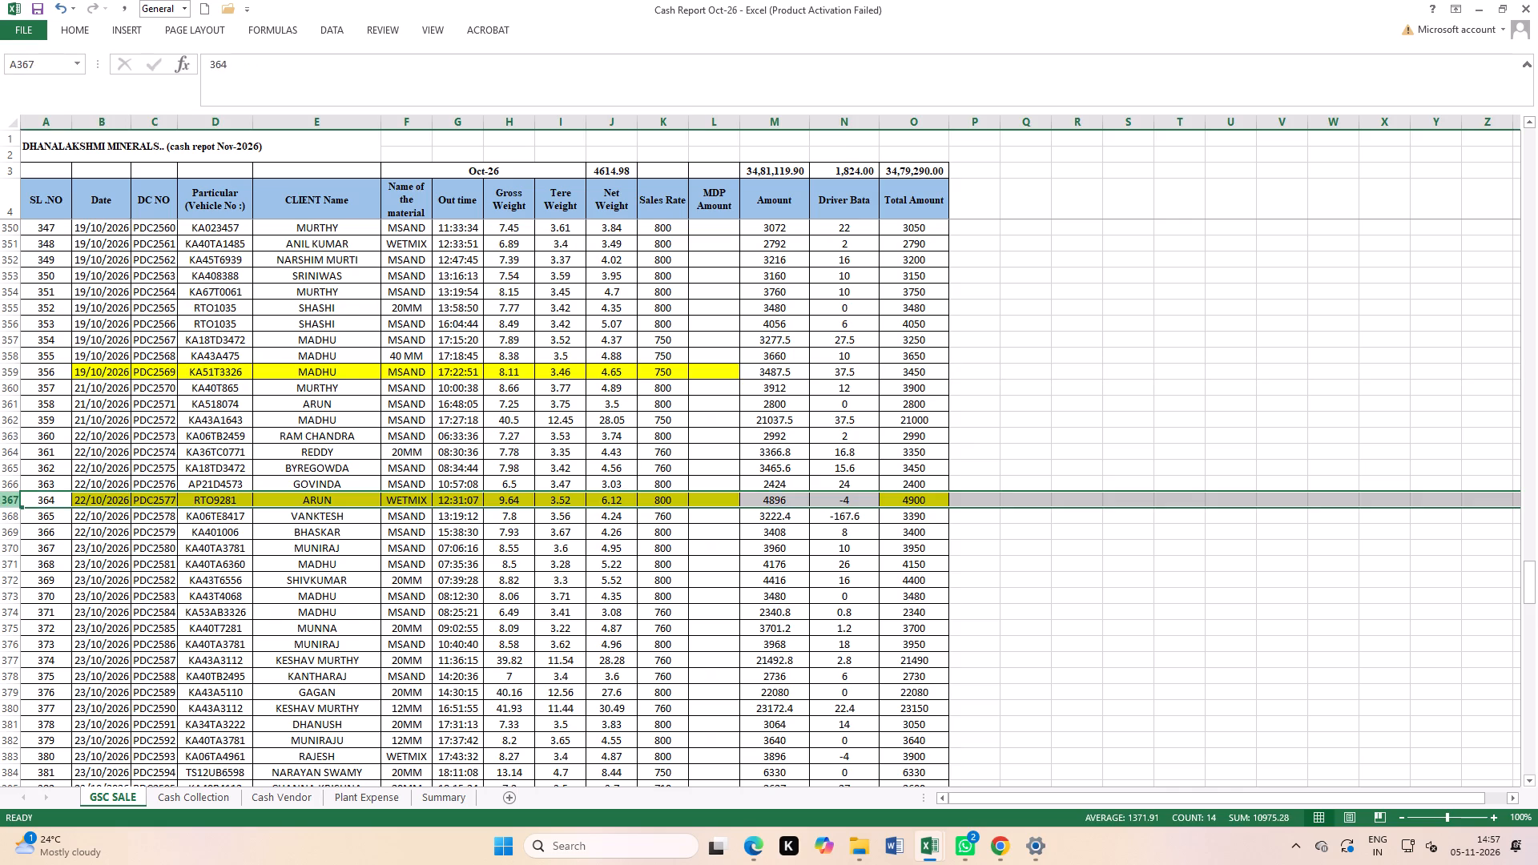
scroll(517, 533, "down", 1)
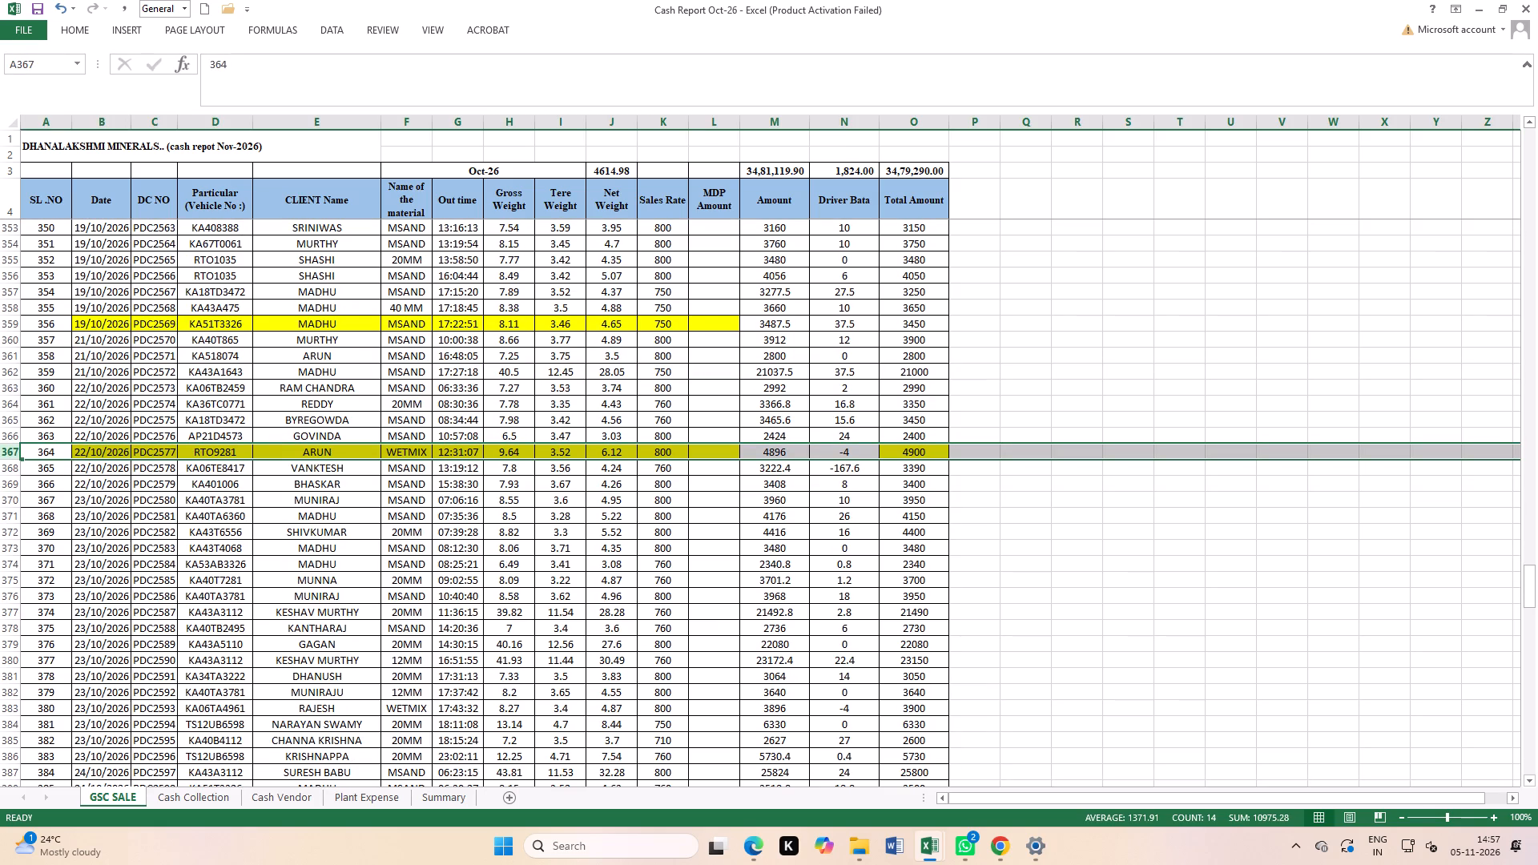
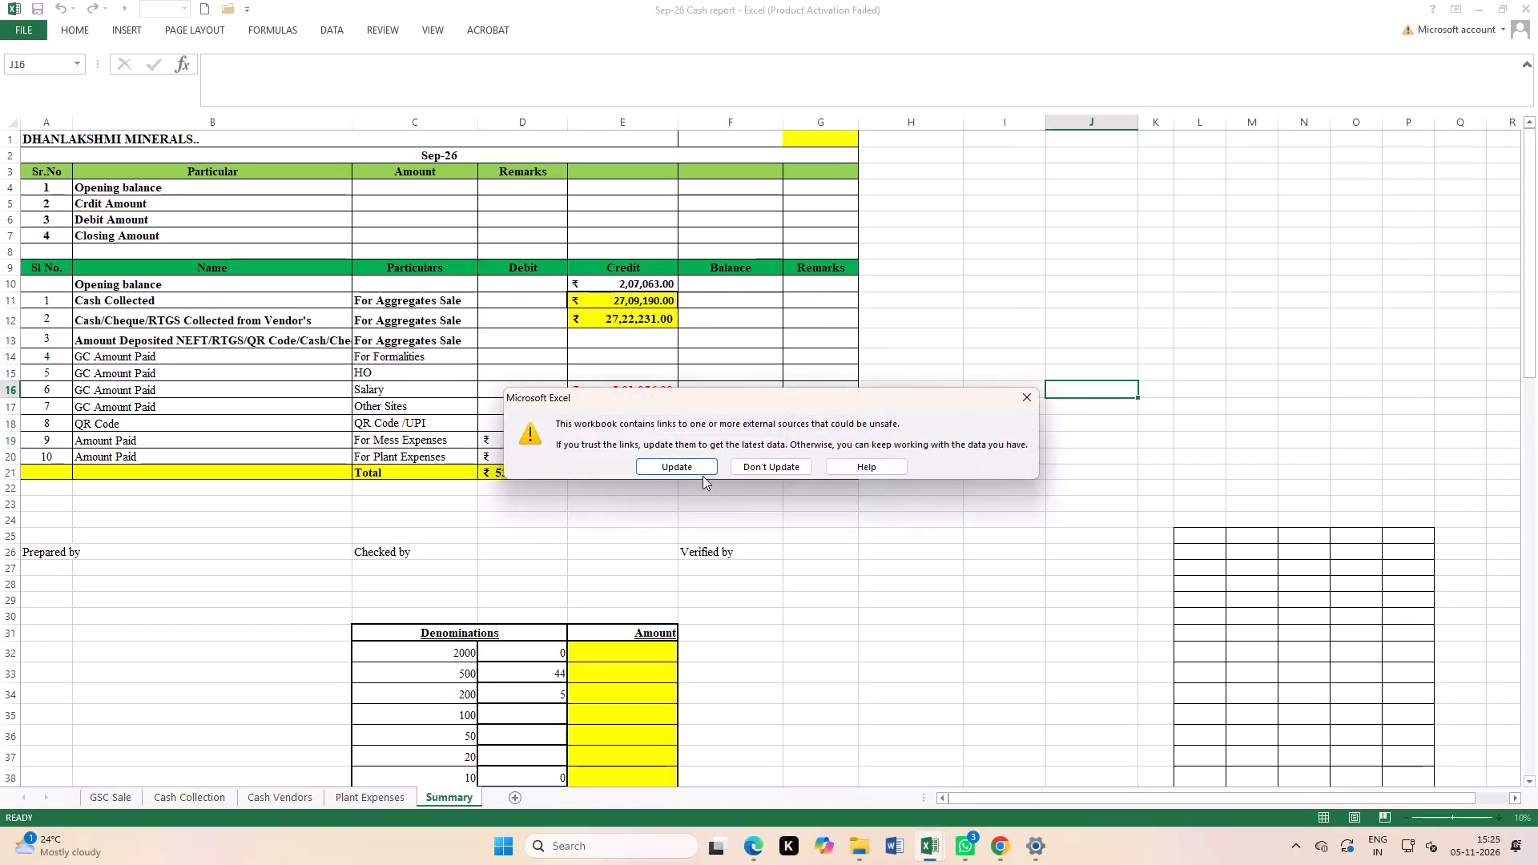
Dismiss the external links prompt without updating and close the Sep-26 Cash report workbook.
left_click(1029, 398)
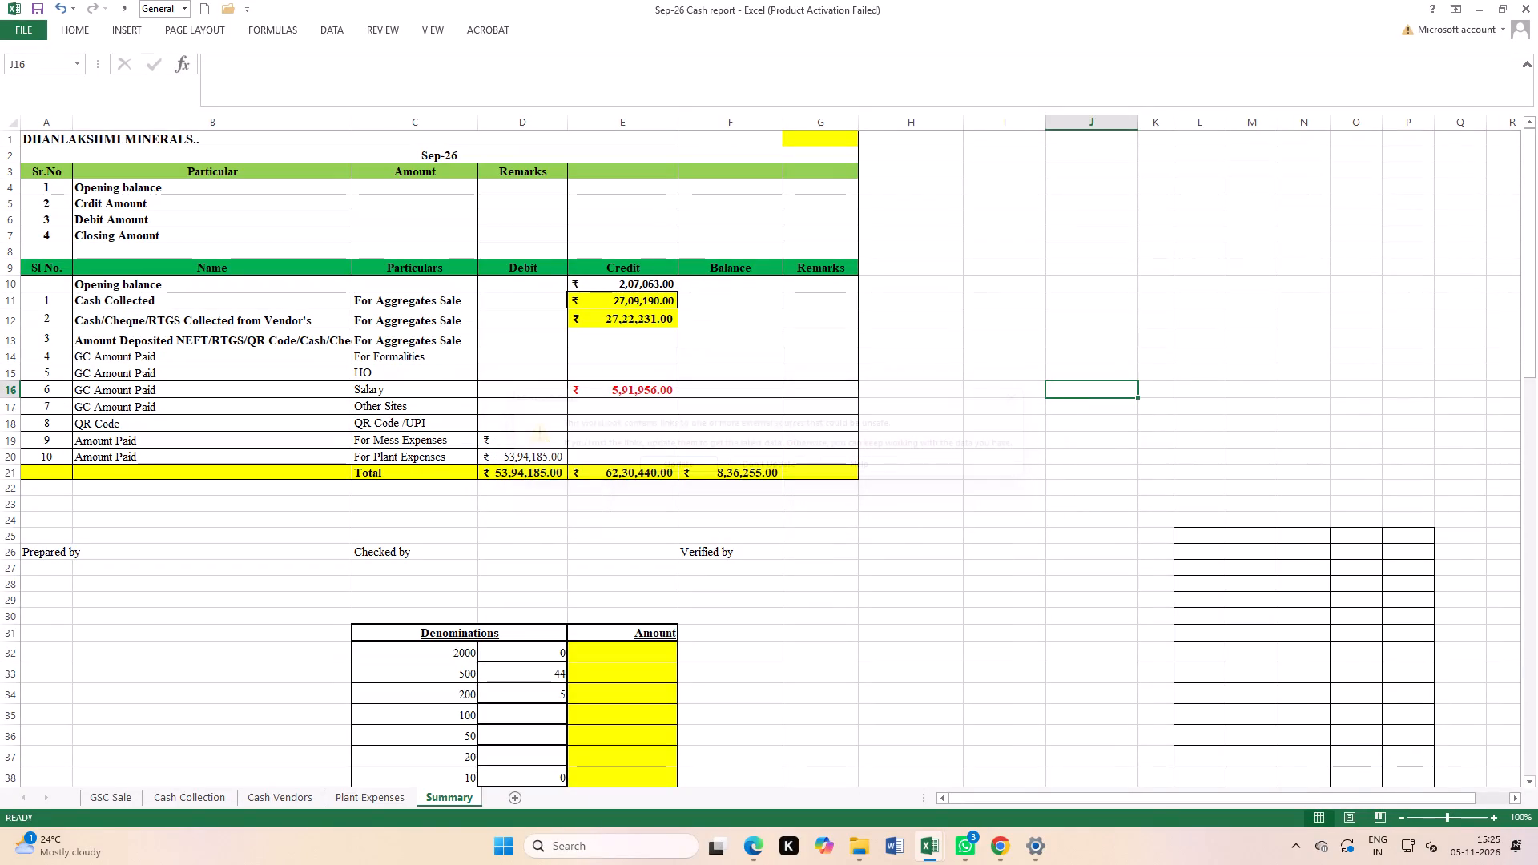
left_click(1537, 0)
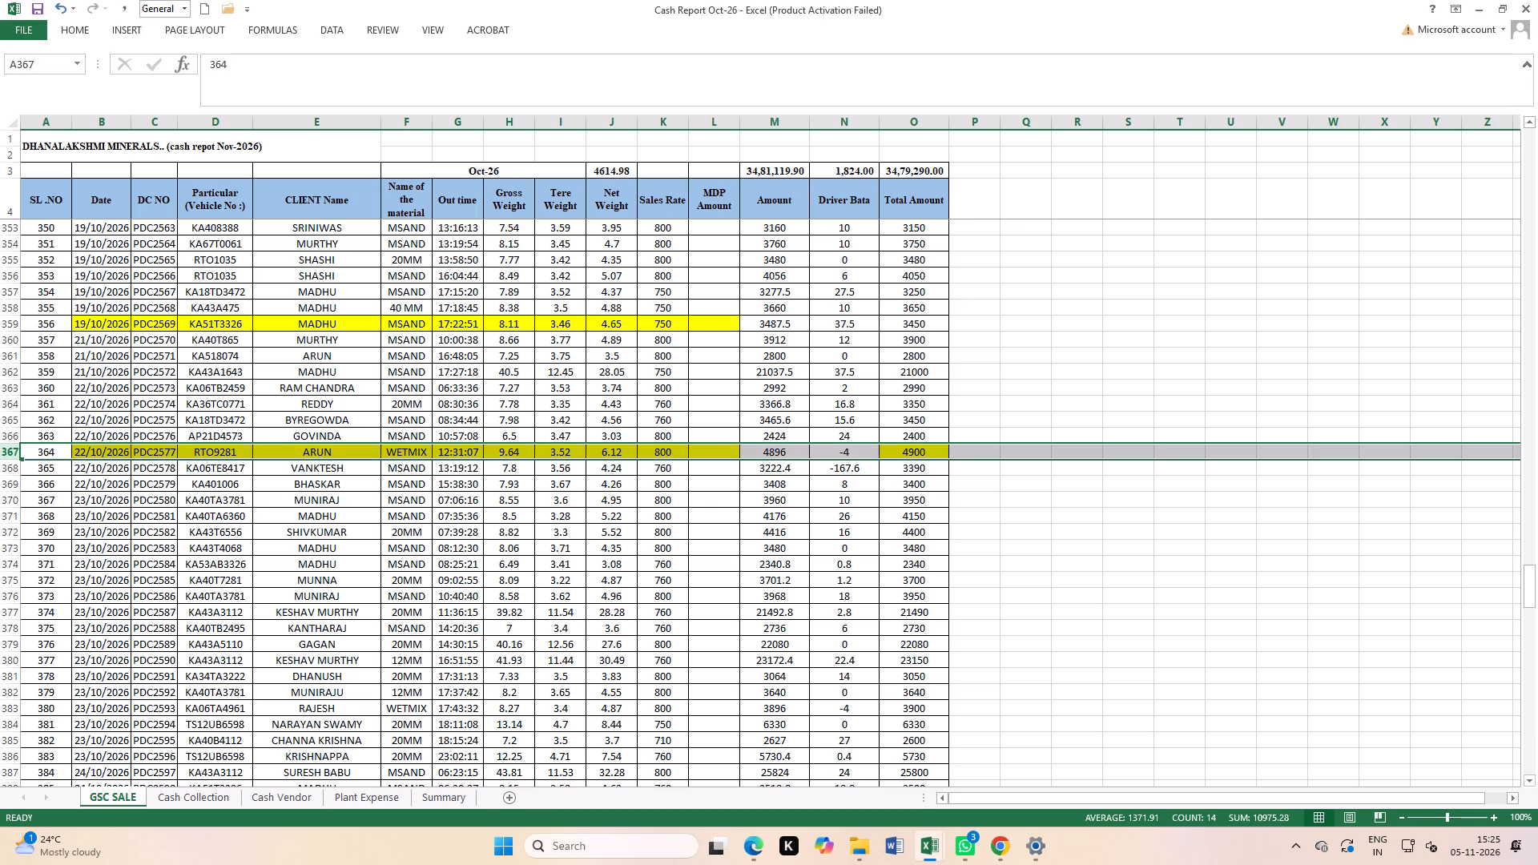
Switch to File Explorer, check the Bunk folder in Minerals, and open the Diesel sep-26 workbook from the Diesel folder.
left_click(853, 838)
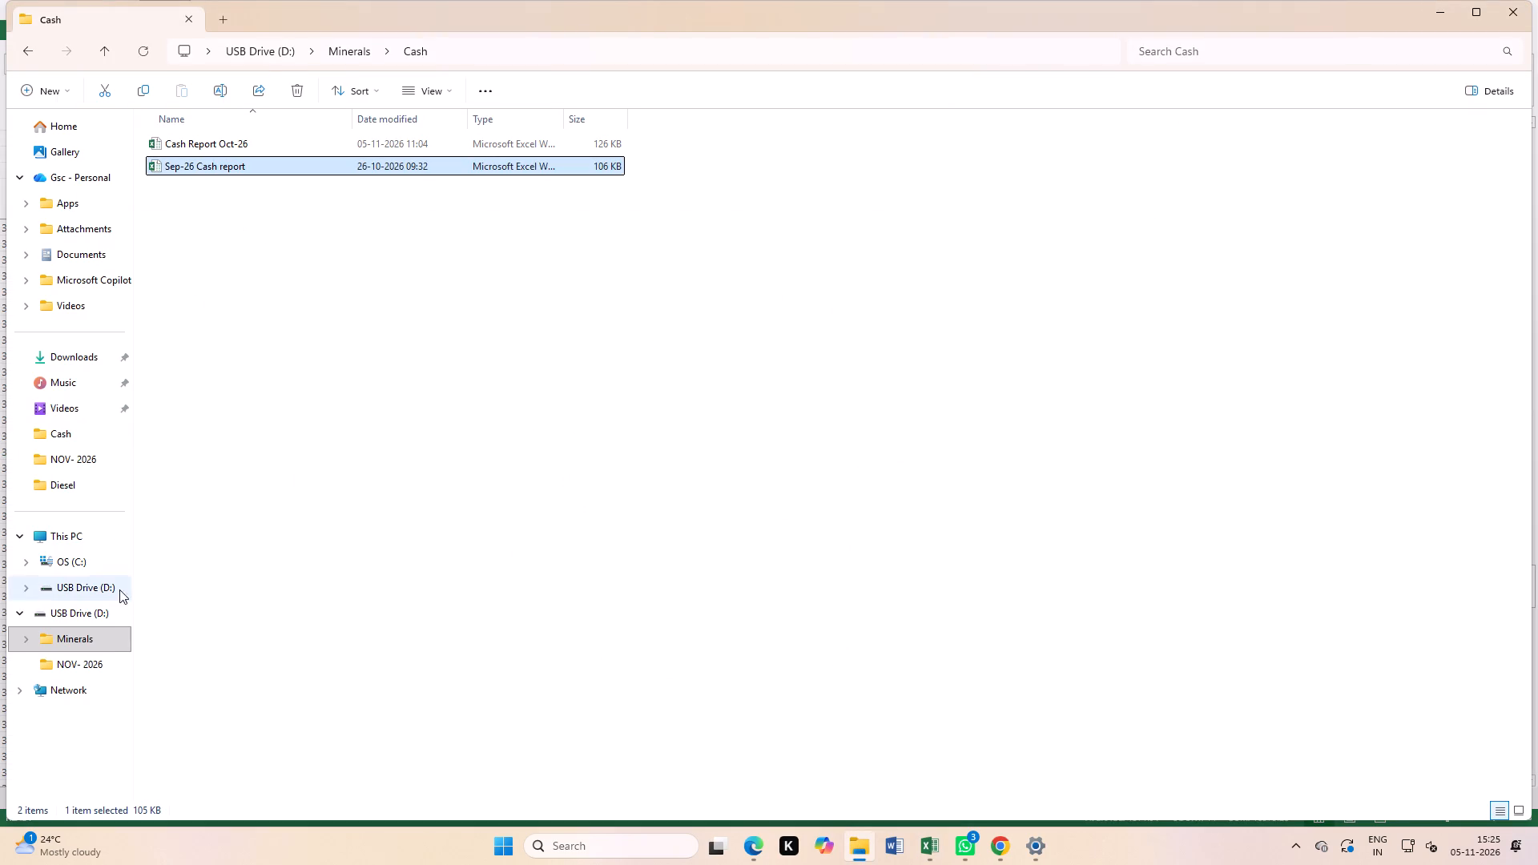
left_click(86, 670)
left_click(74, 643)
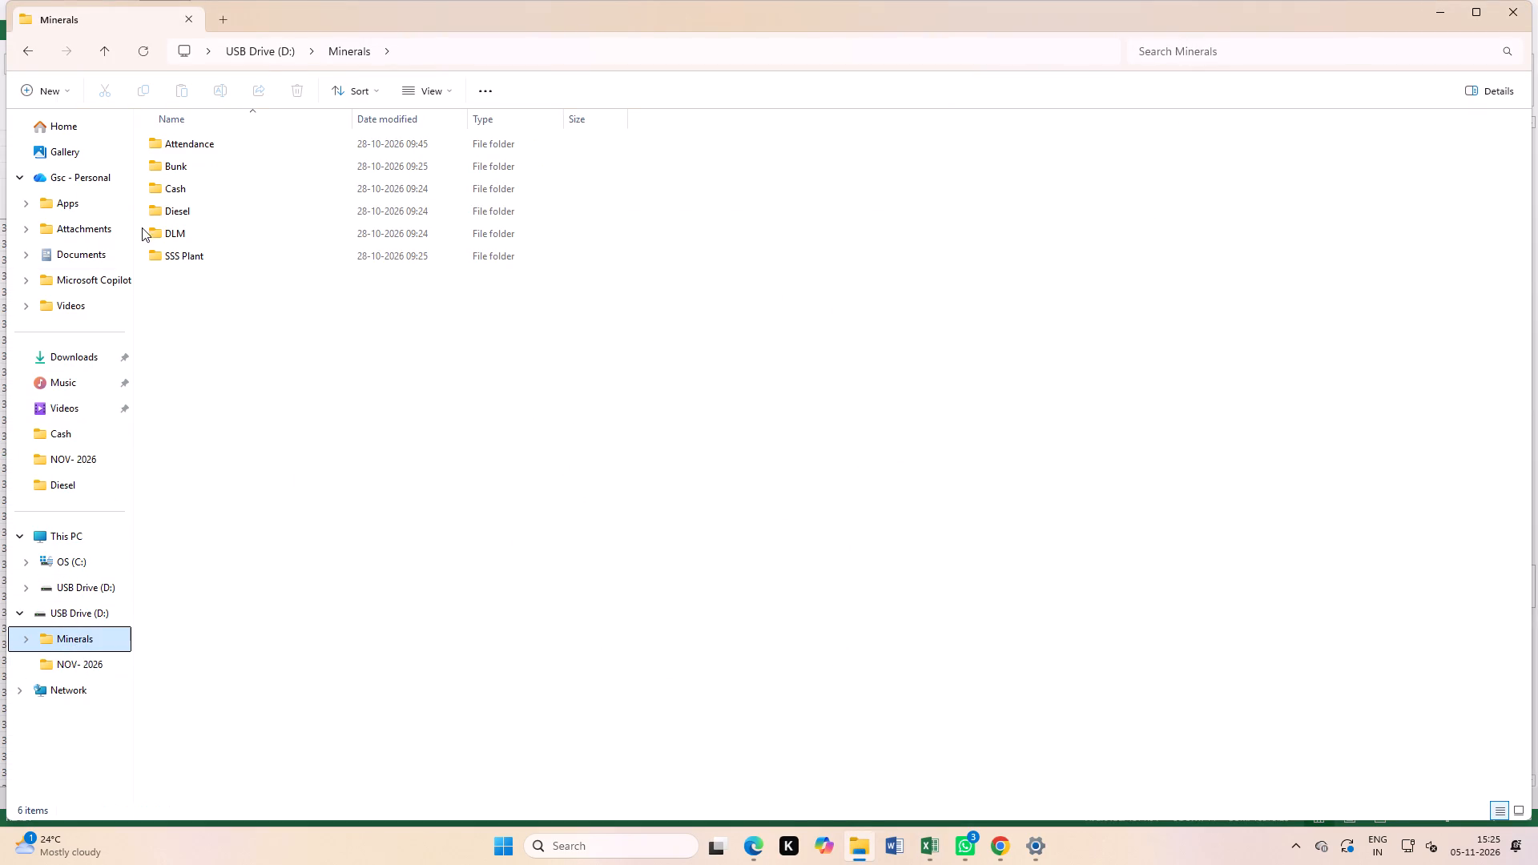
double_click(179, 163)
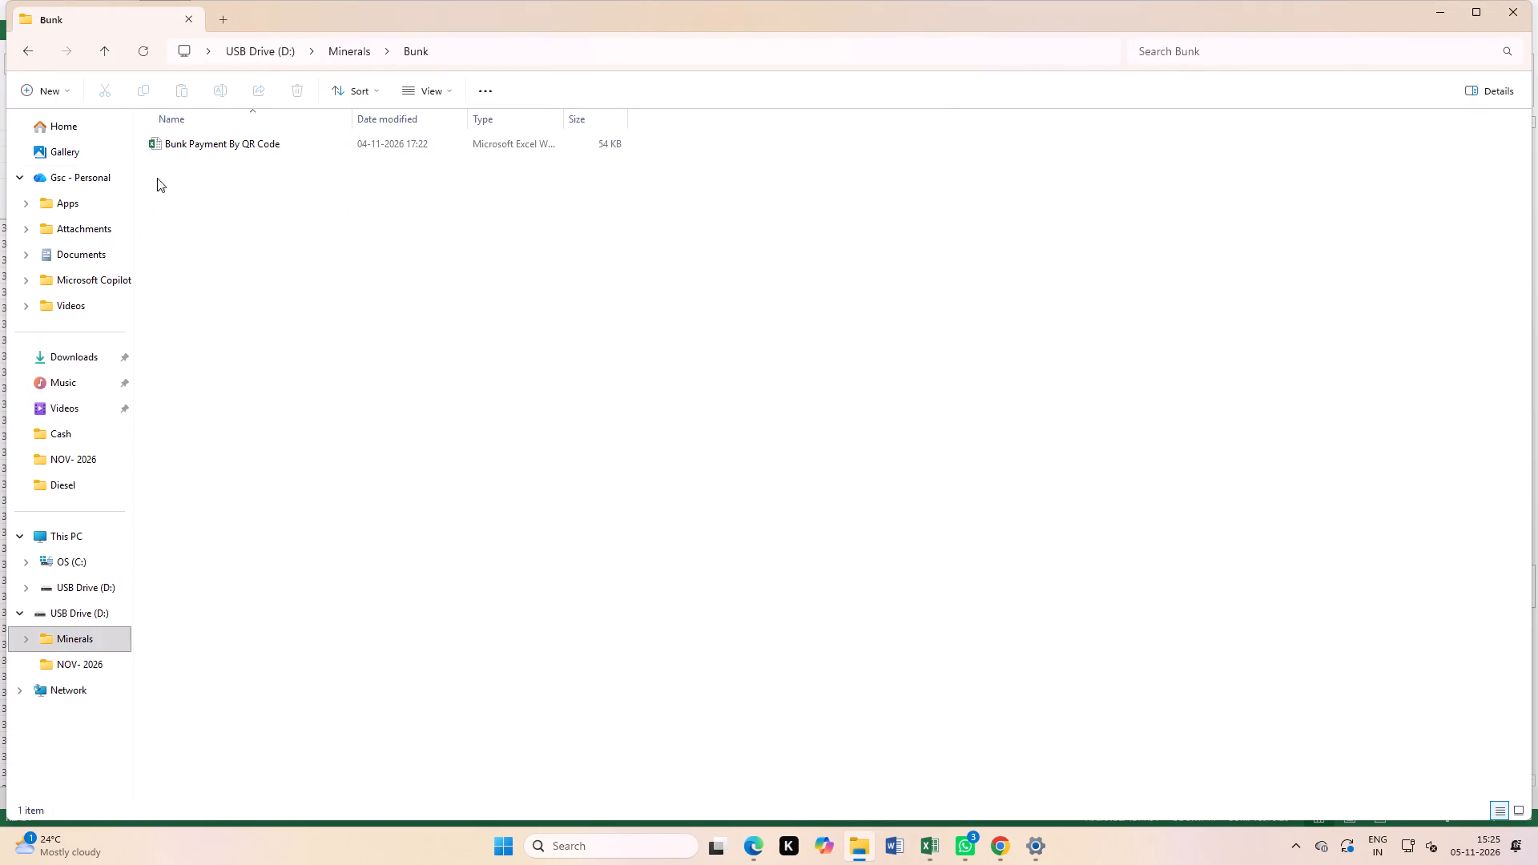
left_click(24, 57)
double_click(182, 205)
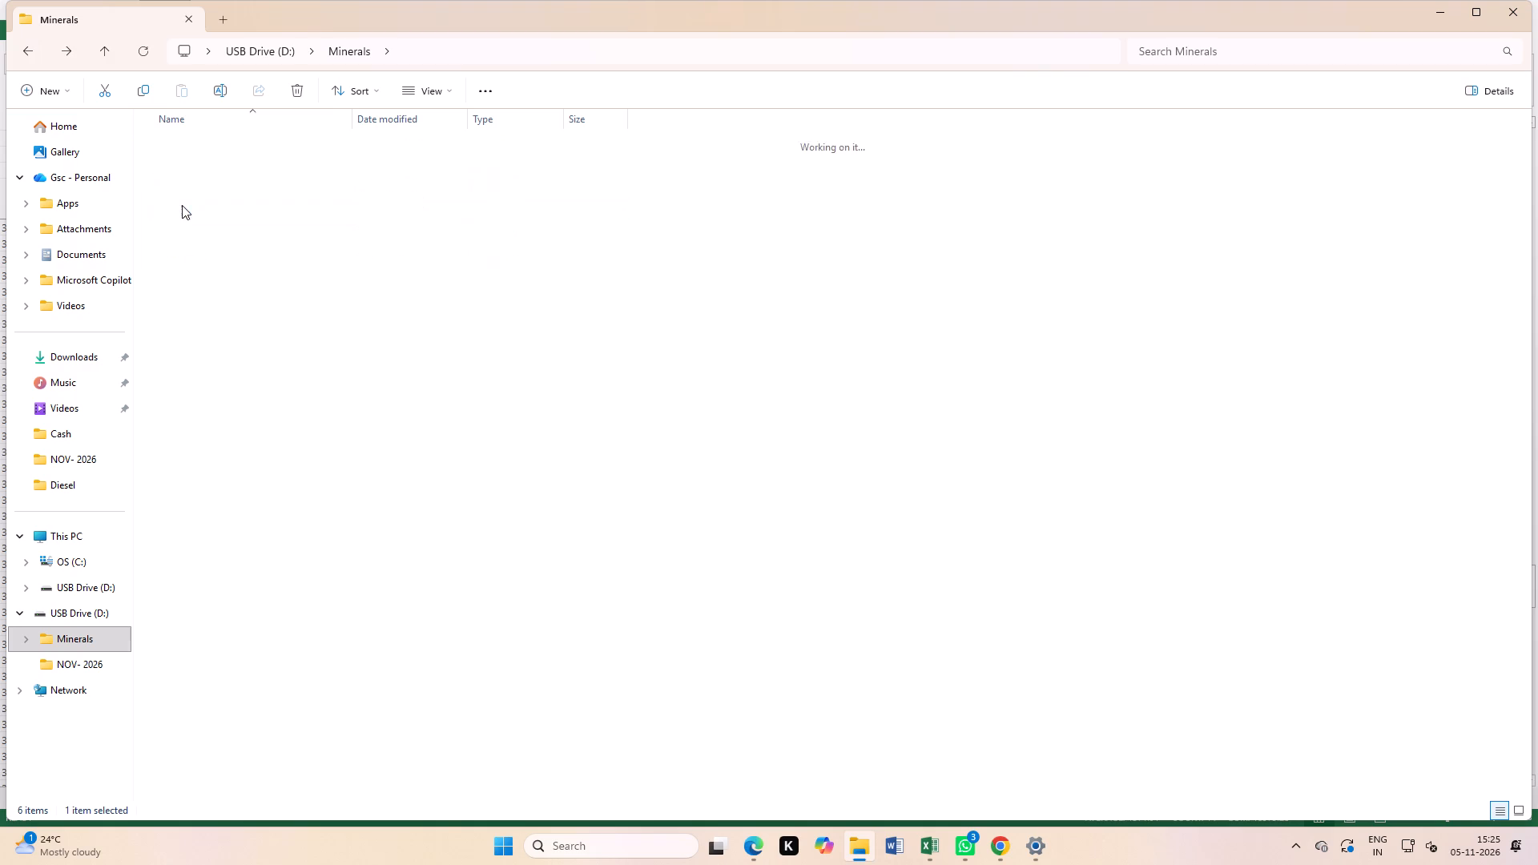
double_click(203, 166)
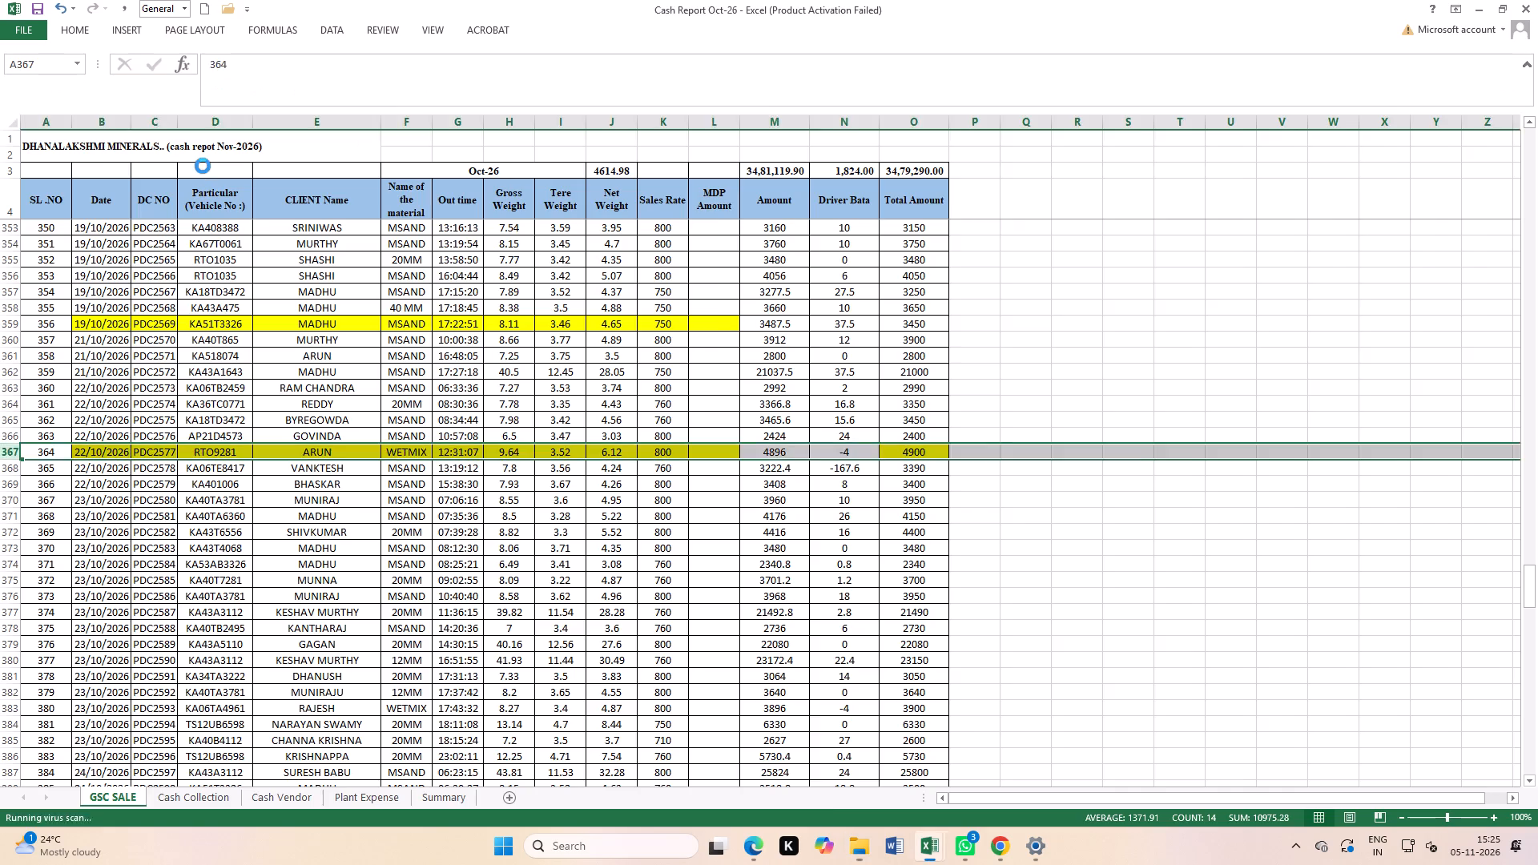
Examine the September 2026 diesel purchase and payment tables on the Payment details sheet.
scroll(620, 505, "up", 3)
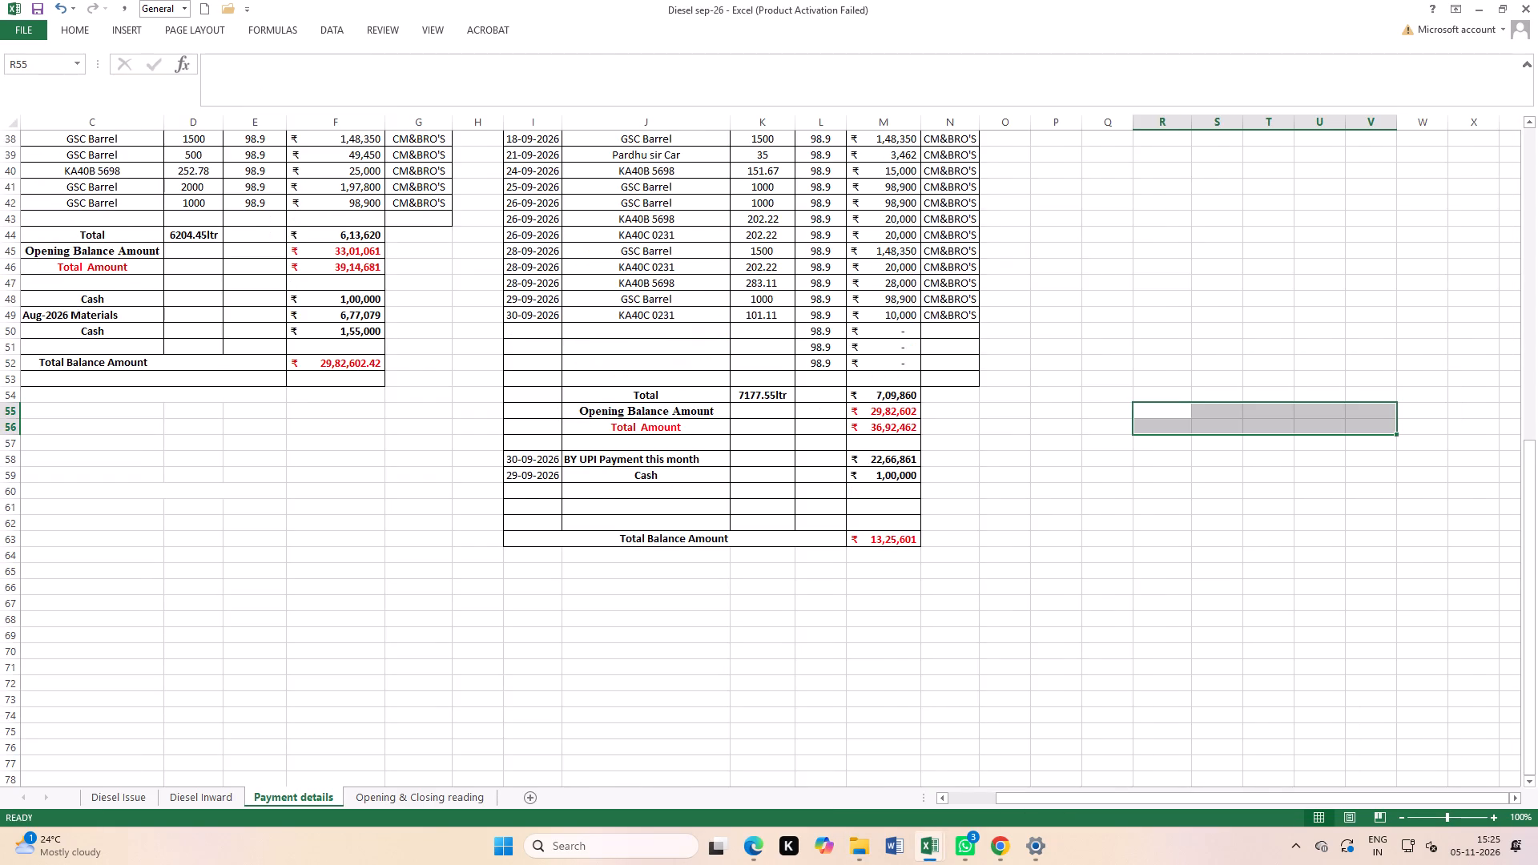
scroll(403, 452, "up", 2)
left_click(355, 424)
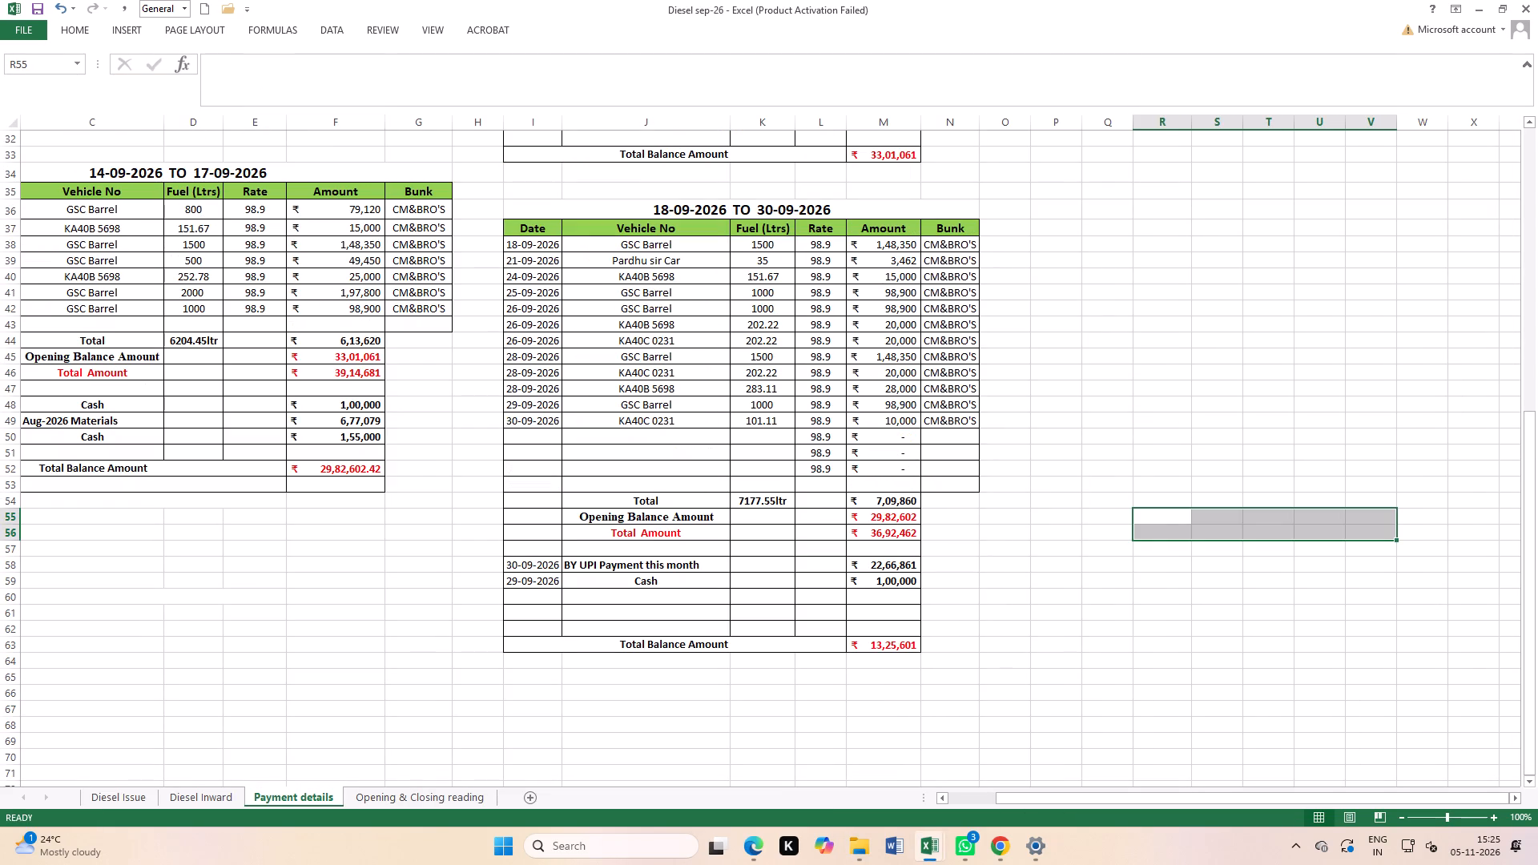
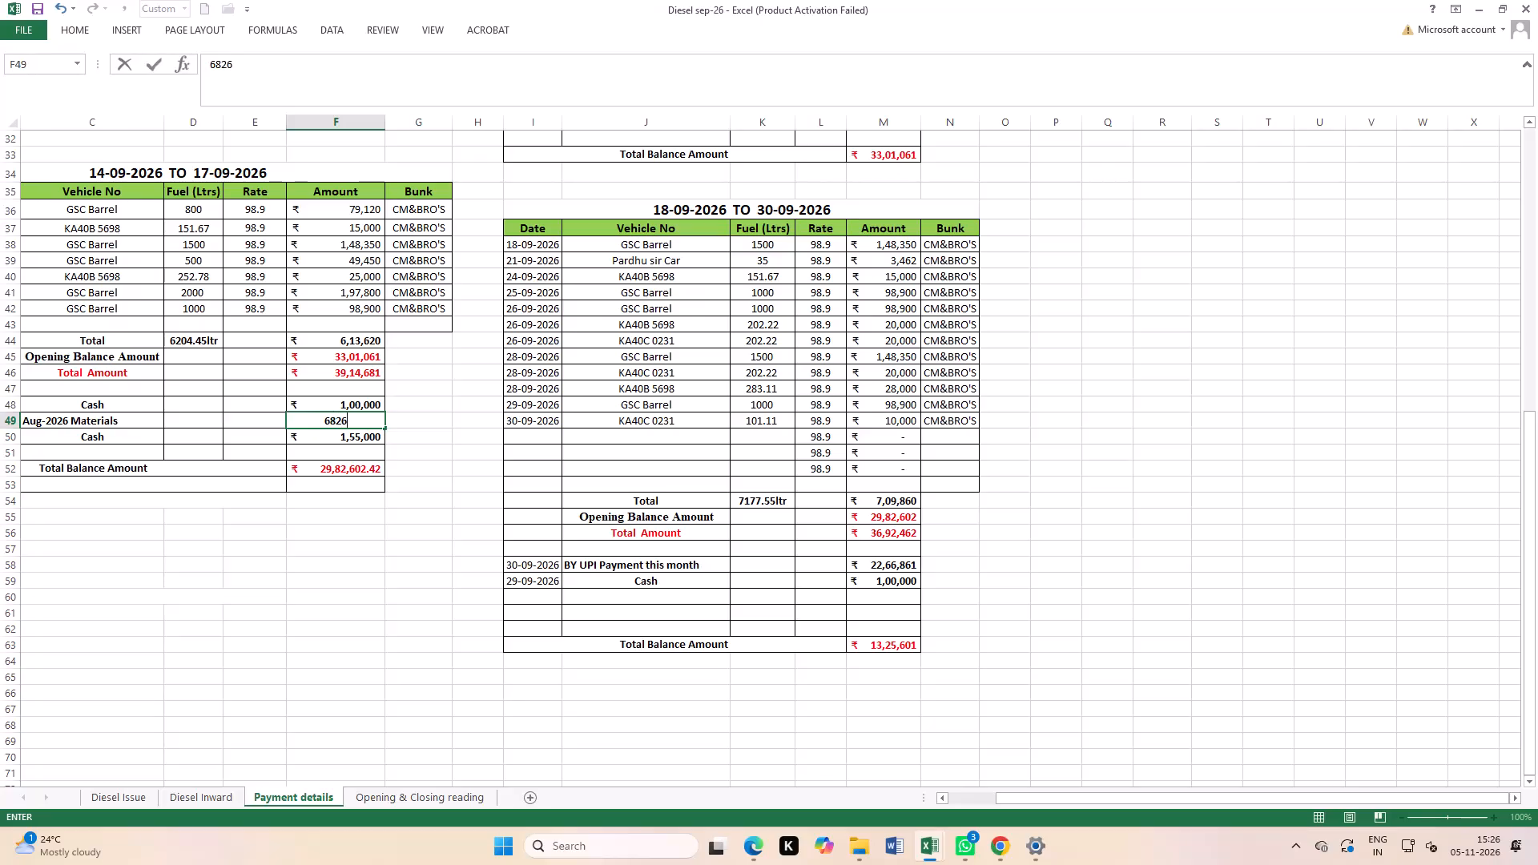
Set the Aug-2026 Materials amount in the 14-09-2026 to 17-09-2026 table to 682265.
key("BackSpace")
type("265")
key("Return")
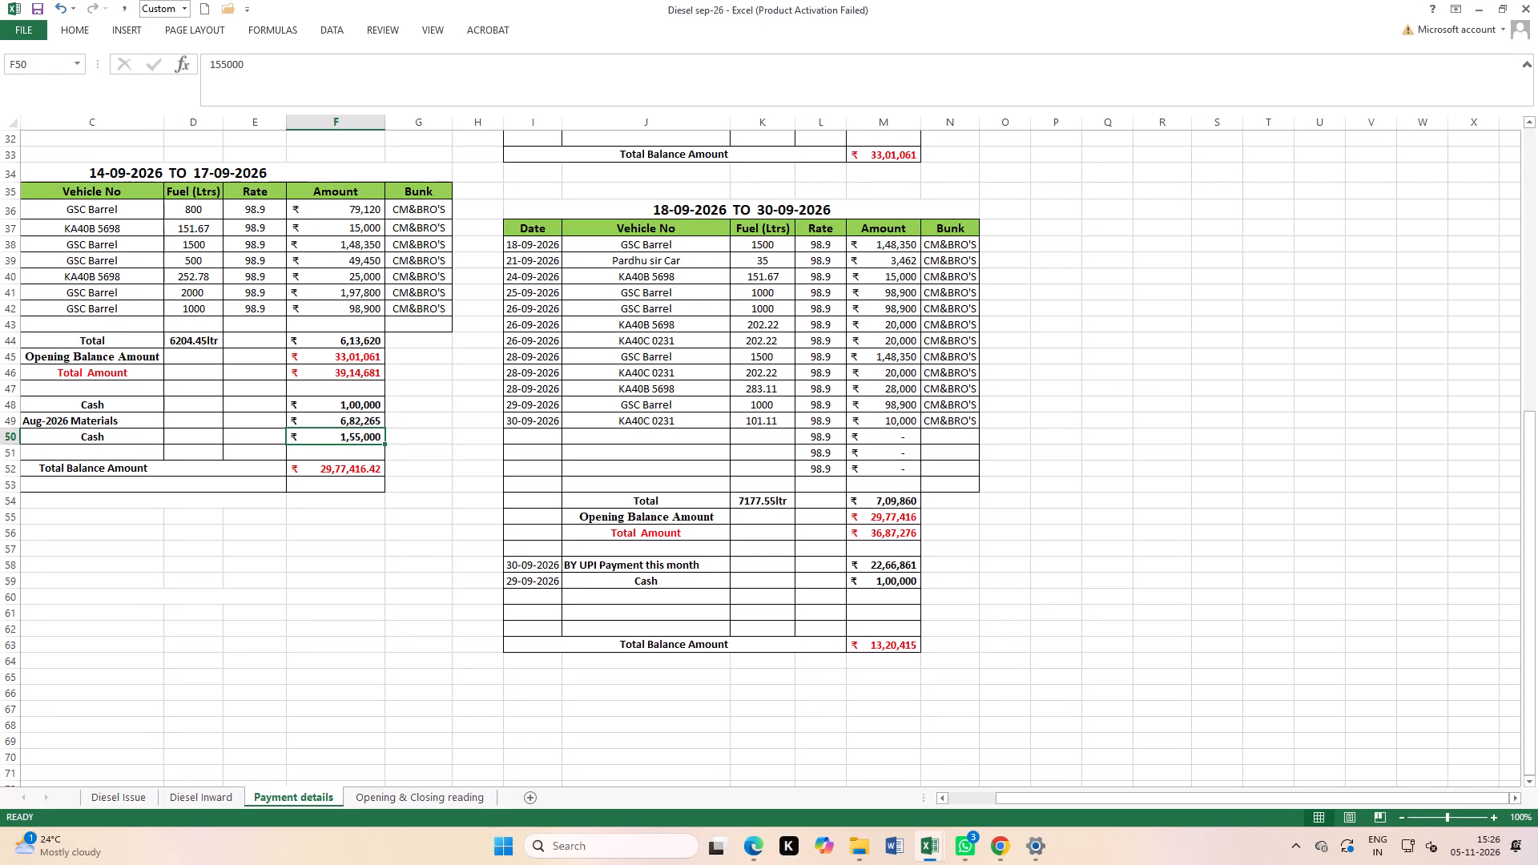
Save the Diesel sep-26 workbook and close it.
triple_click(34, 9)
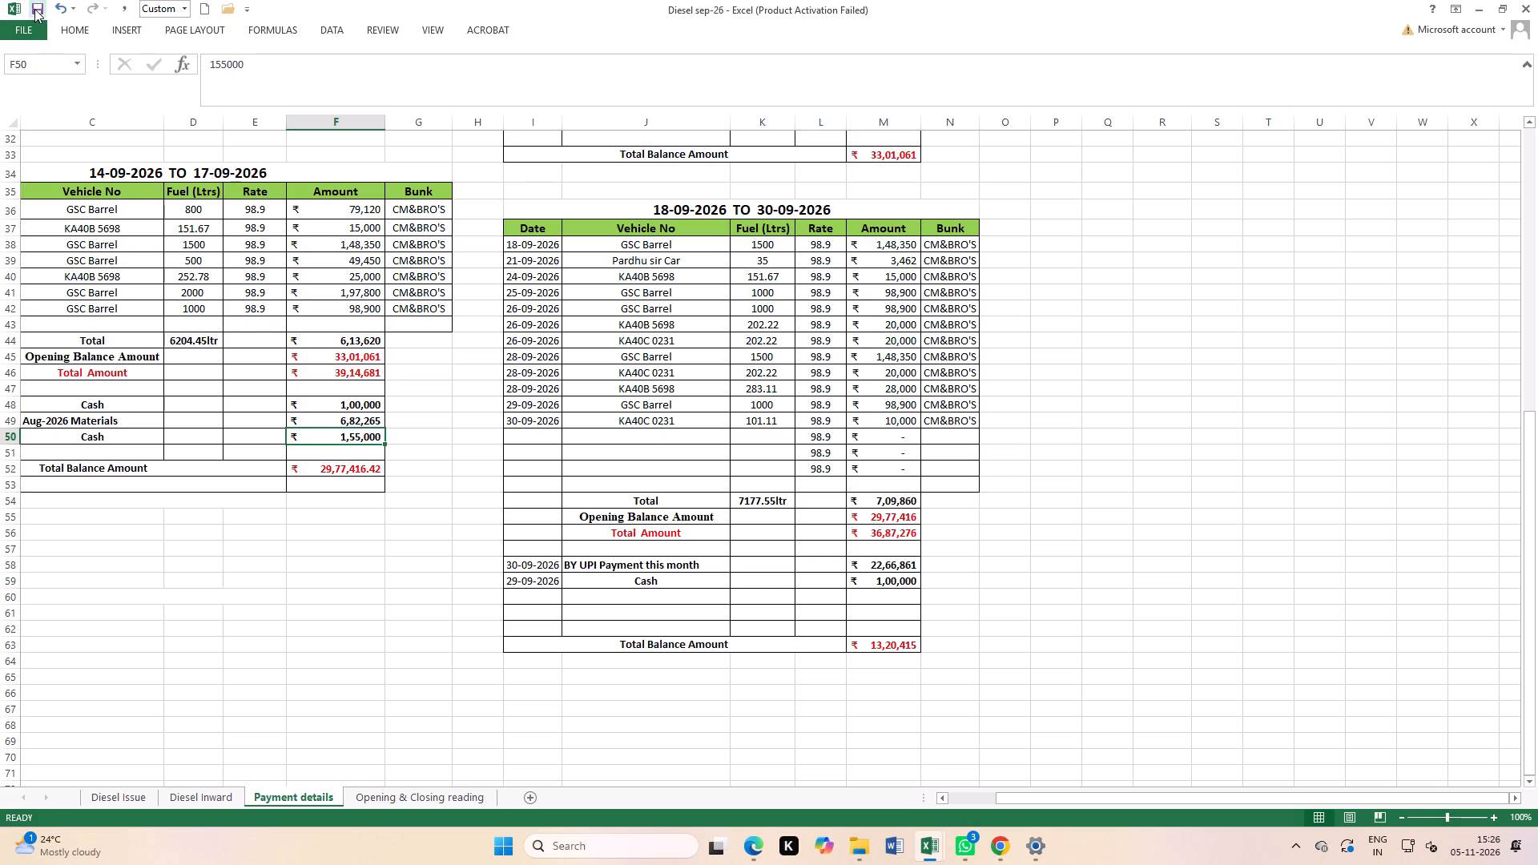
left_click(1533, 0)
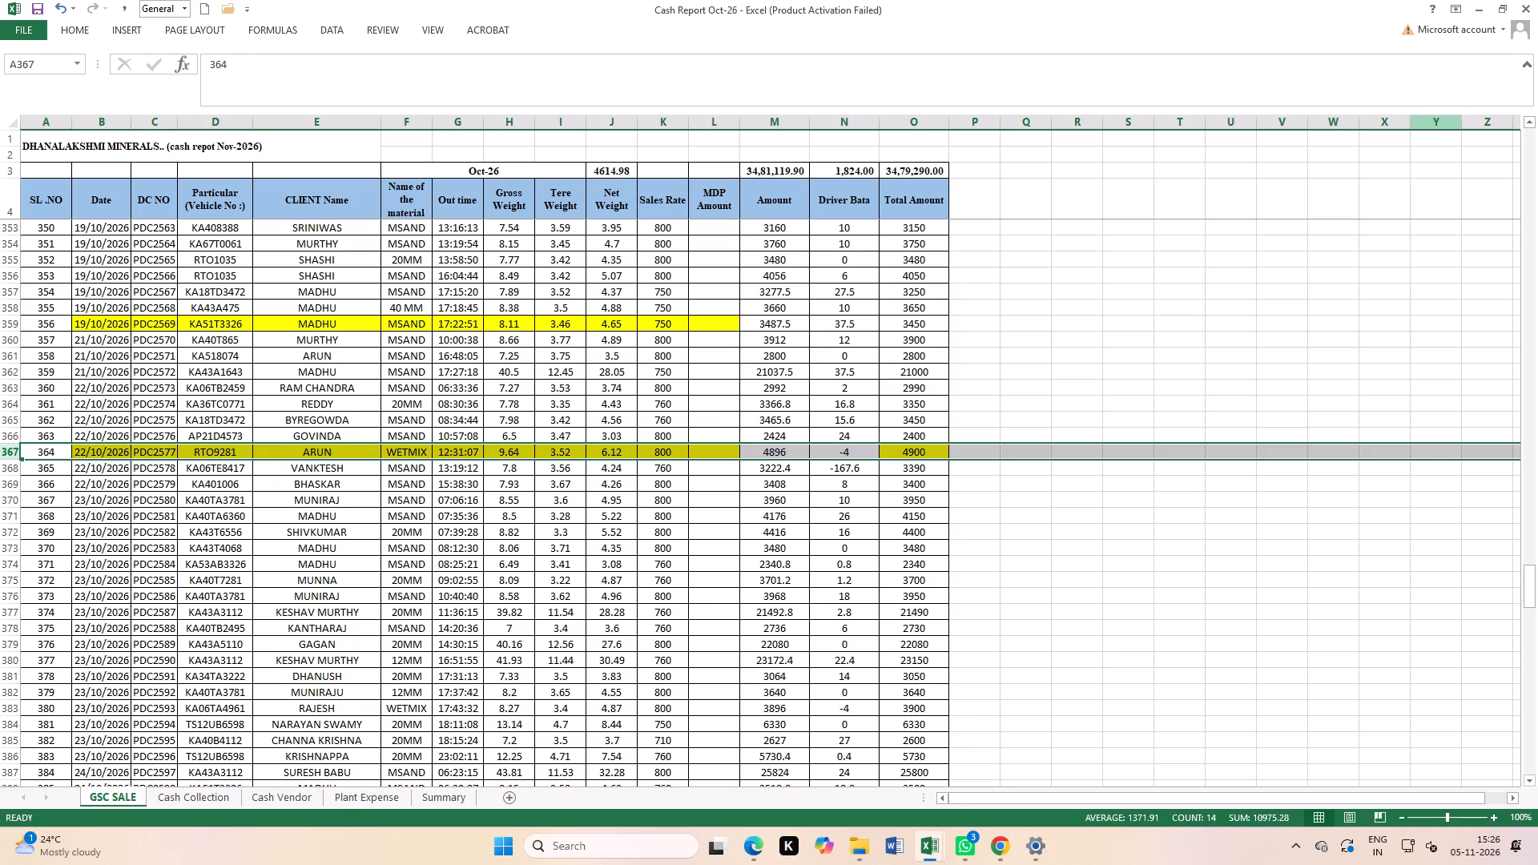
Switch to File Explorer and open the Diesel Rep Oct-26 workbook from the Diesel folder.
left_click(855, 847)
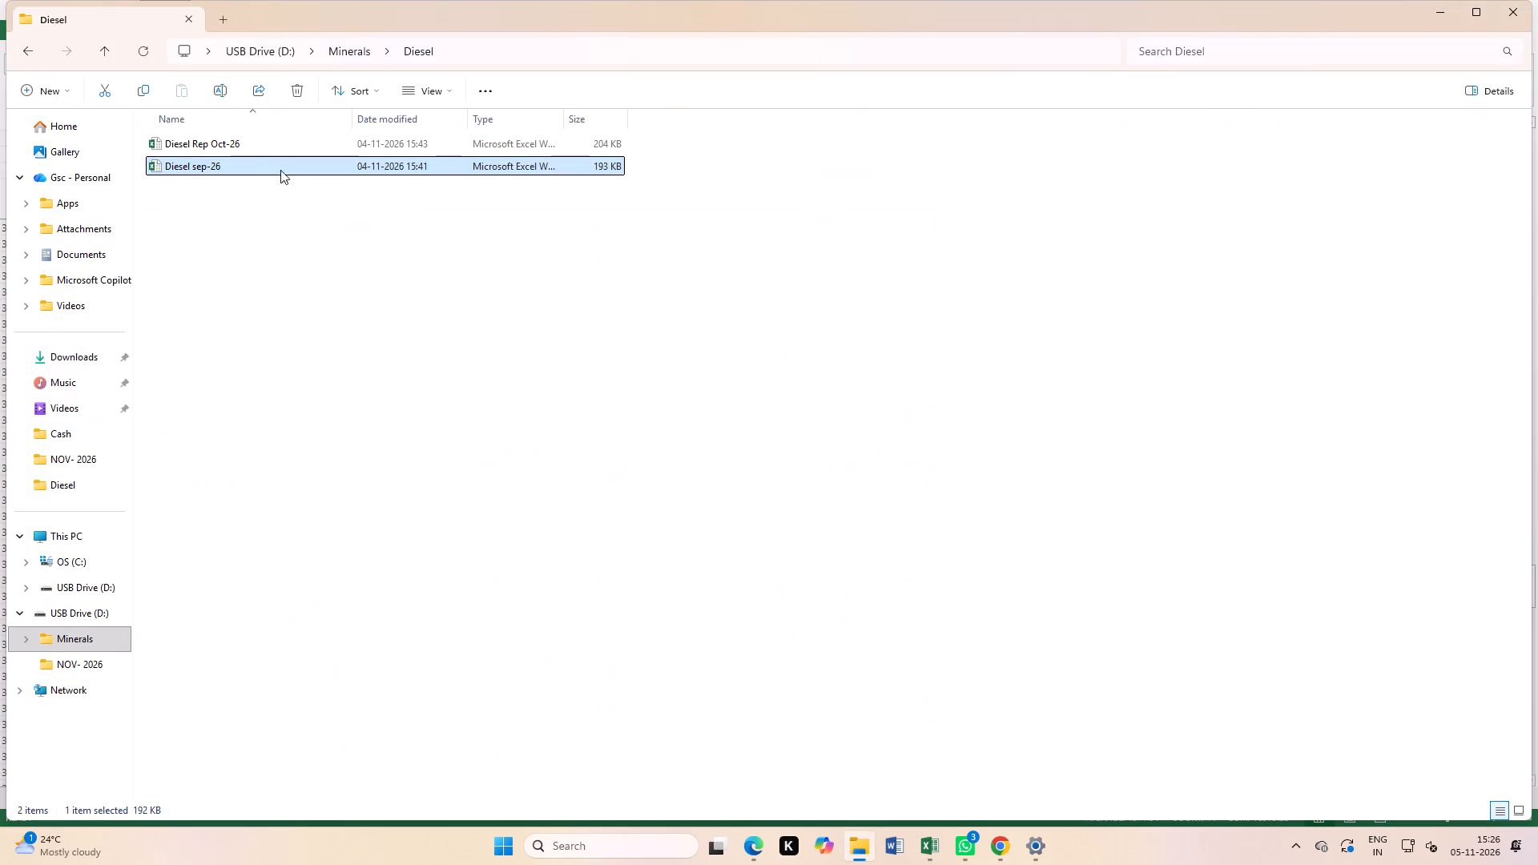
double_click(253, 143)
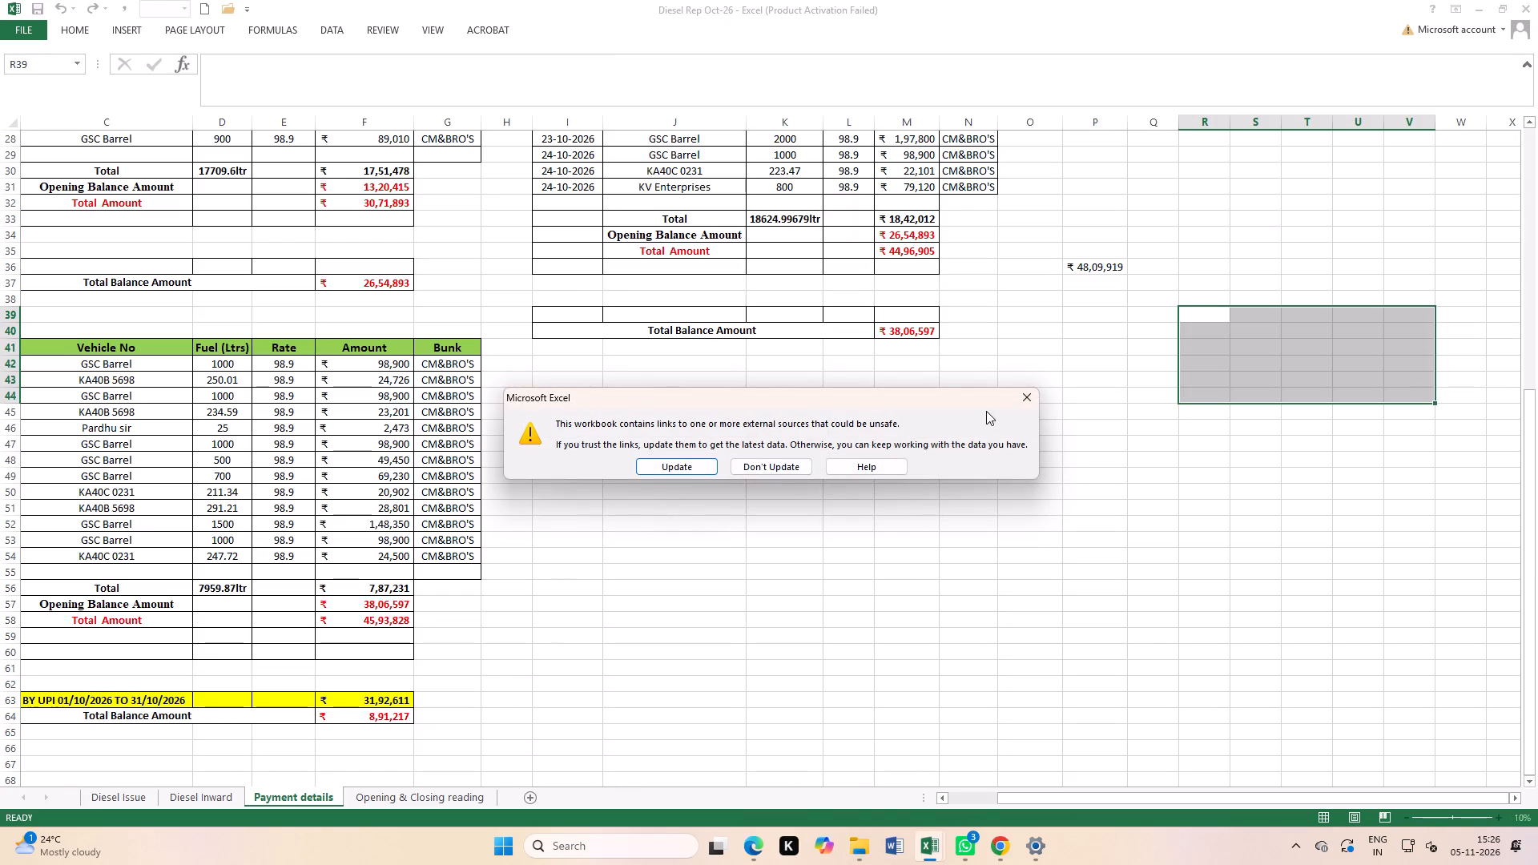
Check the October 2026 purchase tables on the Payment details sheet without updating external links, and close the Diesel Rep Oct-26 workbook.
left_click(1022, 395)
scroll(577, 404, "up", 5)
scroll(640, 432, "up", 3)
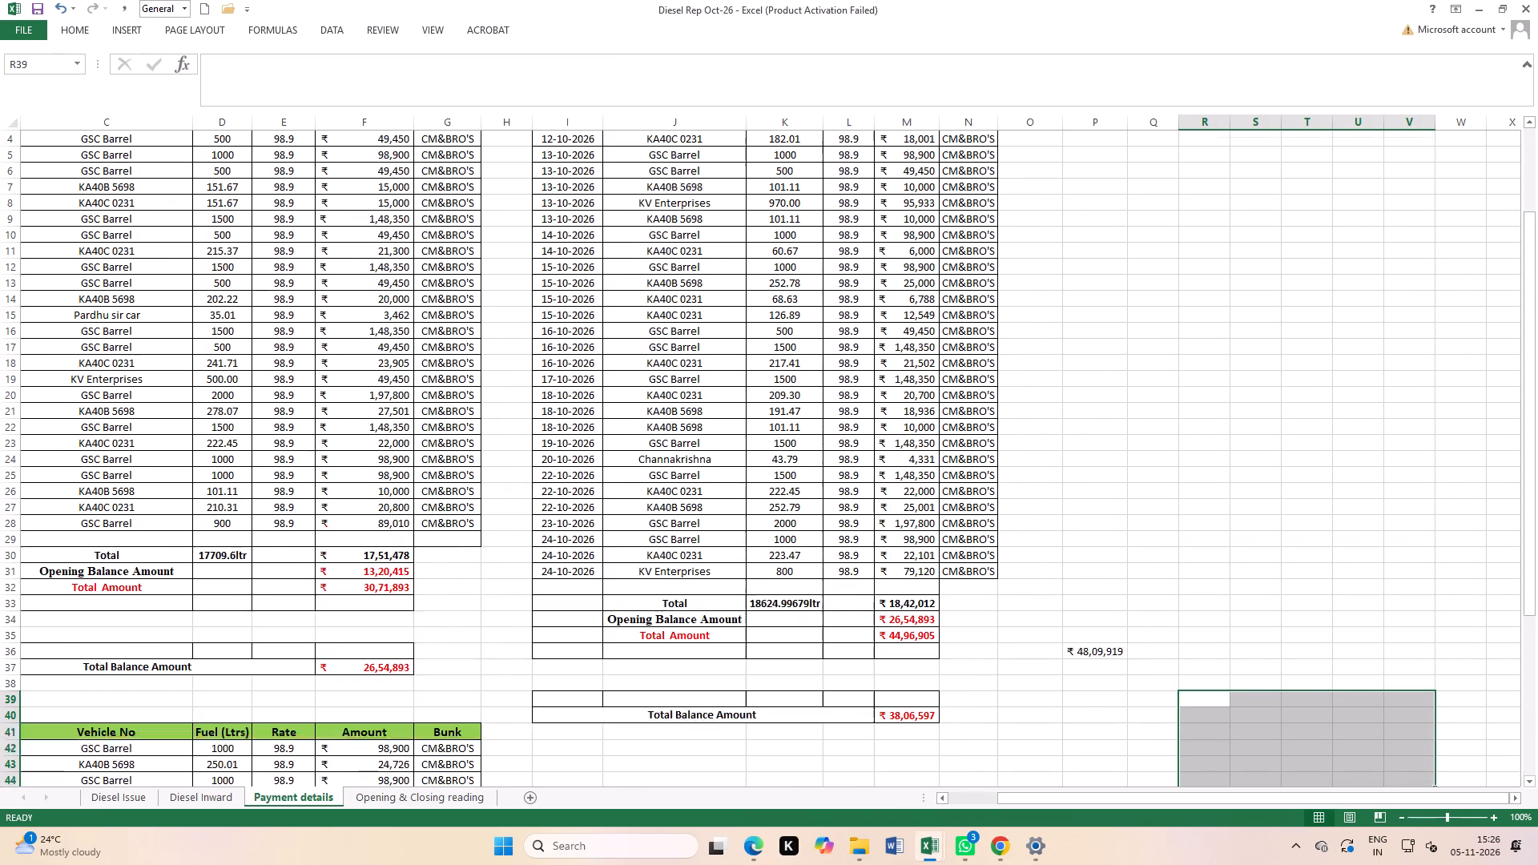
scroll(640, 432, "up", 2)
scroll(372, 444, "up", 4)
left_click(1537, 0)
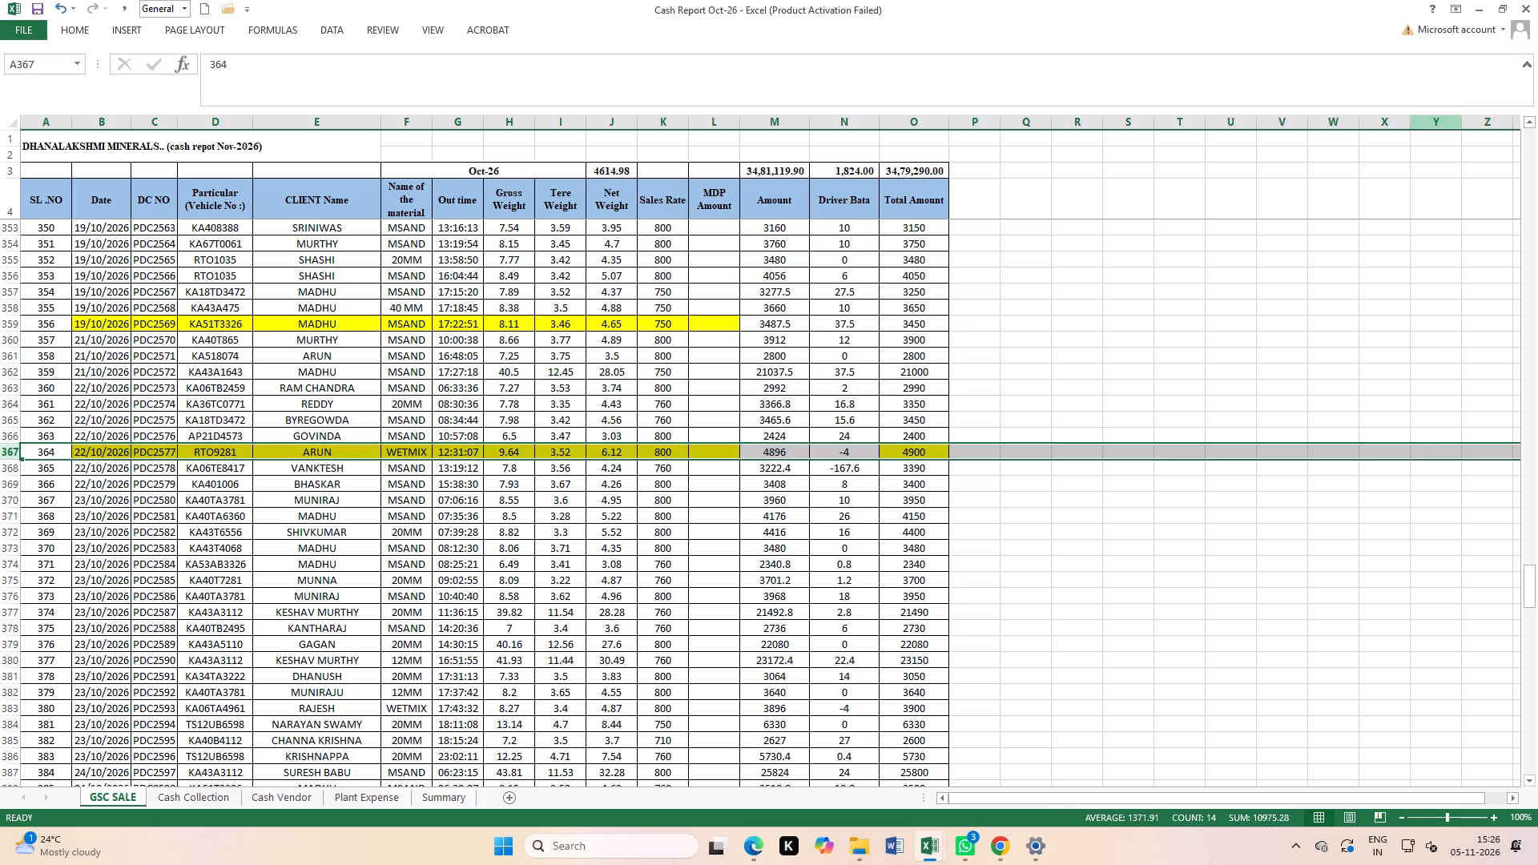
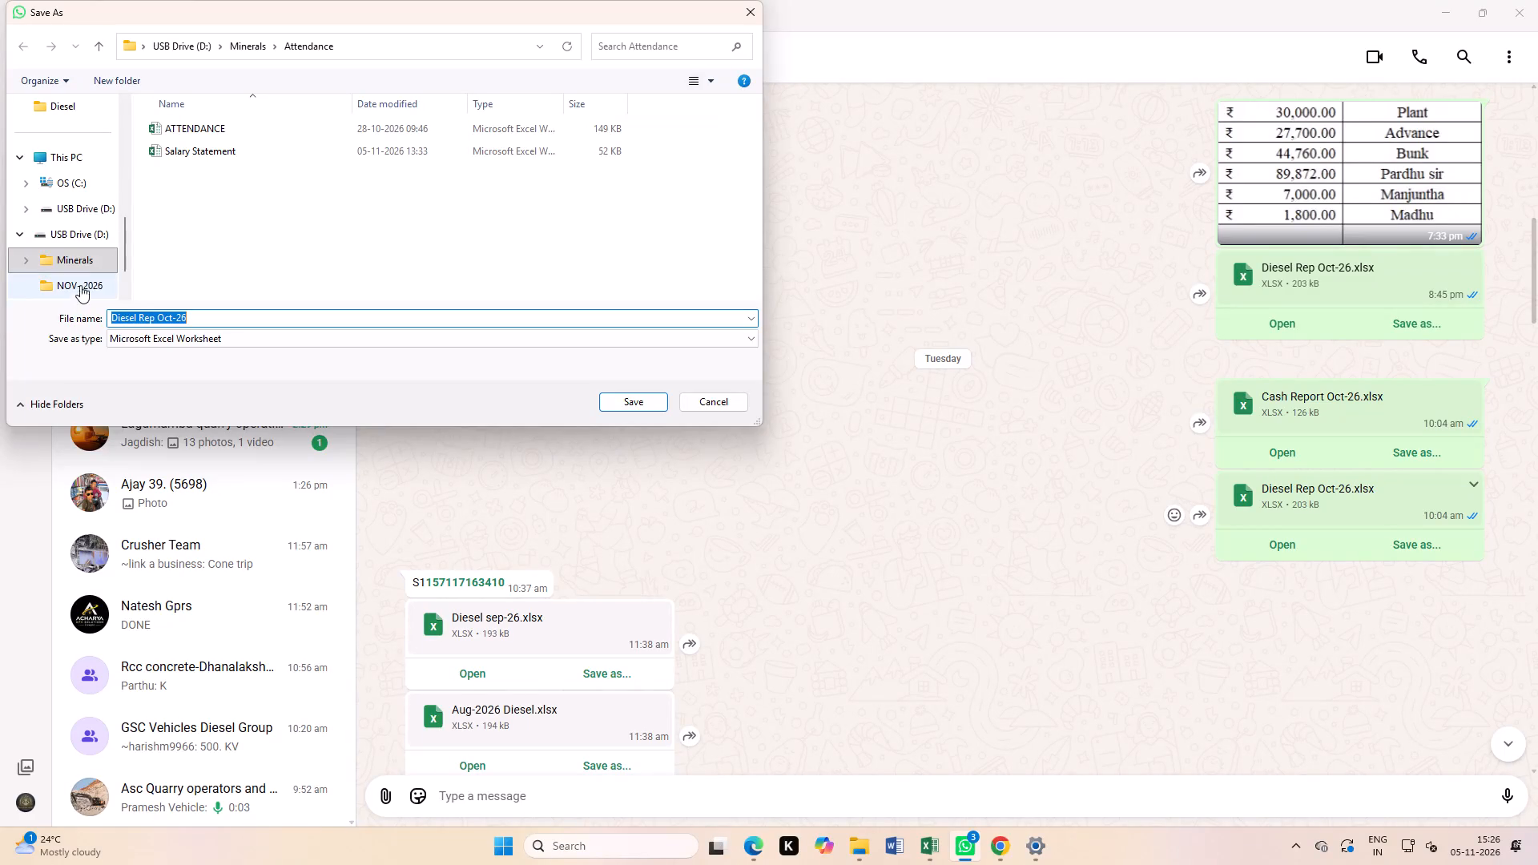
Save the chat's Diesel Rep Oct-26 workbook in the Minerals Diesel folder as Diesel Rep Oct-26 1, keeping the existing file.
left_click(83, 257)
double_click(187, 193)
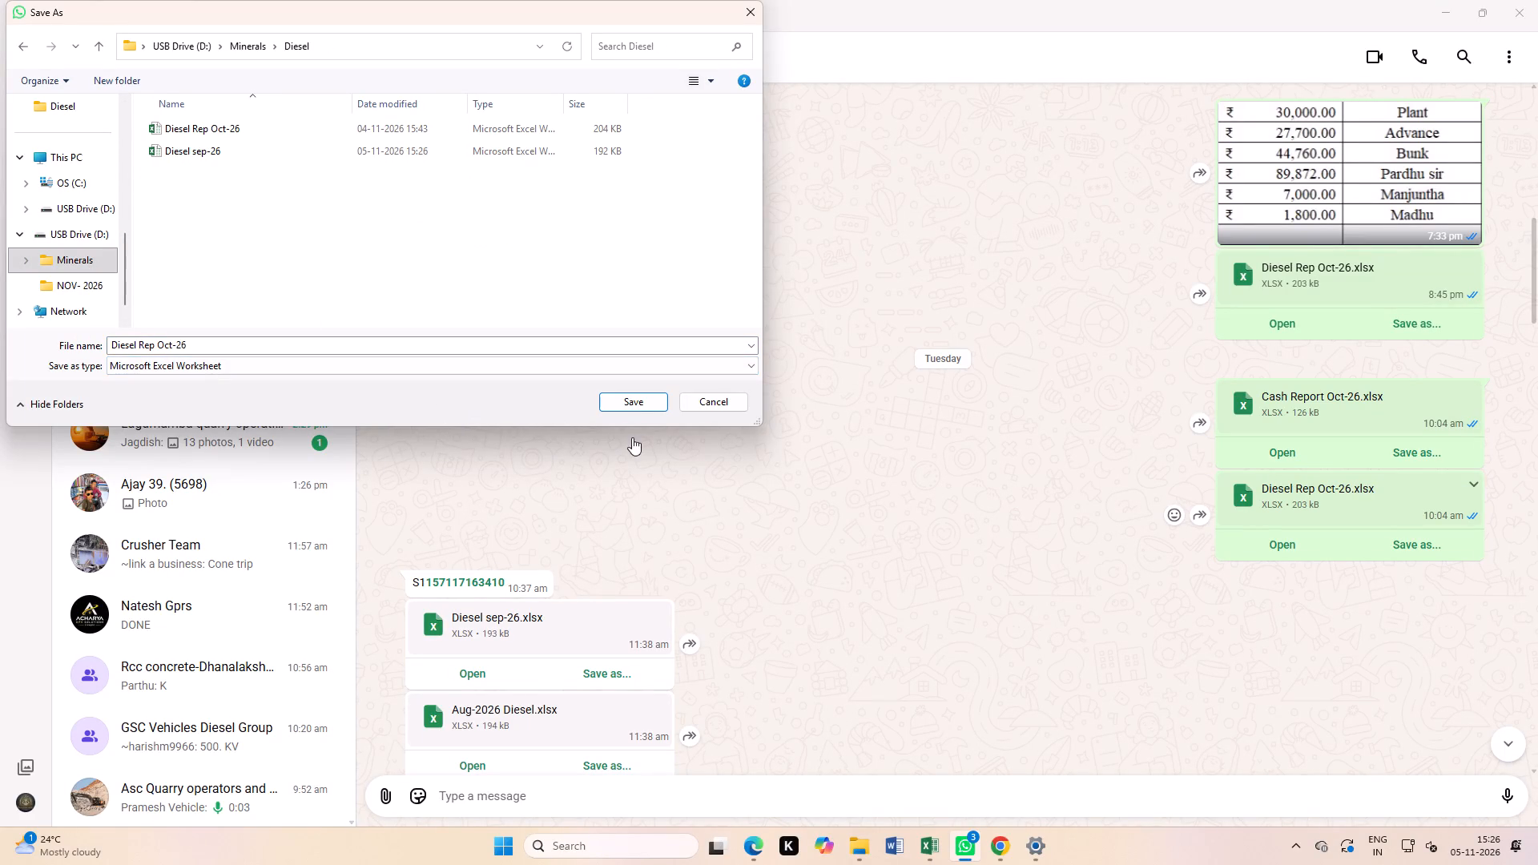
left_click(640, 400)
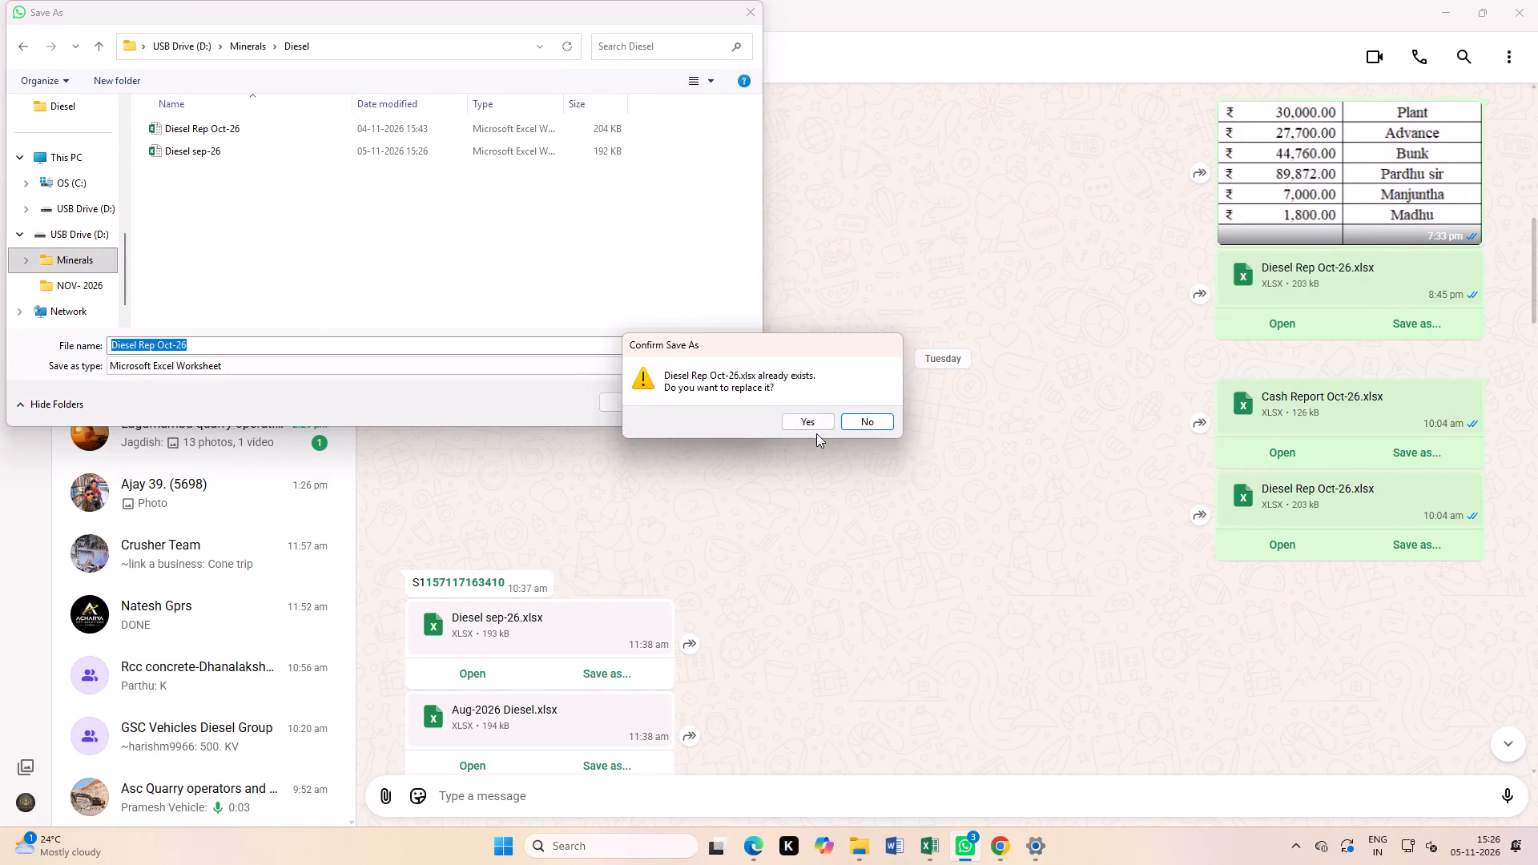
left_click(862, 417)
left_click(245, 338)
left_click(237, 343)
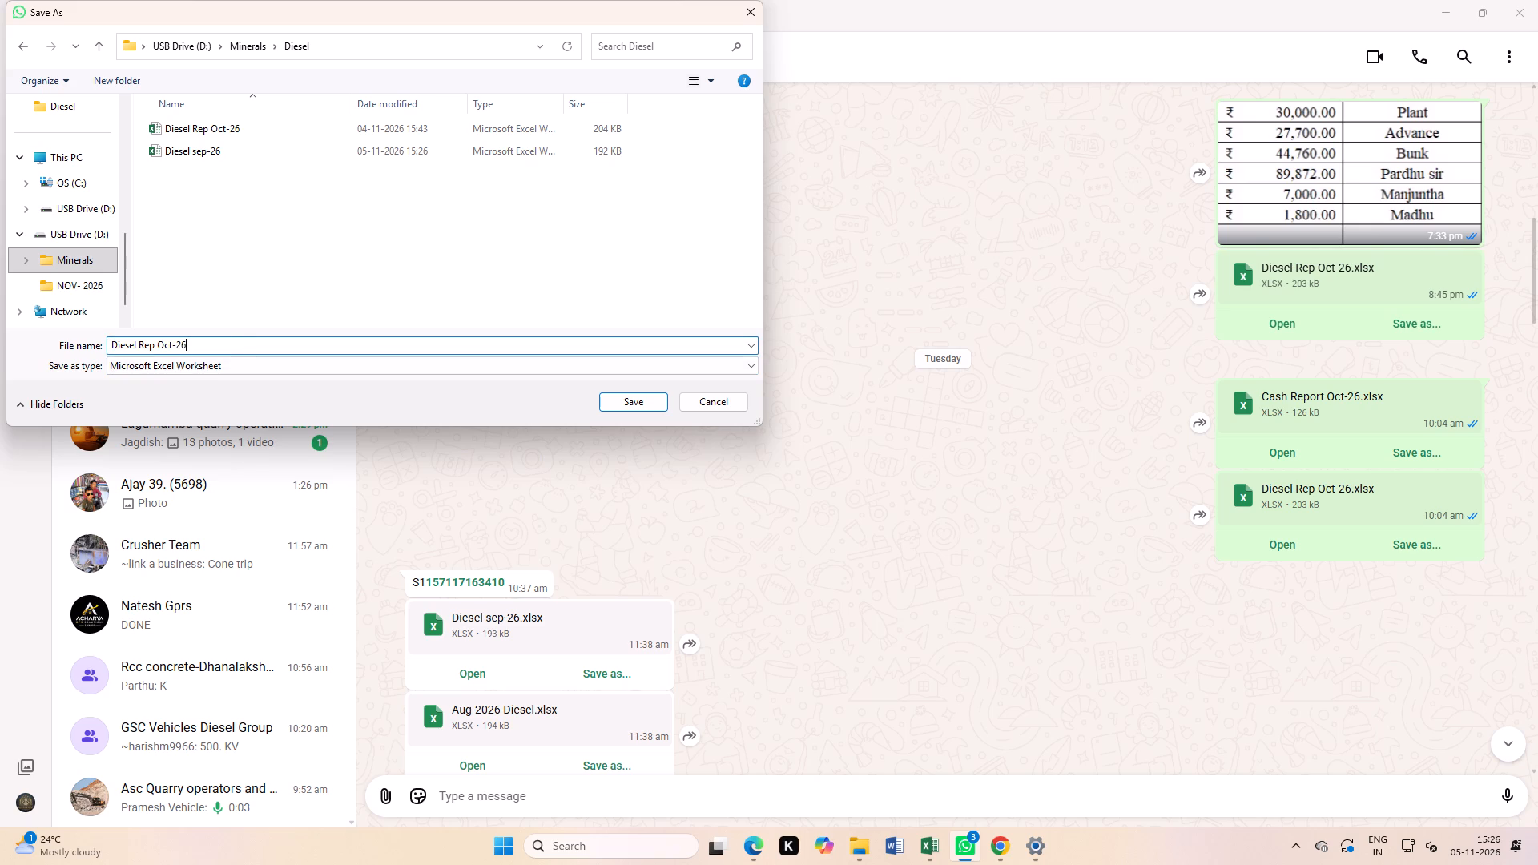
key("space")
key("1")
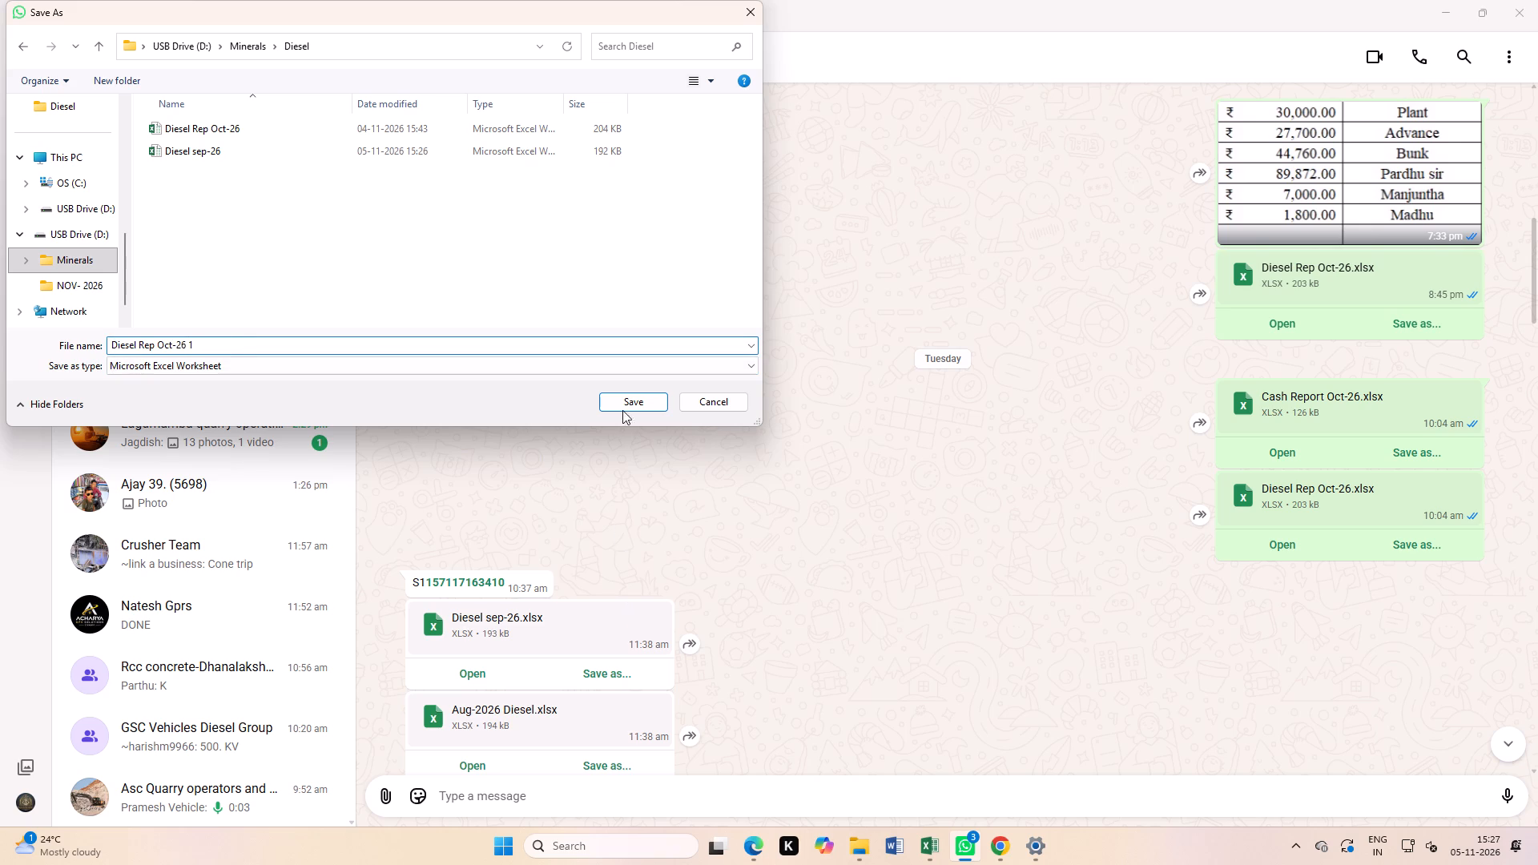
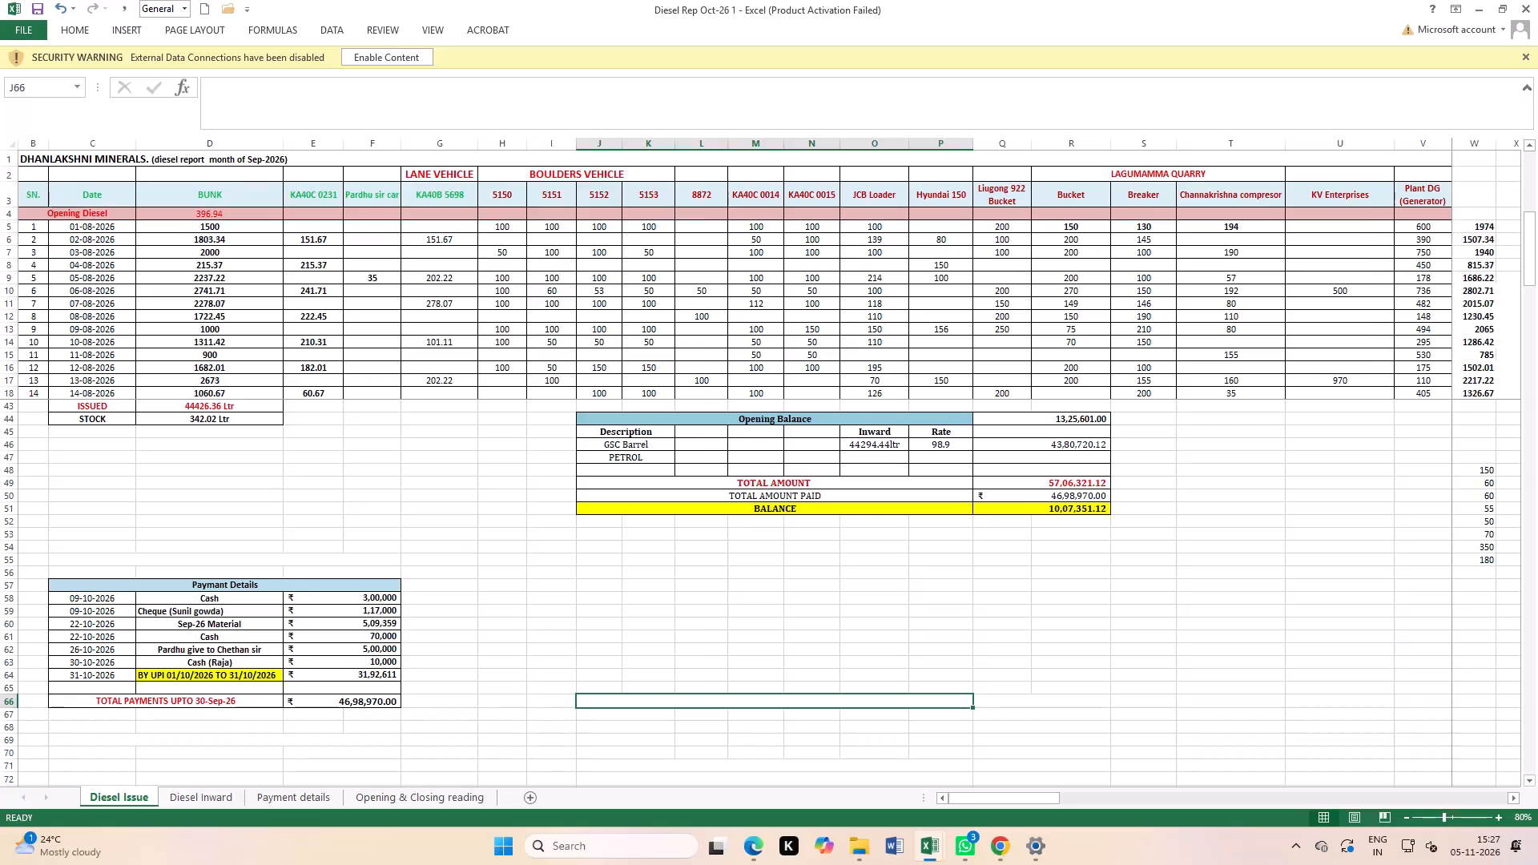
Enable the workbook's content and go to the first Opening Balance Amount on the Payment details sheet.
left_click(394, 54)
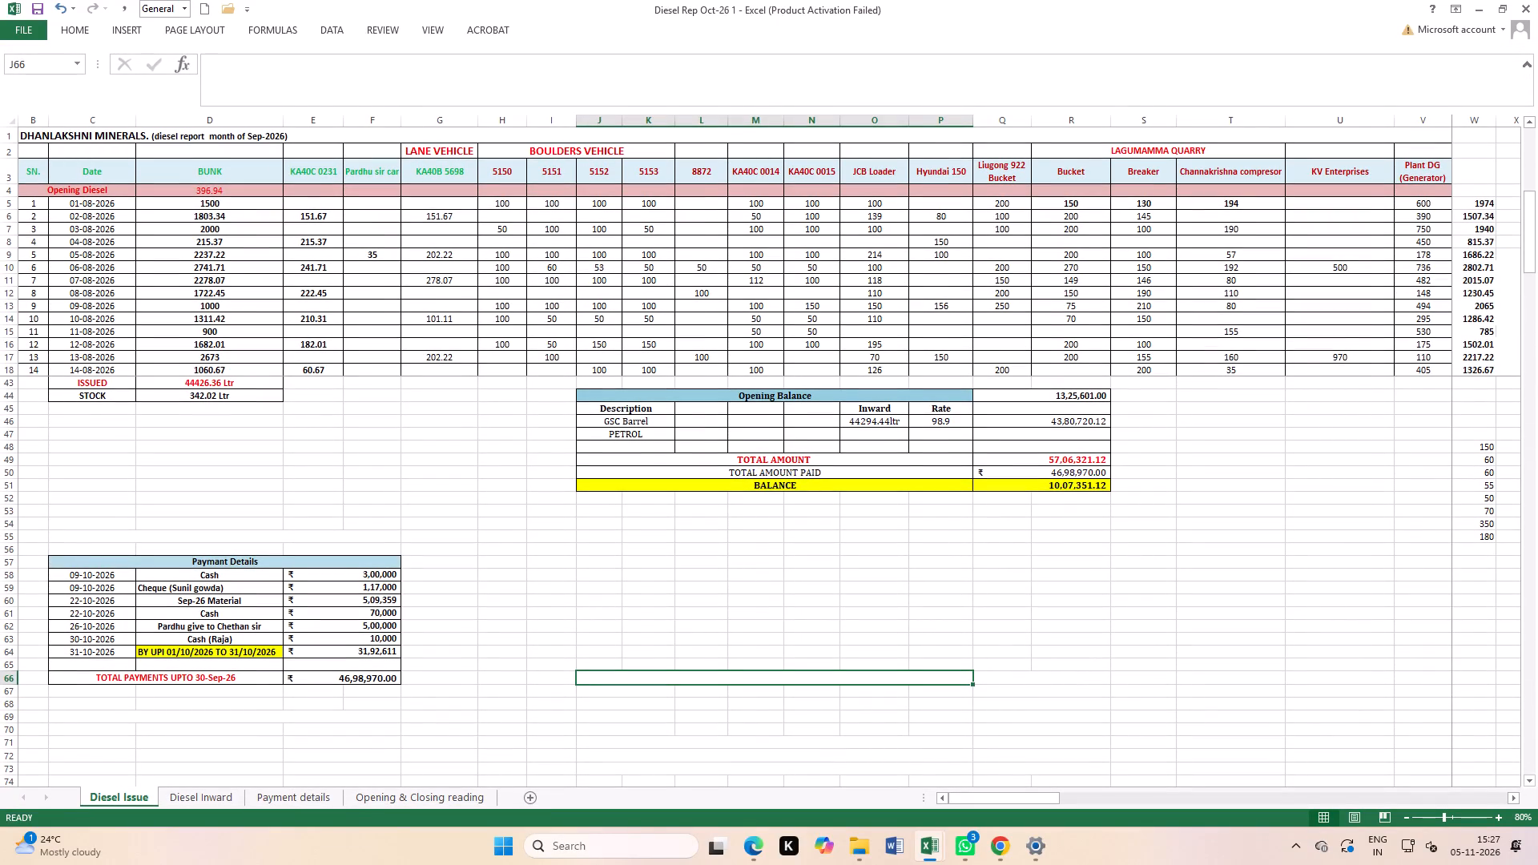
scroll(403, 585, "up", 5)
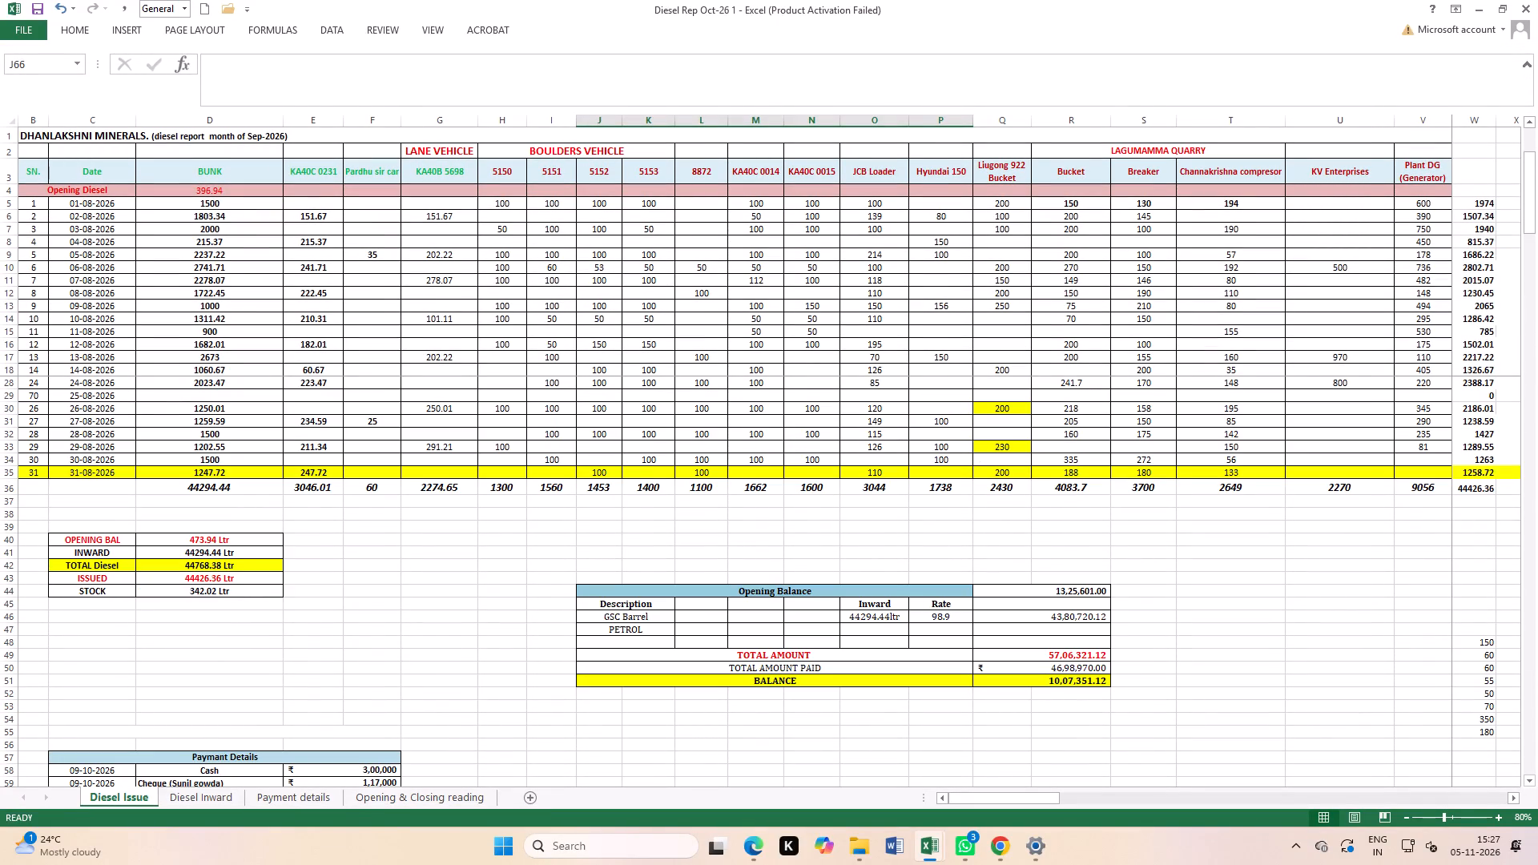
left_click(425, 802)
scroll(434, 565, "up", 2)
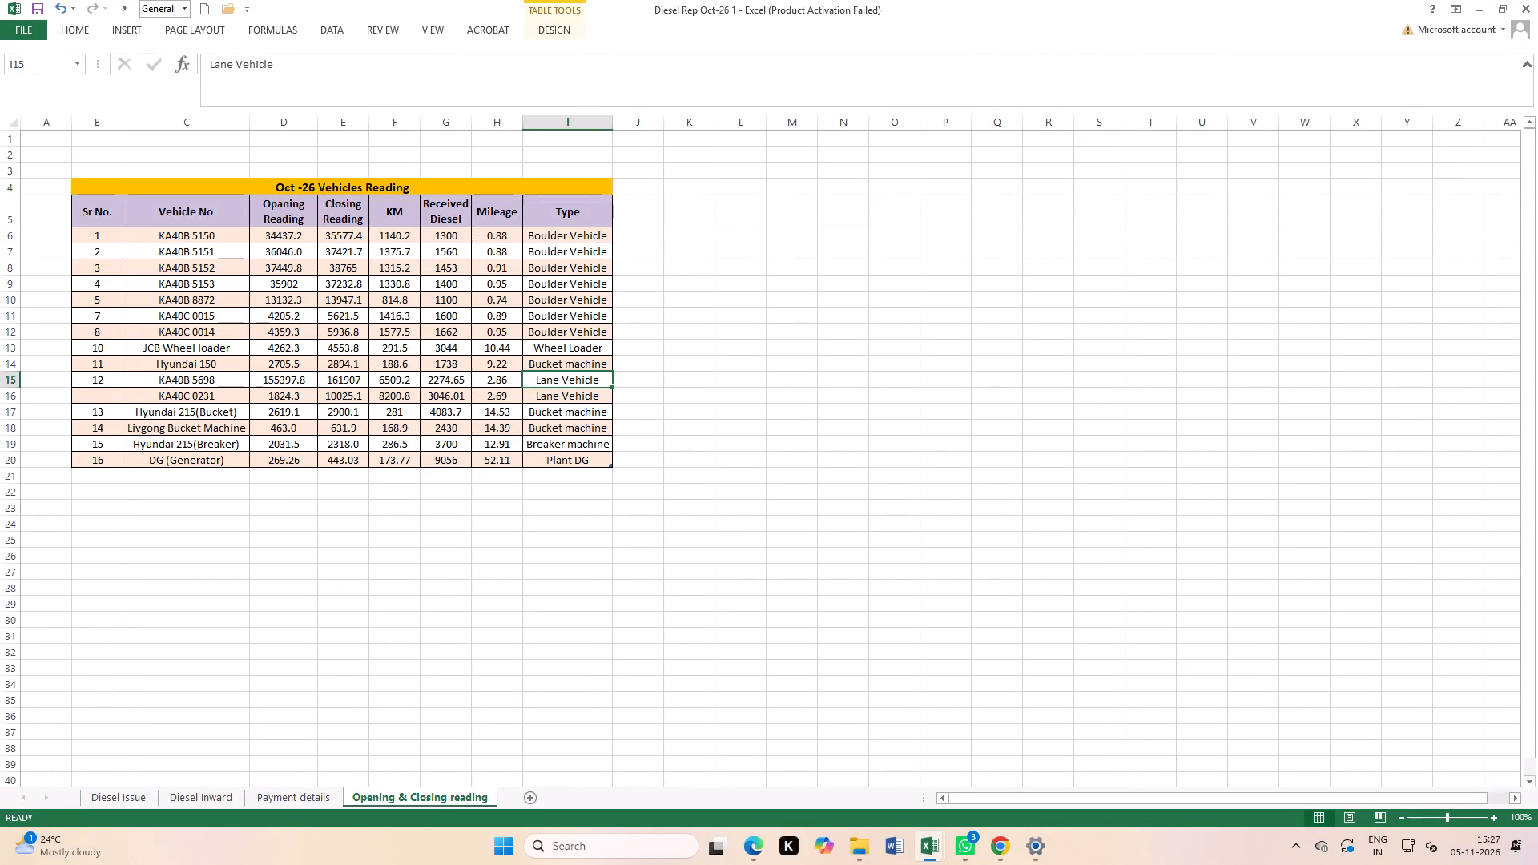
left_click(300, 794)
scroll(469, 558, "up", 5)
scroll(527, 514, "up", 1)
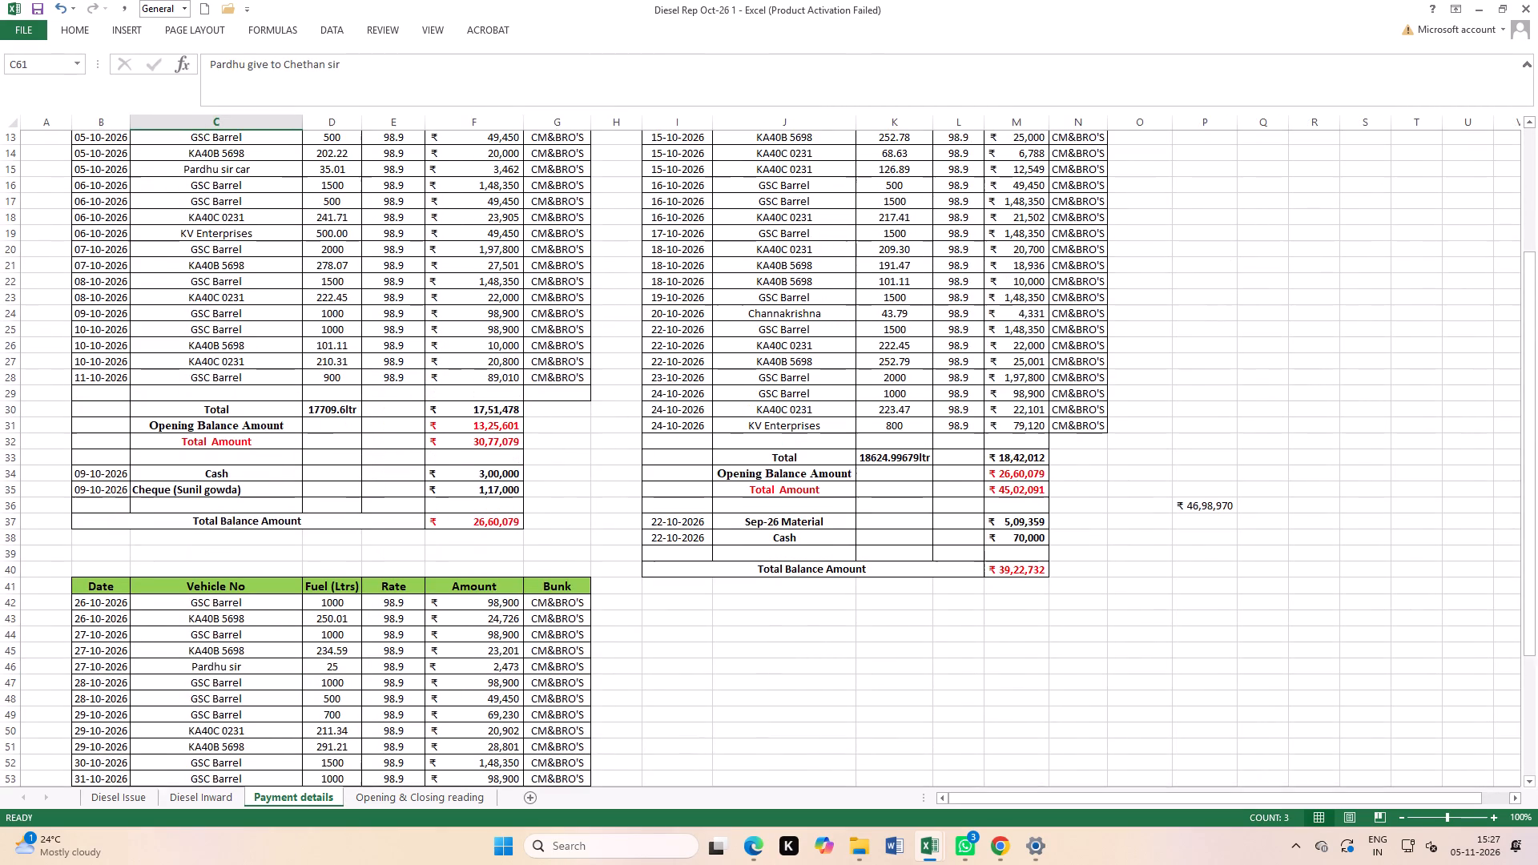
left_click(485, 428)
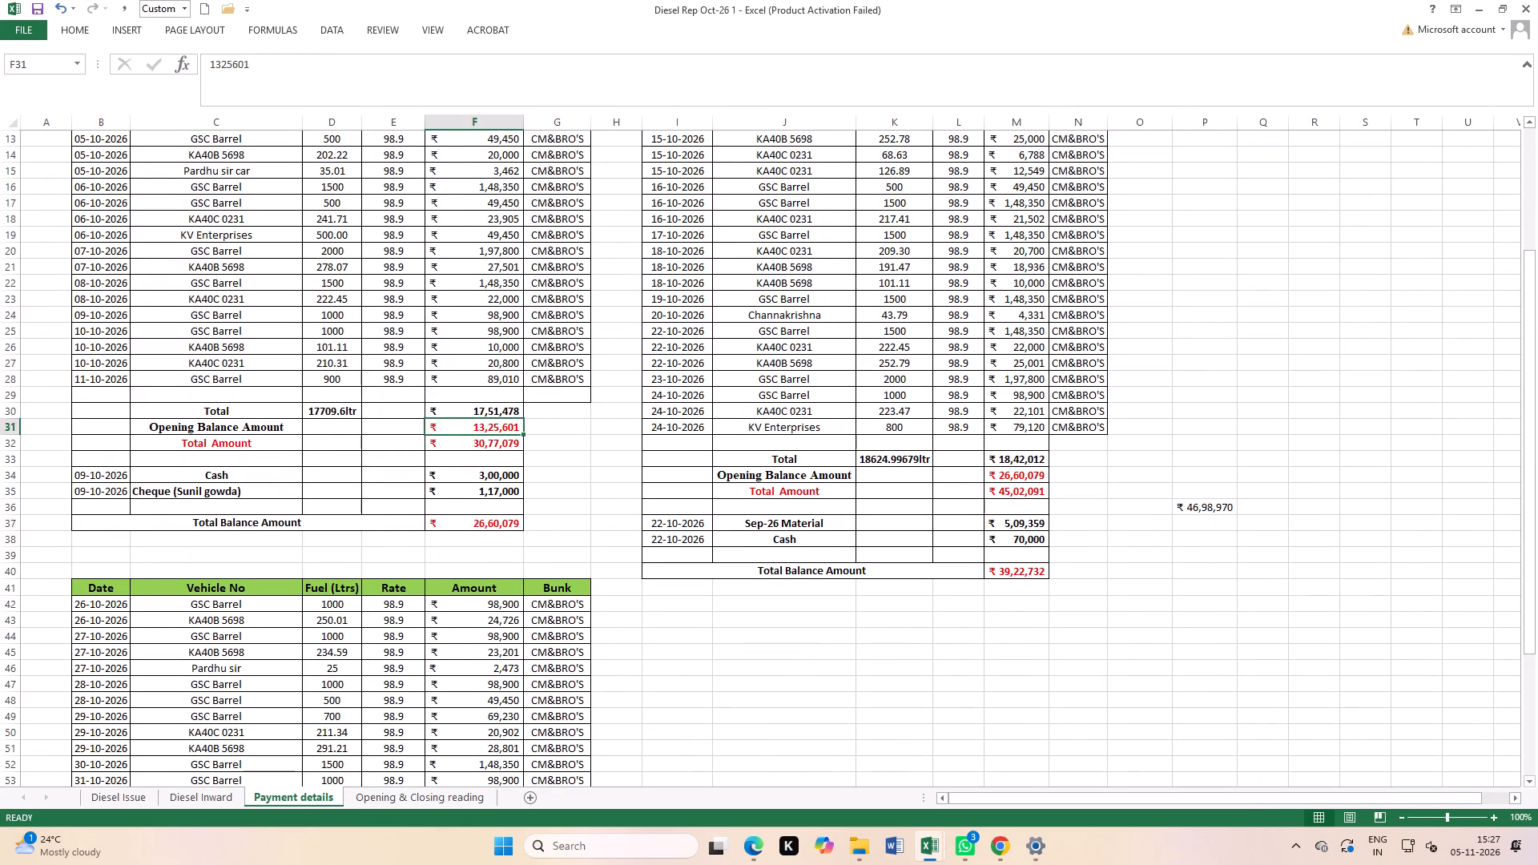
Switch to File Explorer and permanently delete the Diesel Rep Oct-26 file, the one without the 1 suffix, from the Diesel folder.
left_click(864, 850)
right_click(223, 152)
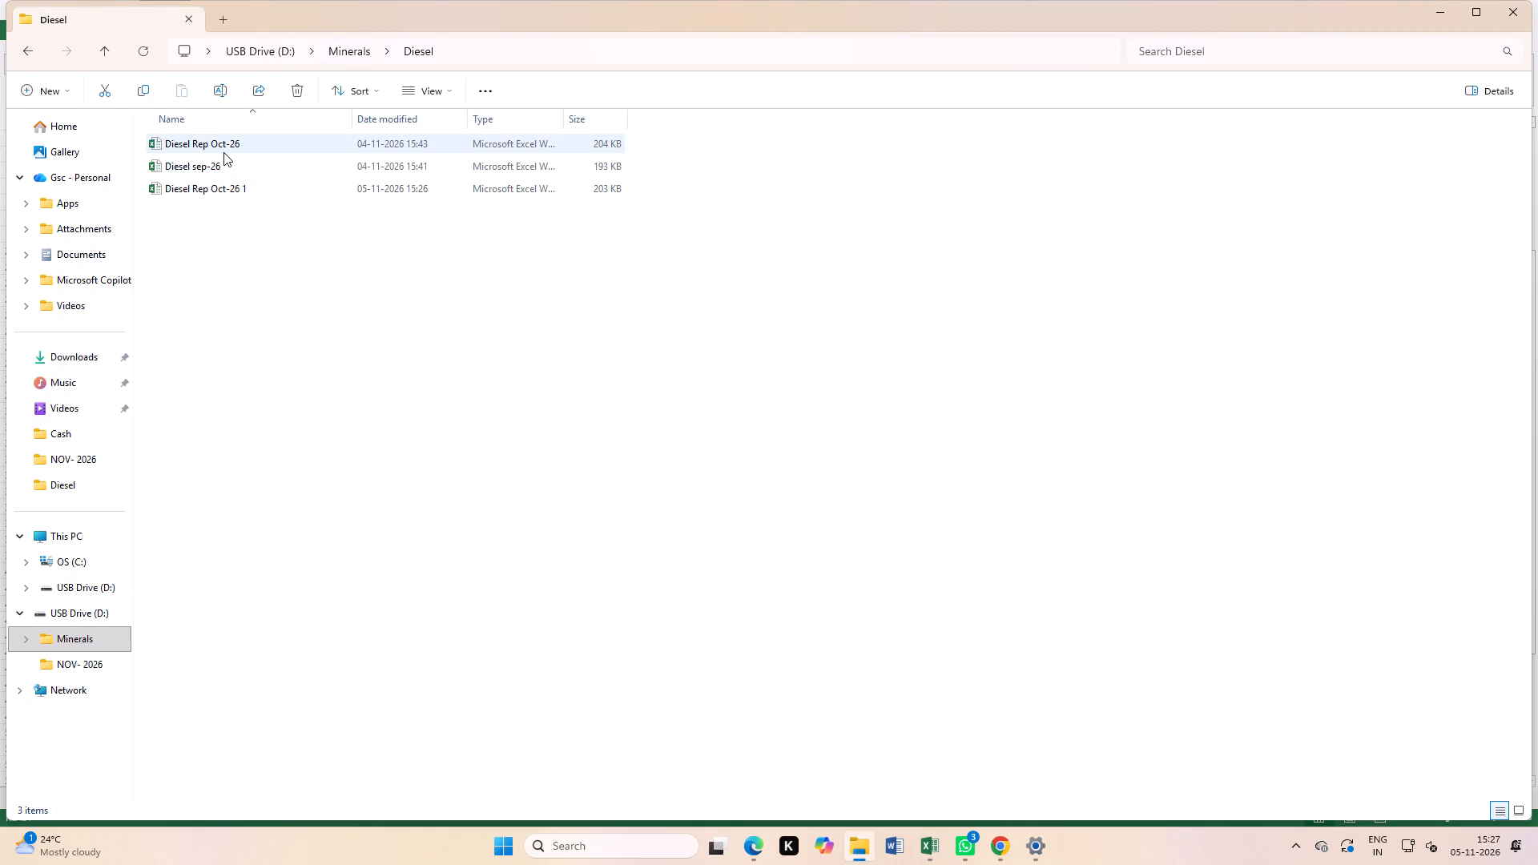
right_click(182, 145)
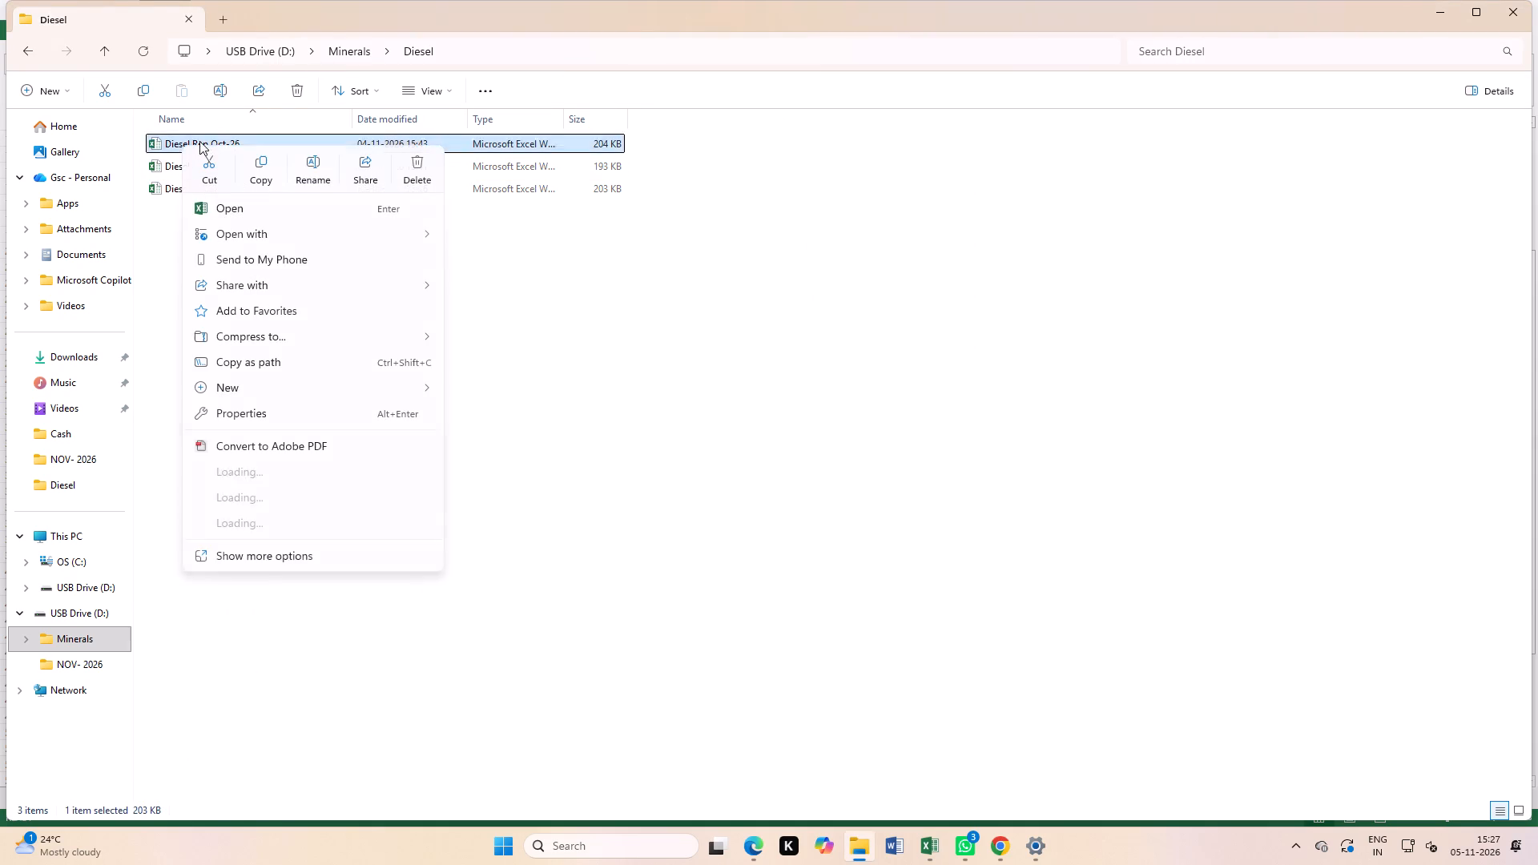
left_click(406, 172)
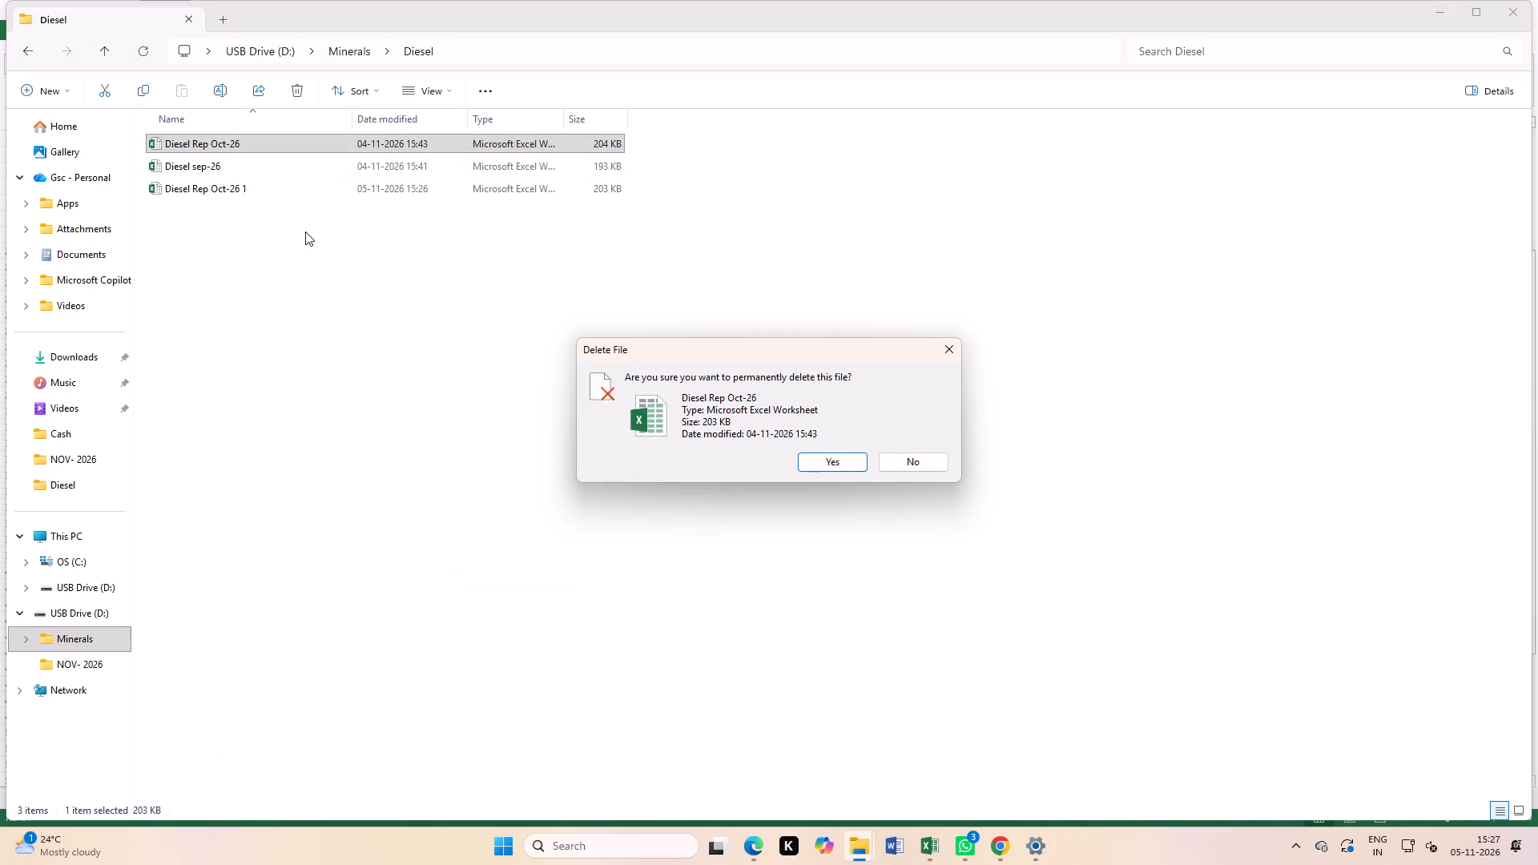
left_click(819, 455)
Open Diesel sep-26 to check its closing balance, and set the first Opening Balance Amount in Diesel Rep Oct-26 1 to 1320415.
double_click(259, 144)
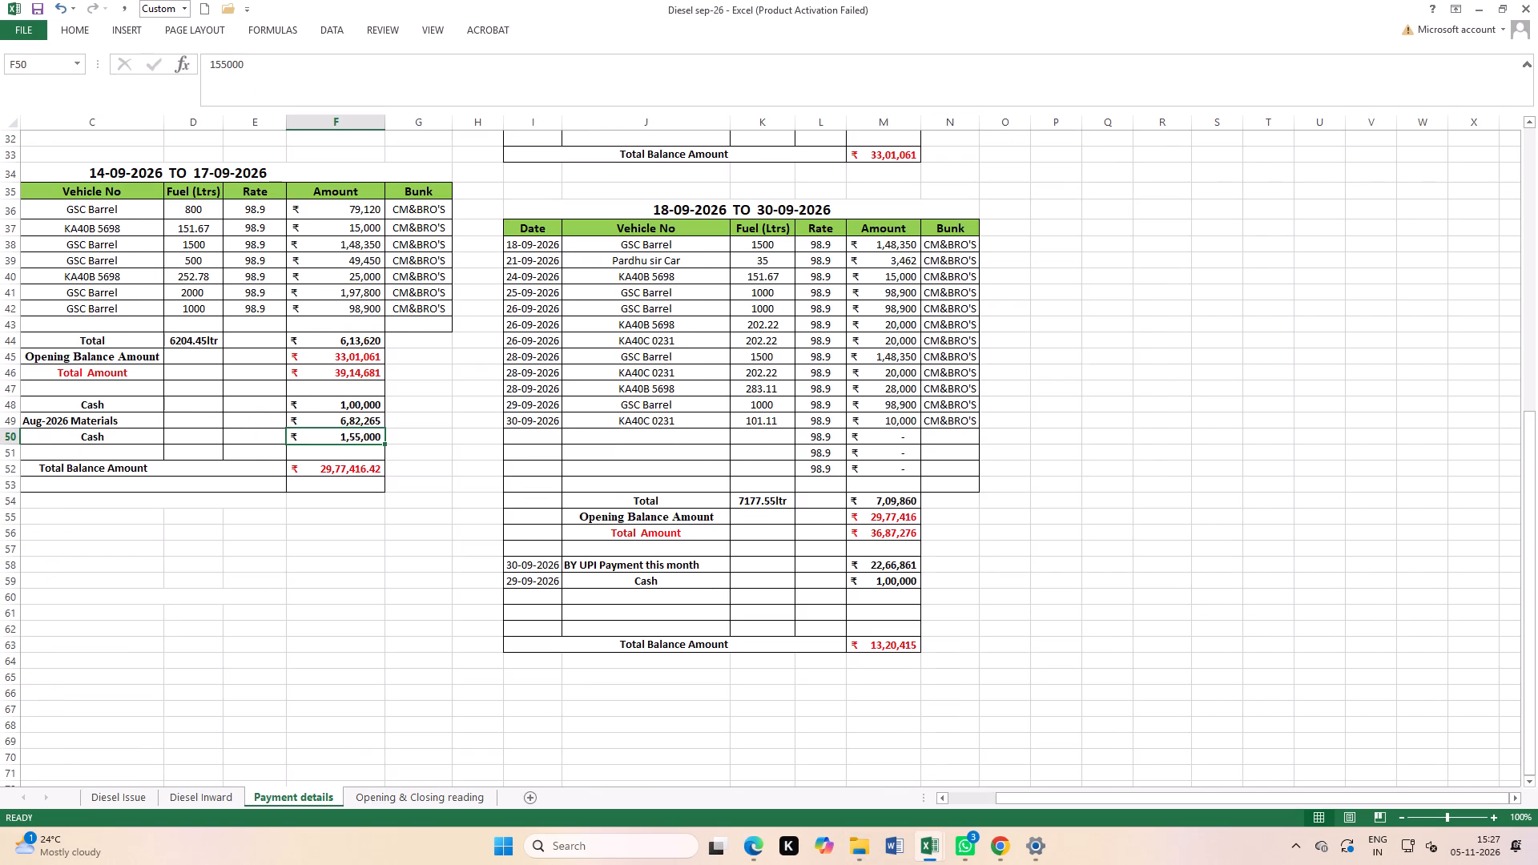
key("ctrl+Tab")
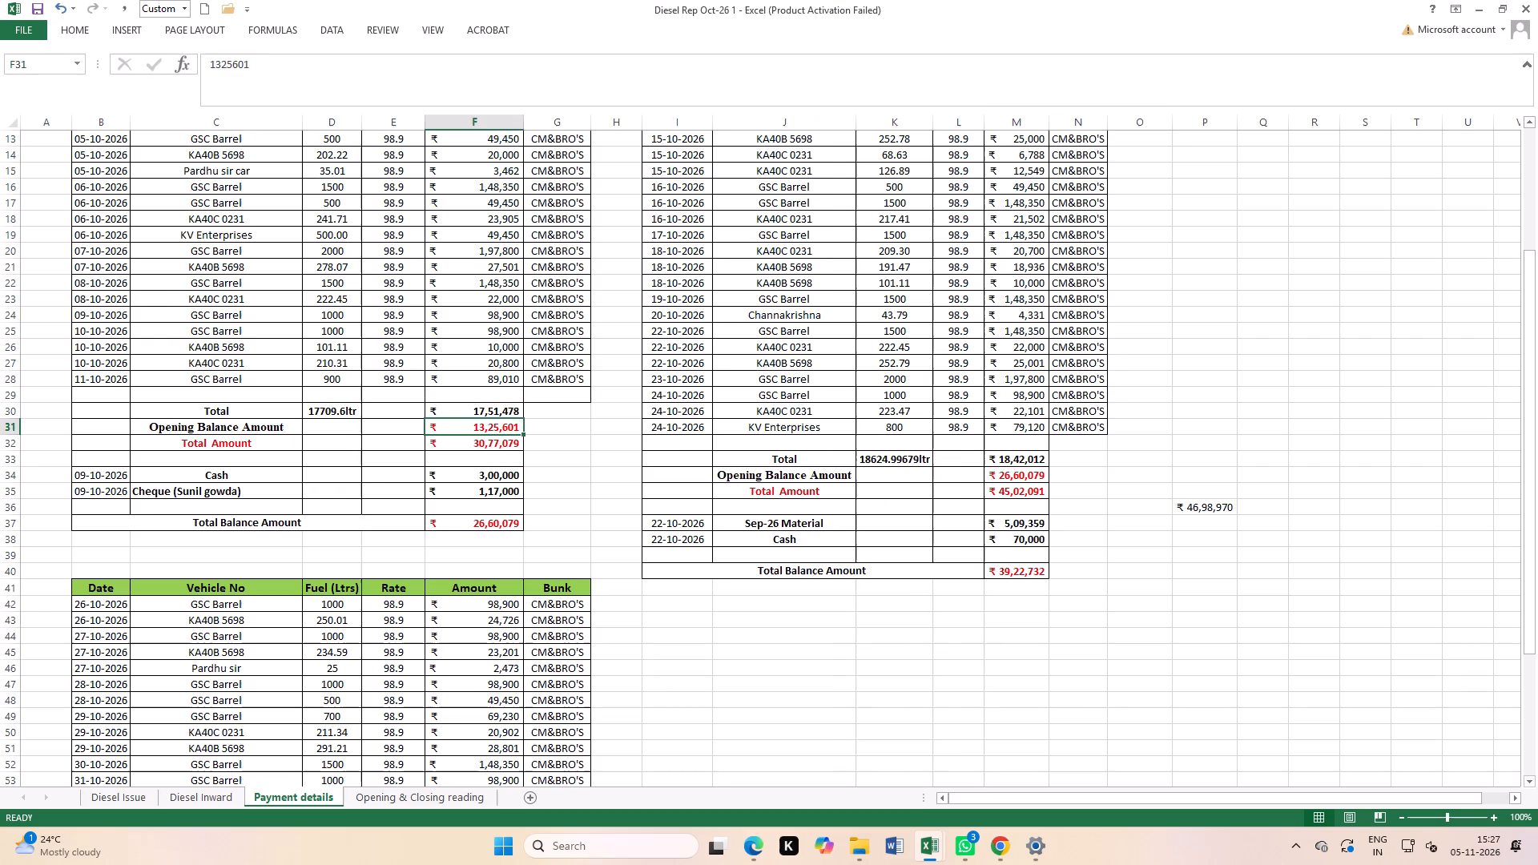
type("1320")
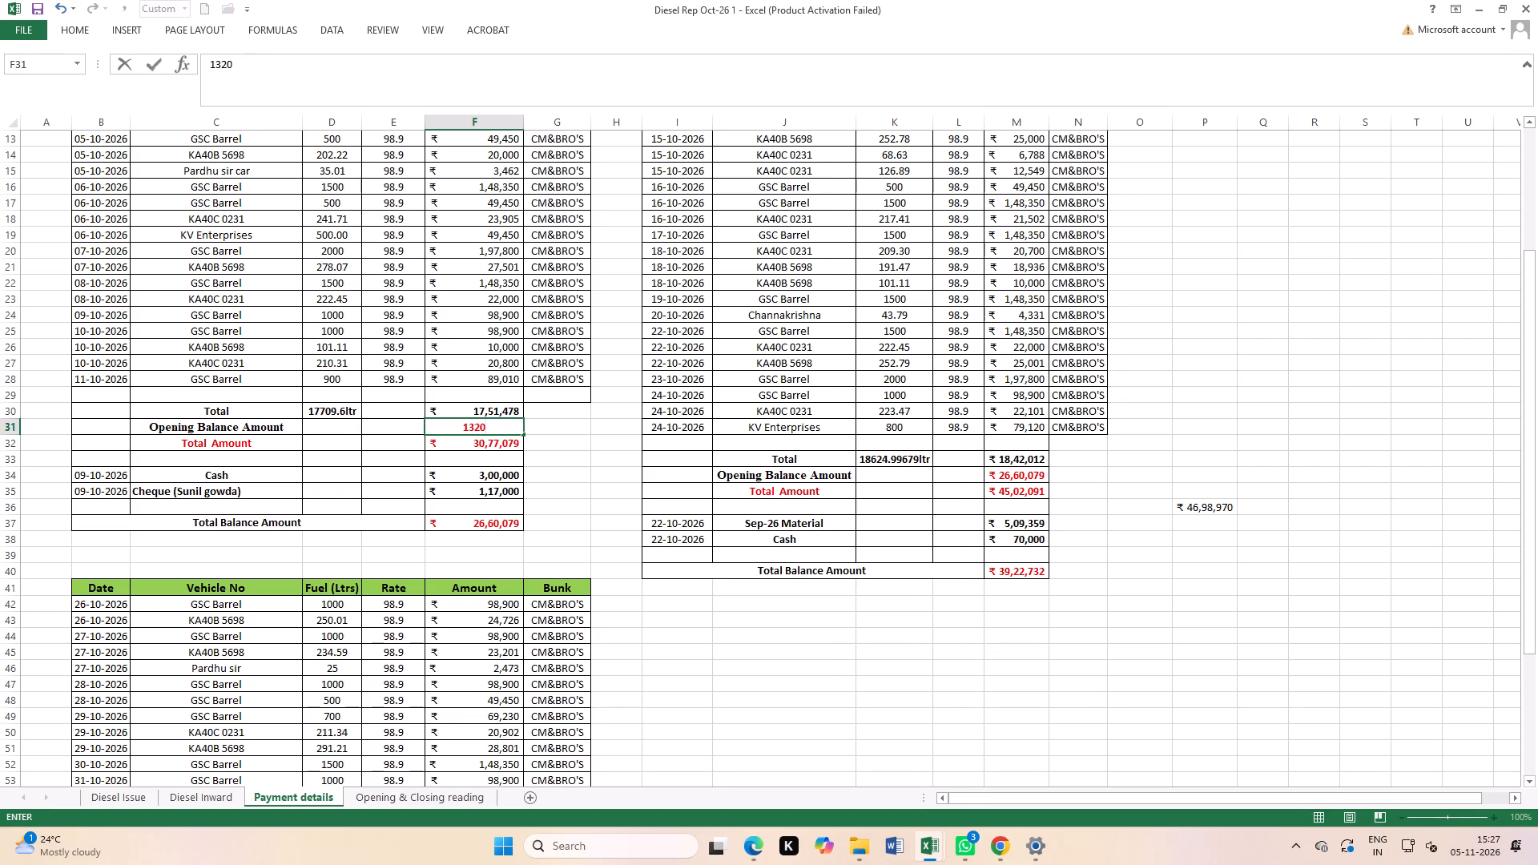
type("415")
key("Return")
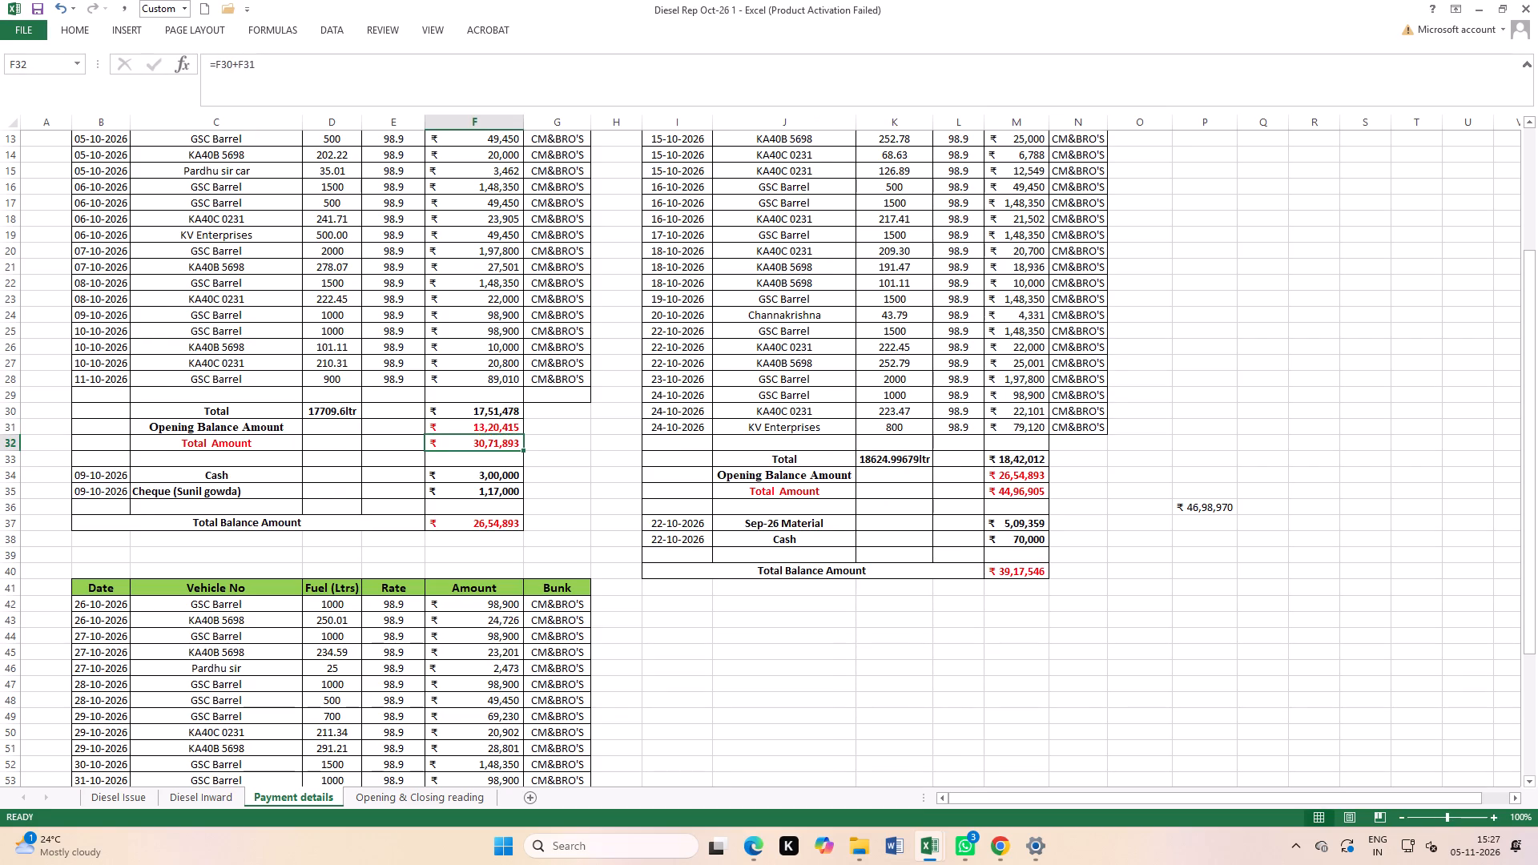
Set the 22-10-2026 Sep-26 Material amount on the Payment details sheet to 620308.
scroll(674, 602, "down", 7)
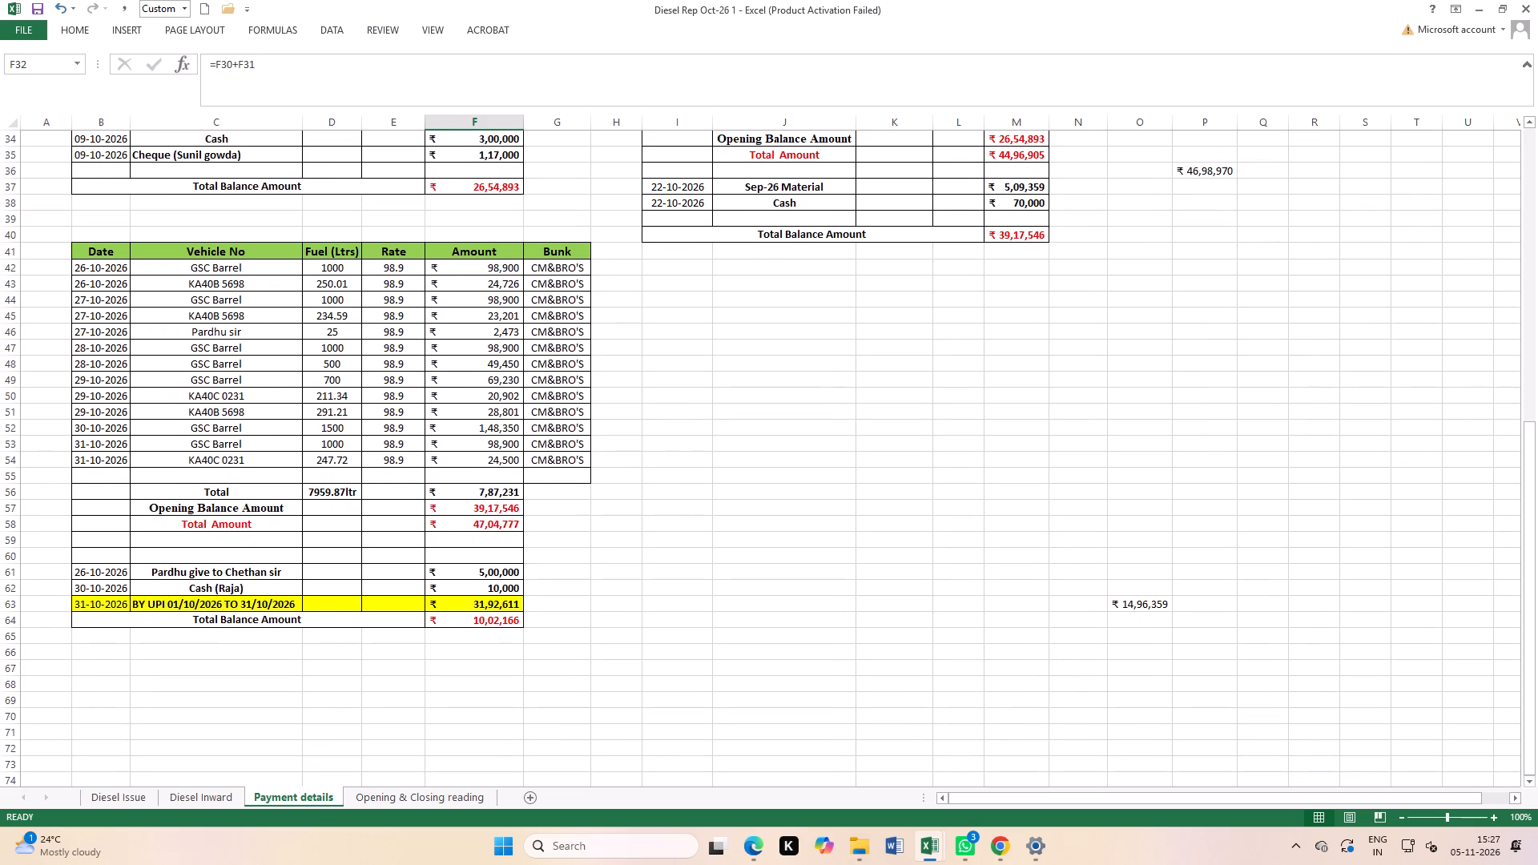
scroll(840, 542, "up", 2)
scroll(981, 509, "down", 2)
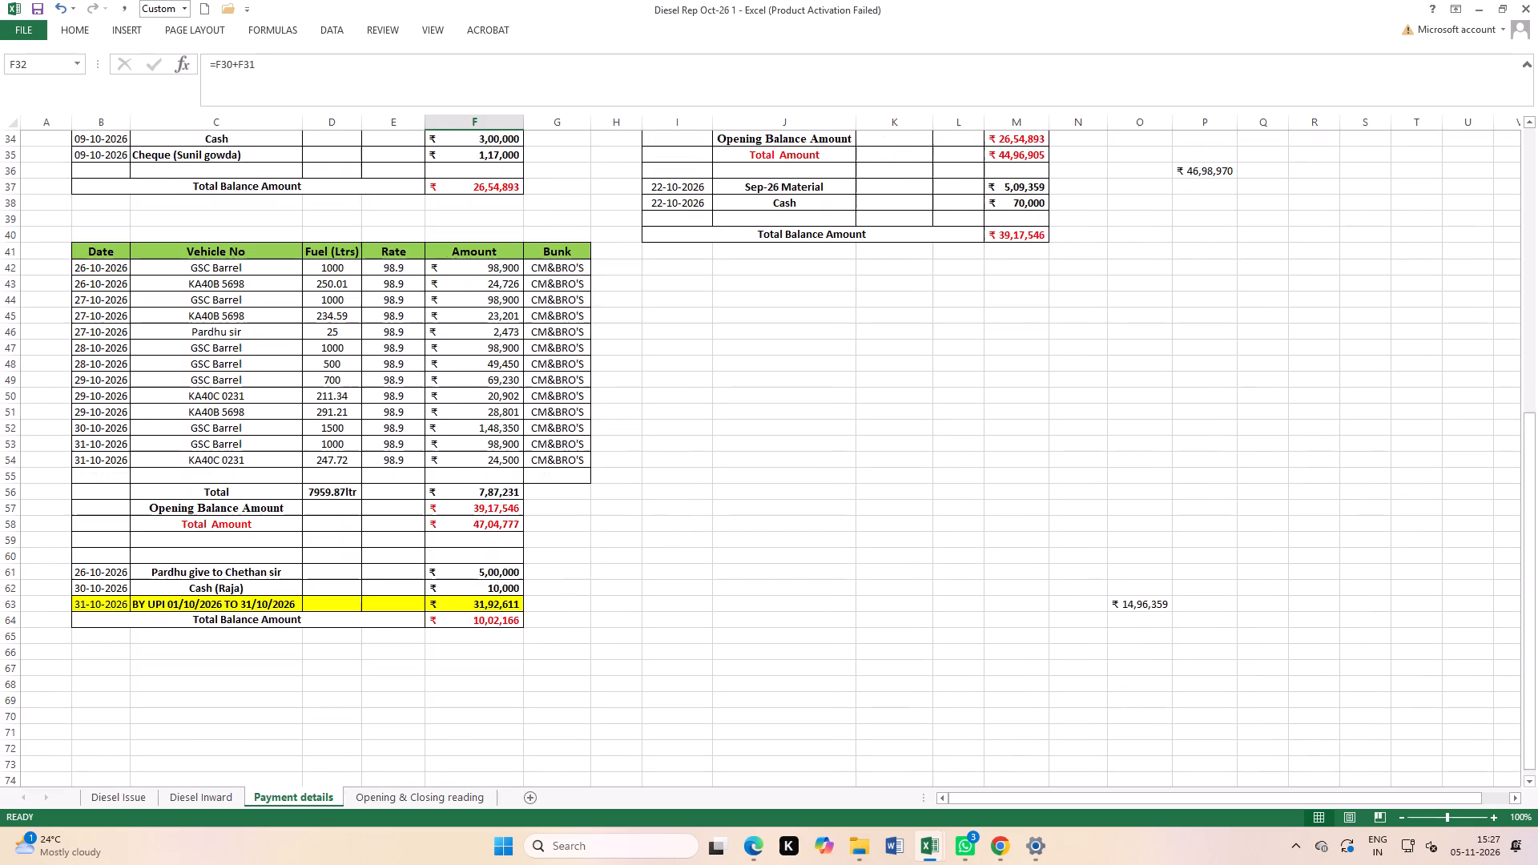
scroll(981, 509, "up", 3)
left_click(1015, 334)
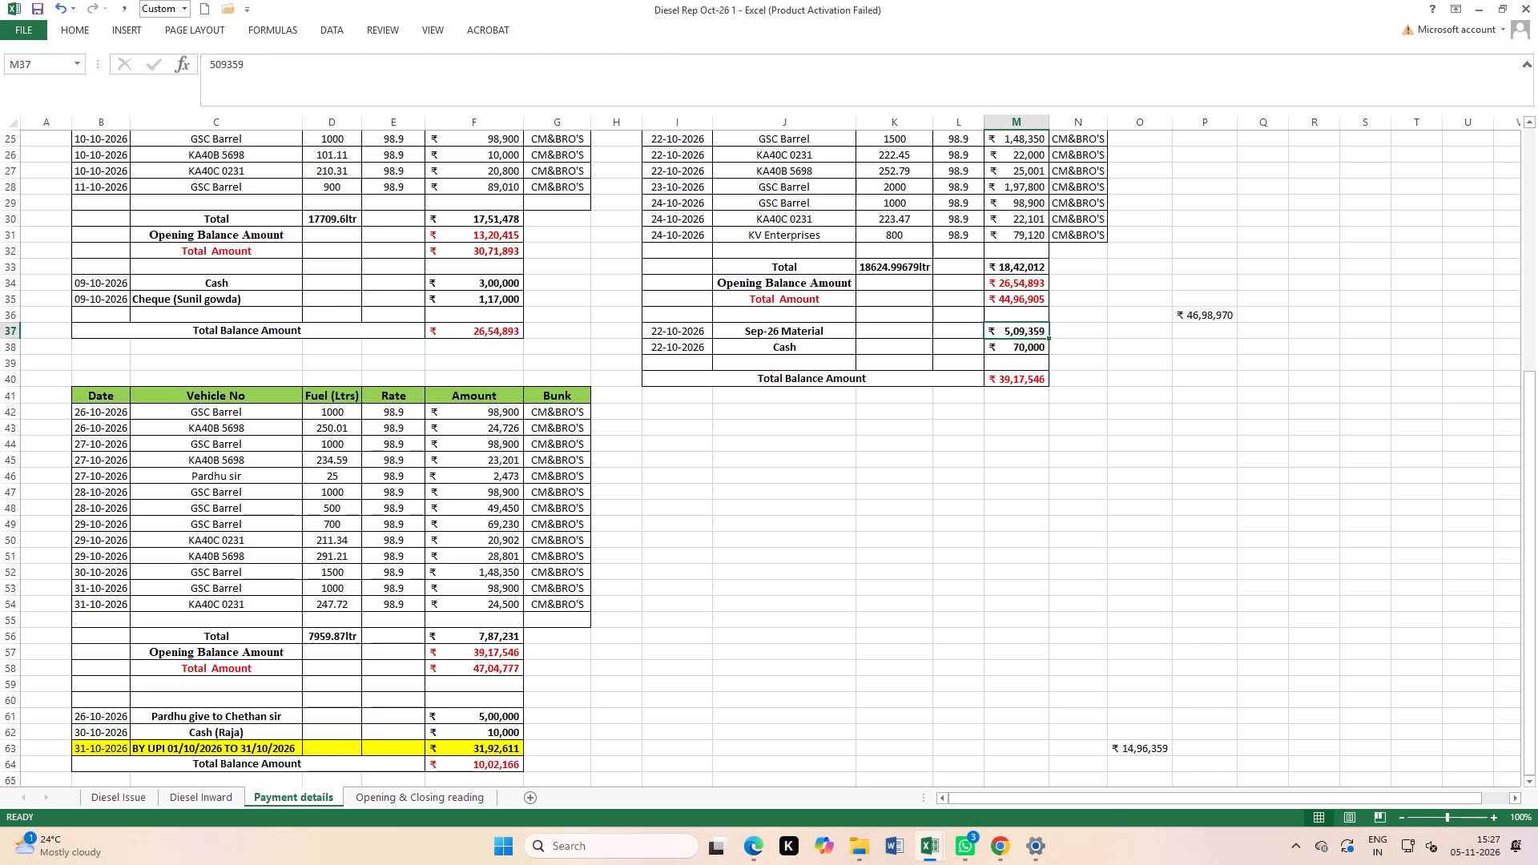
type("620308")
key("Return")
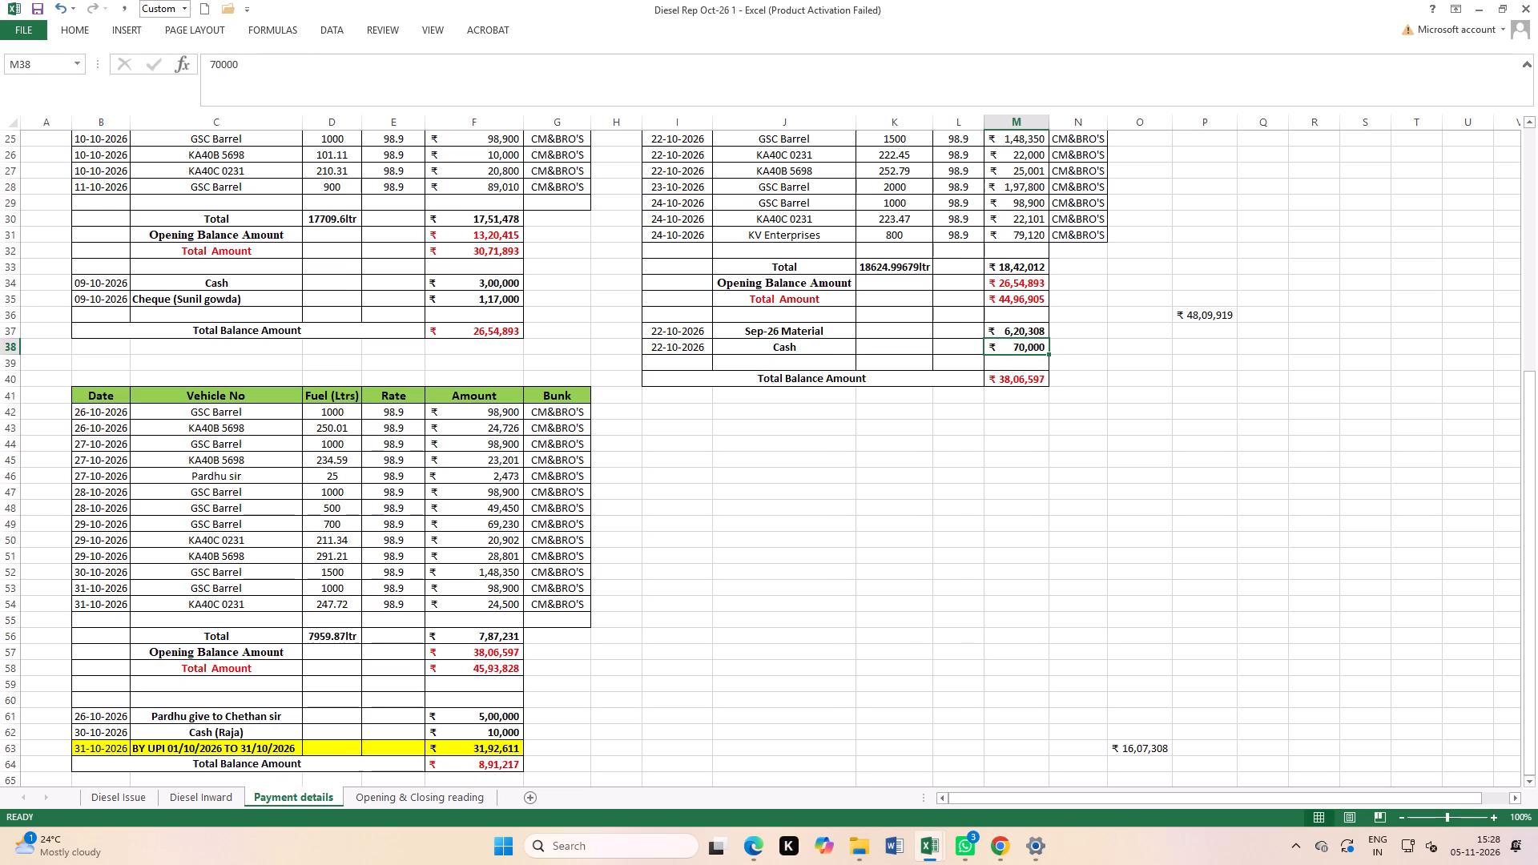
Set the 22-10-2026 Sep-26 Material amount on the Payment details sheet to 538898.
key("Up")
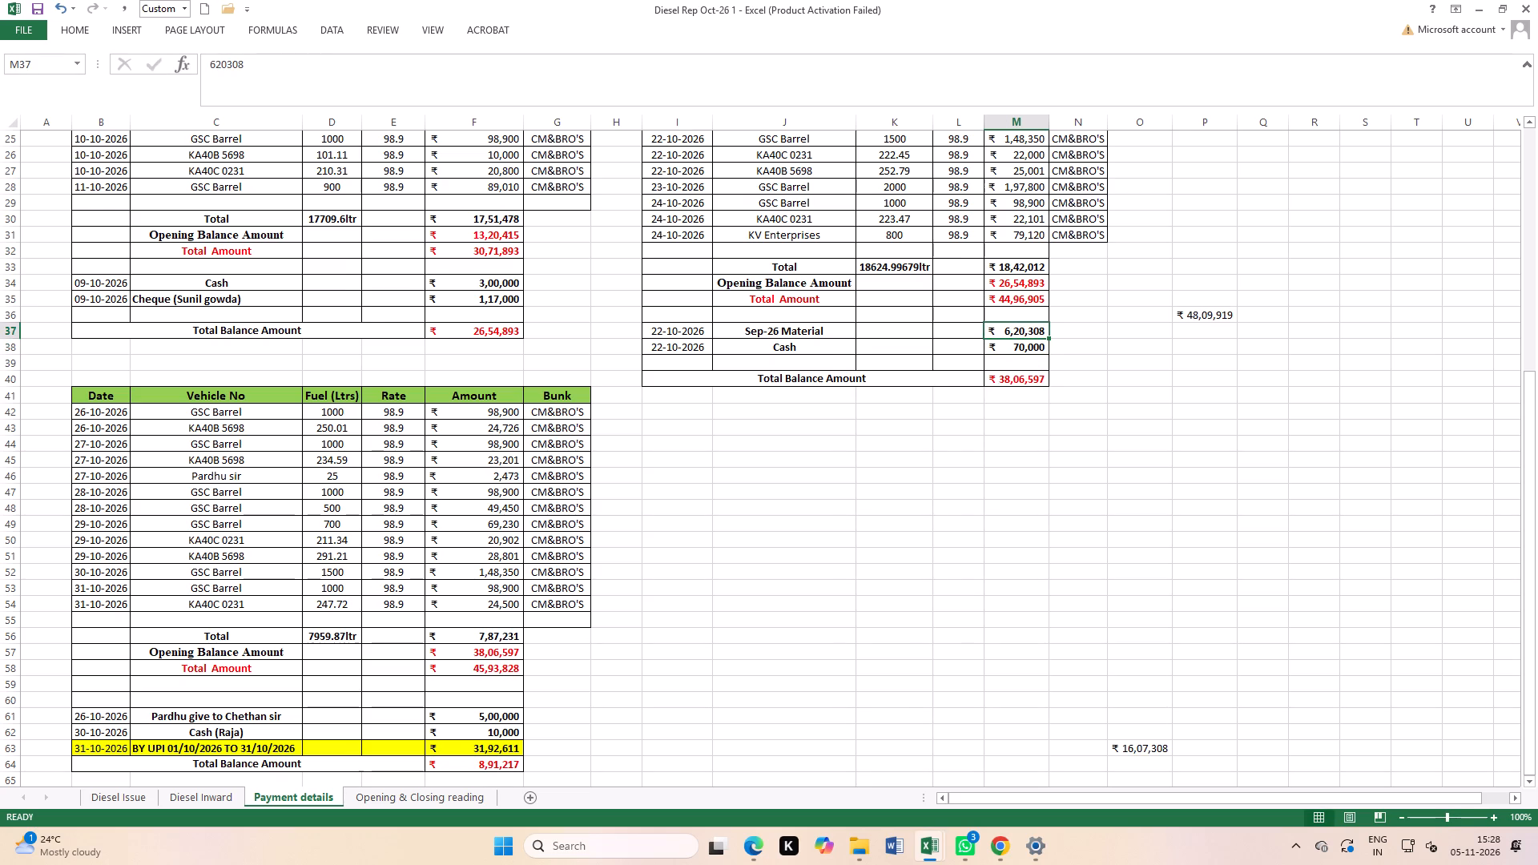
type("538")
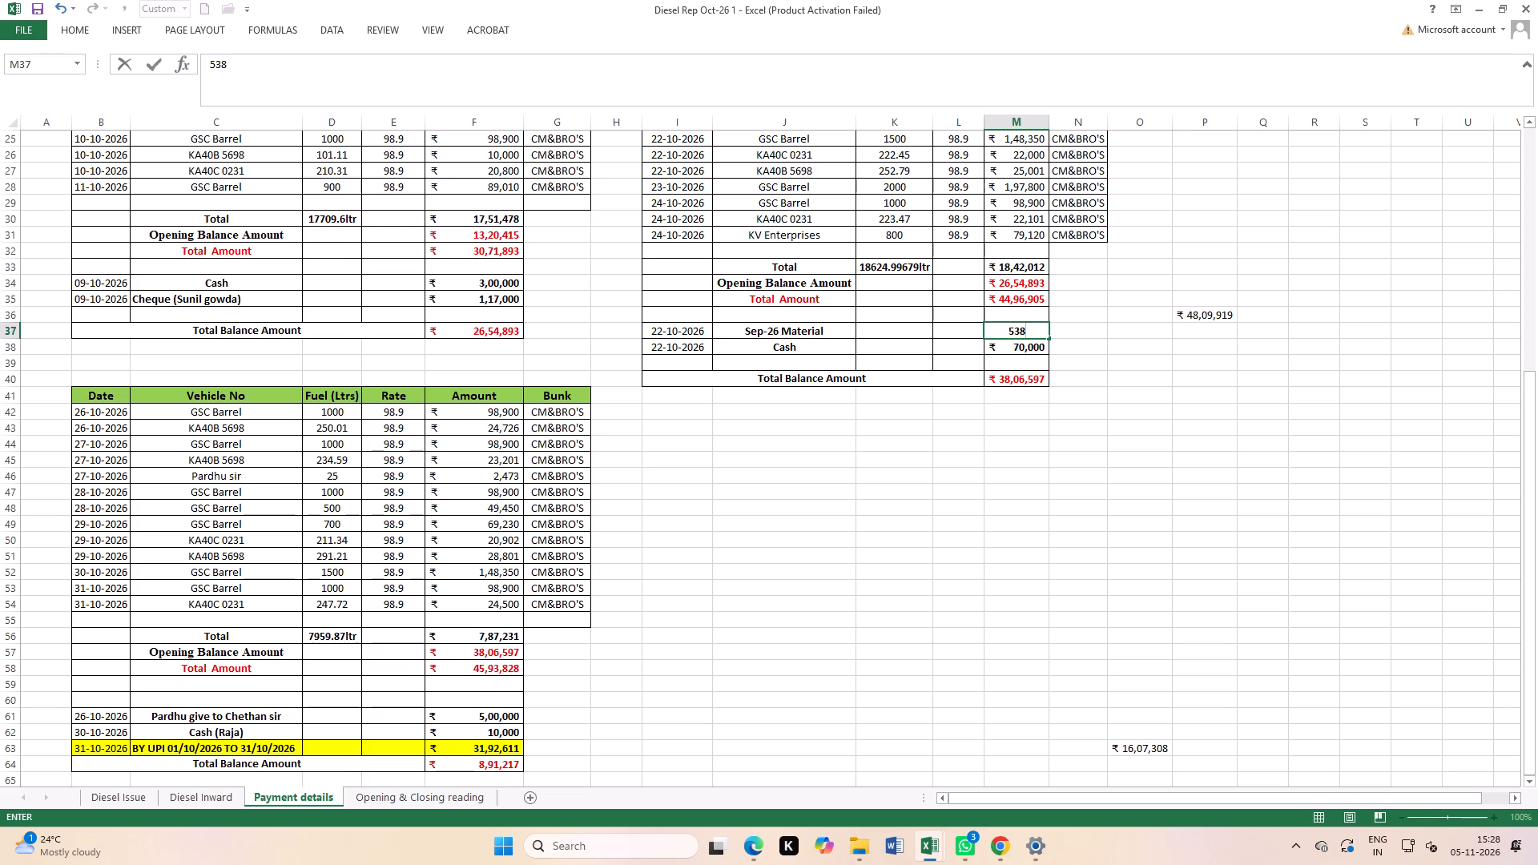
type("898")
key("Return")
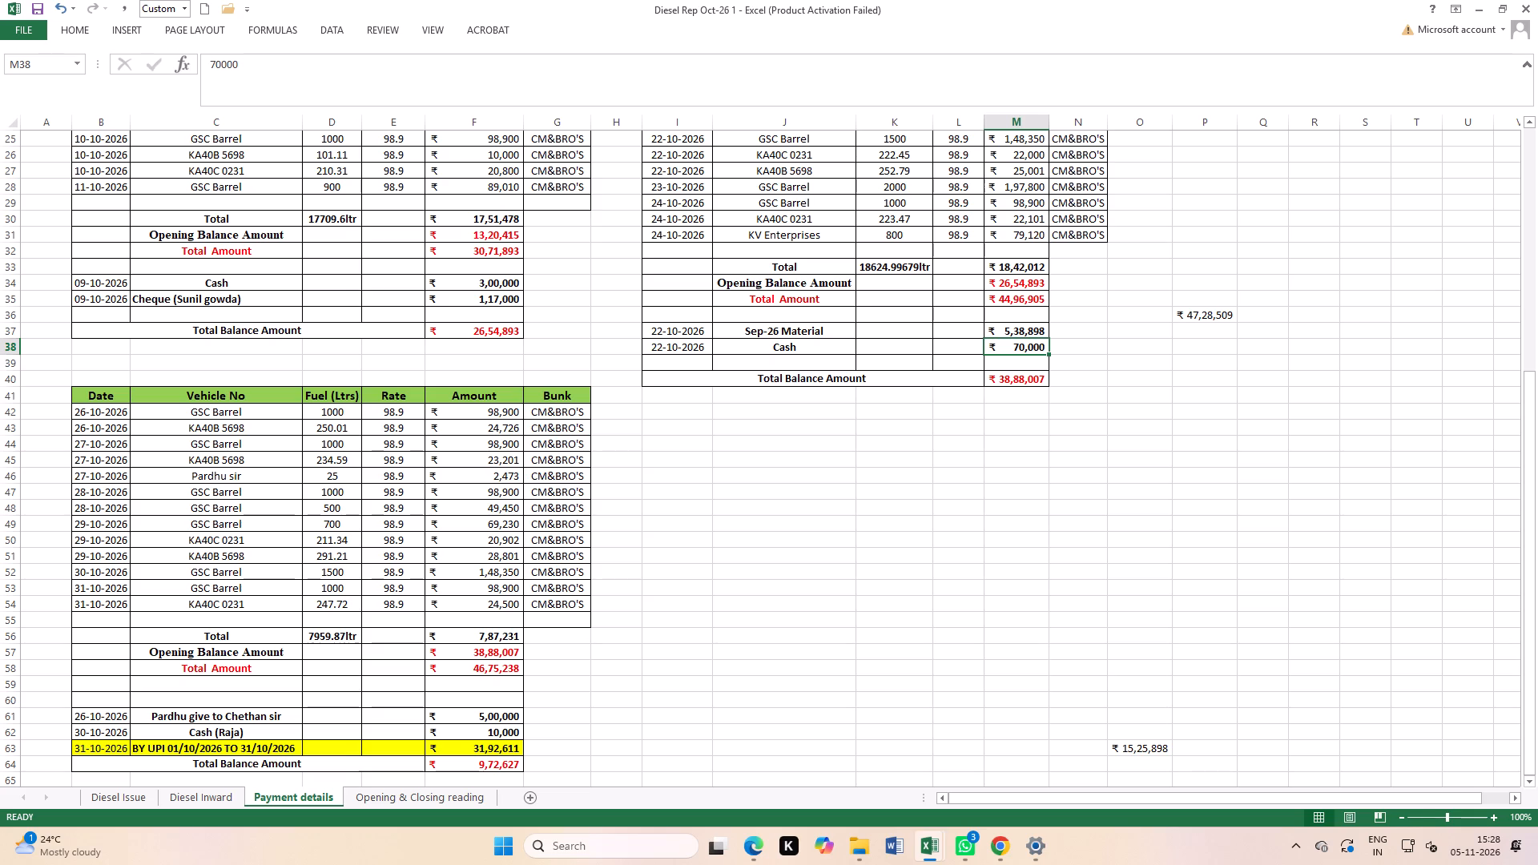
left_click(961, 607)
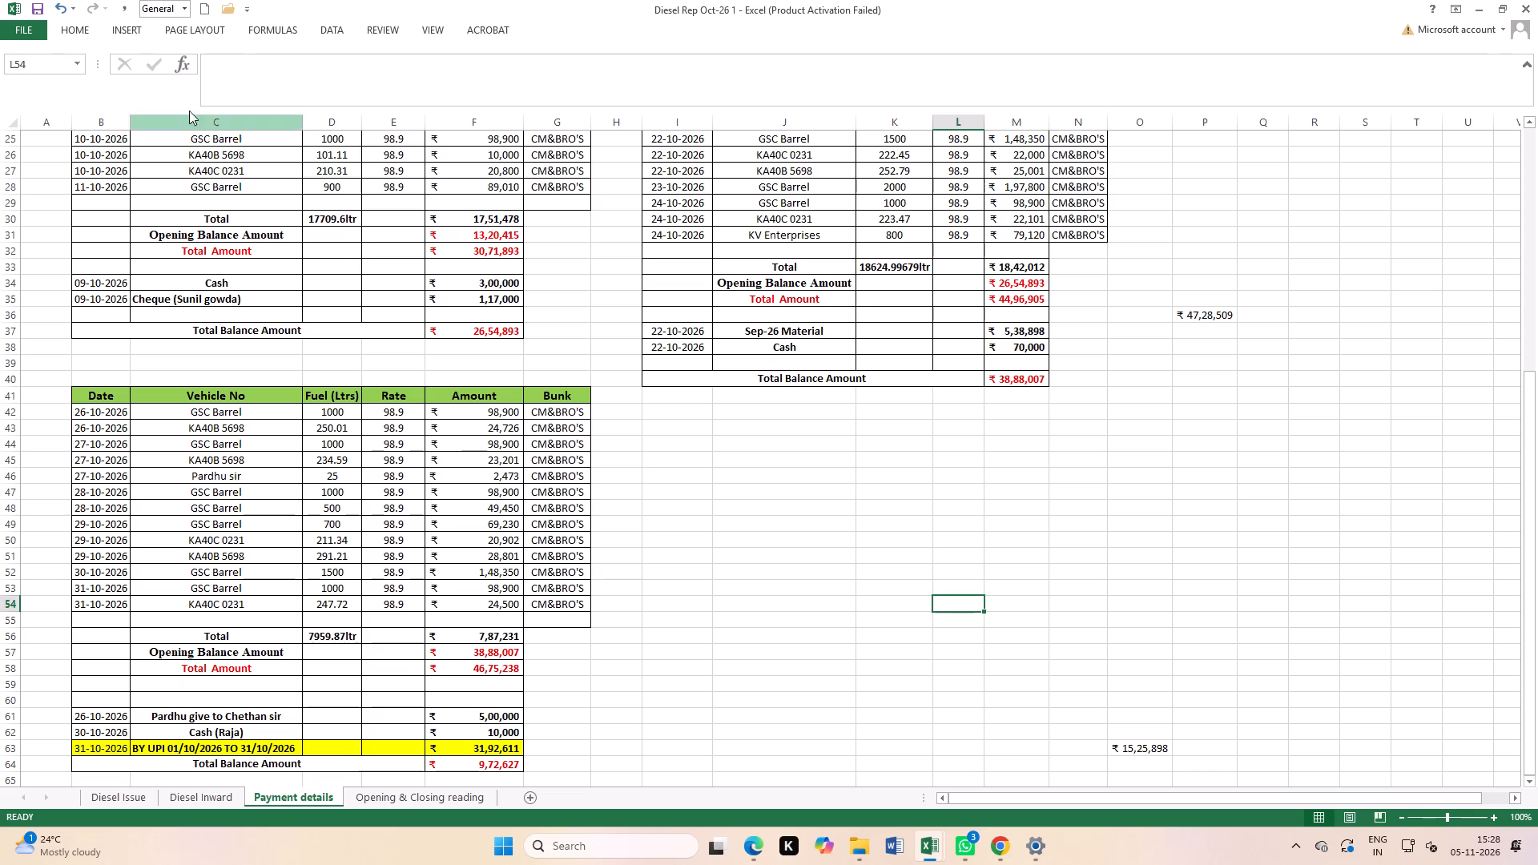
Save the Diesel Rep Oct-26 1 workbook and close it.
triple_click(35, 8)
double_click(35, 8)
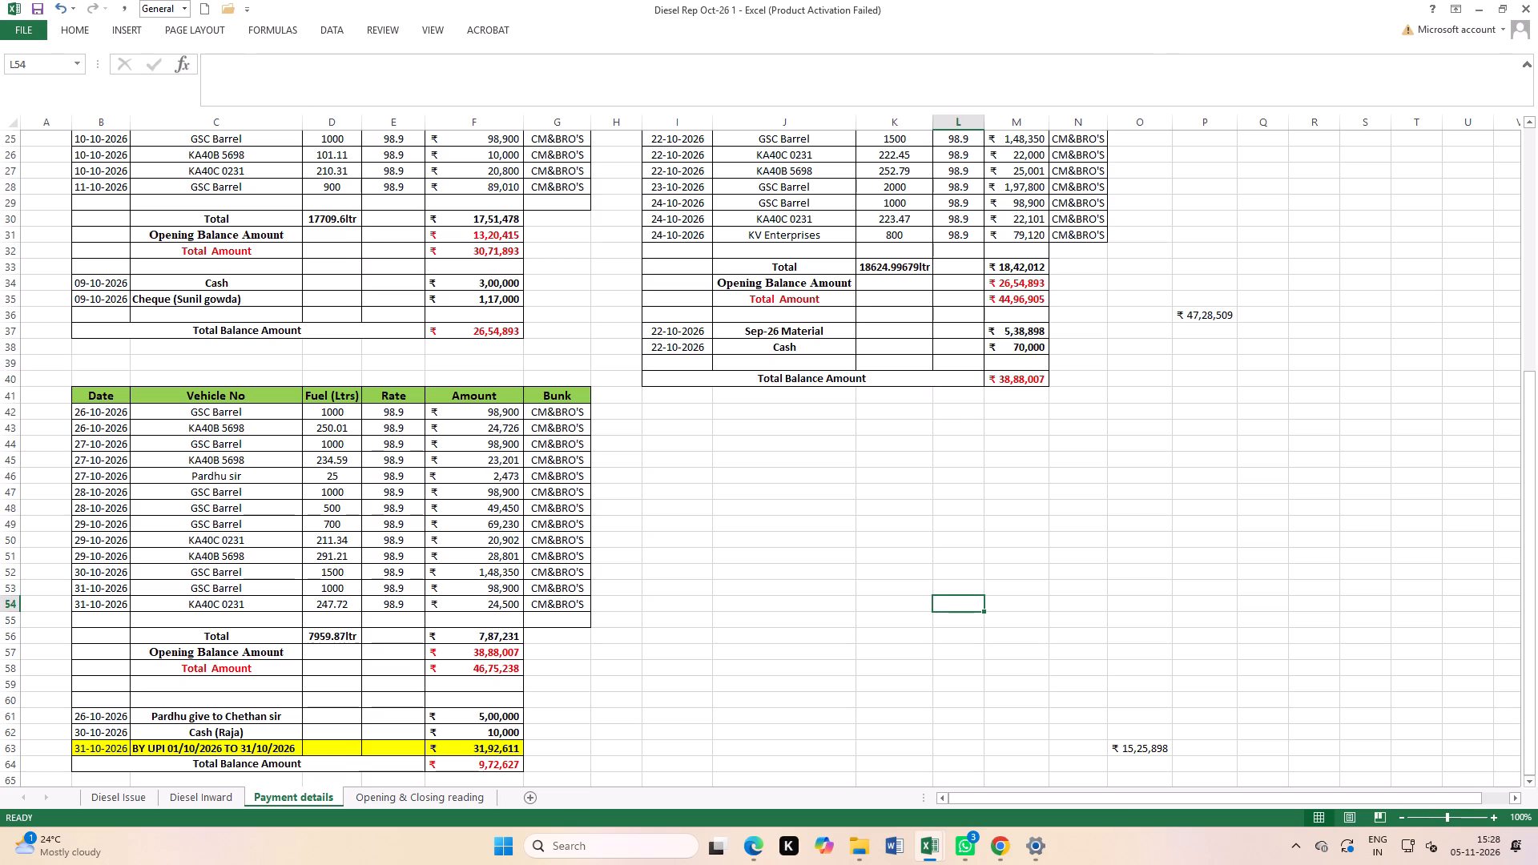
triple_click(37, 1)
left_click(1533, 0)
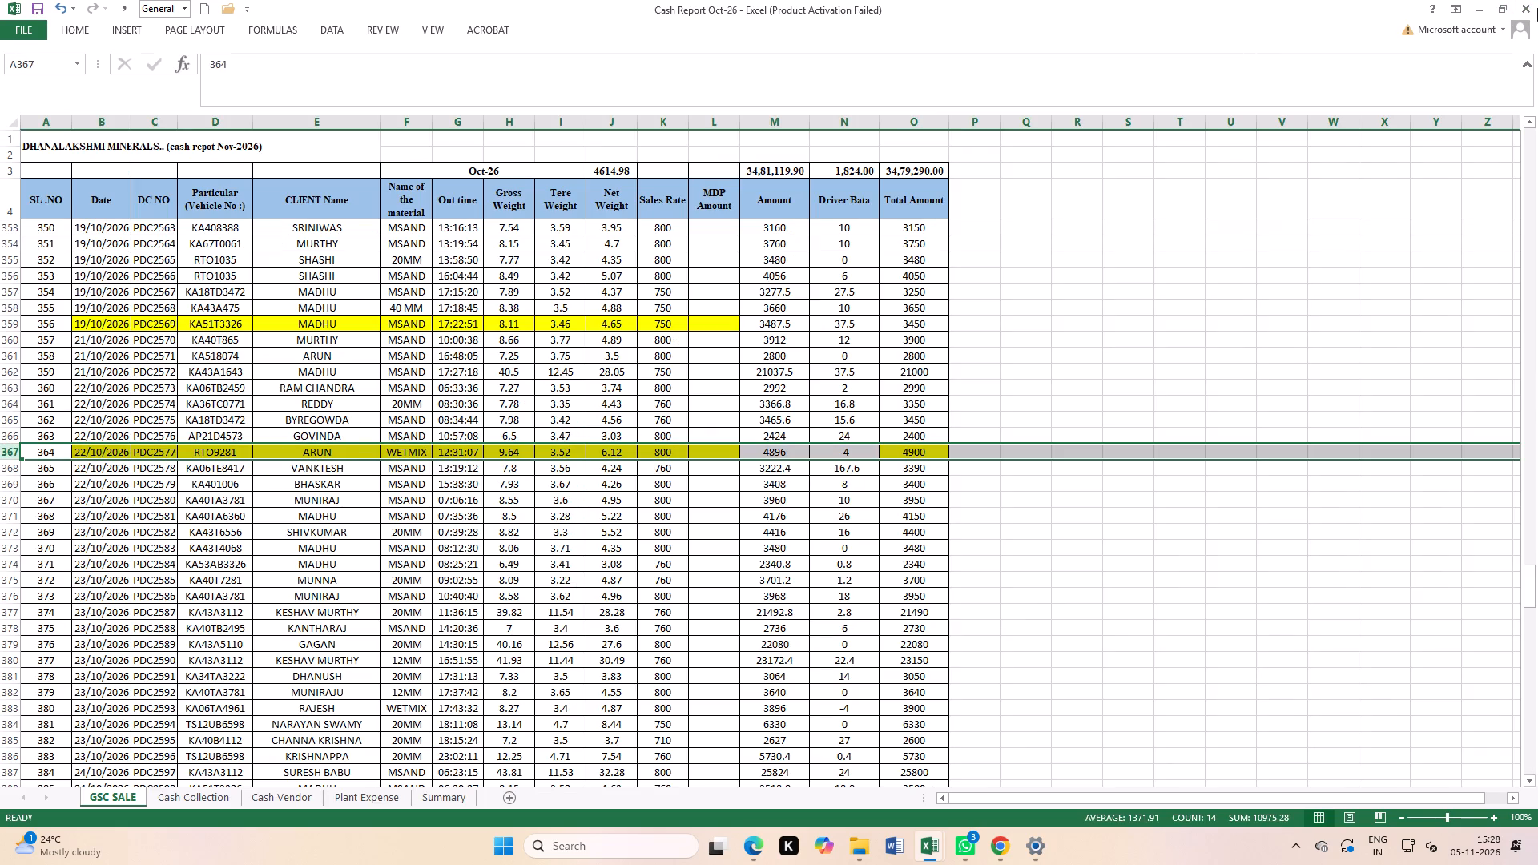
Close the Cash Report Oct-26 workbook without saving its changes.
scroll(947, 582, "down", 6)
scroll(740, 546, "down", 11)
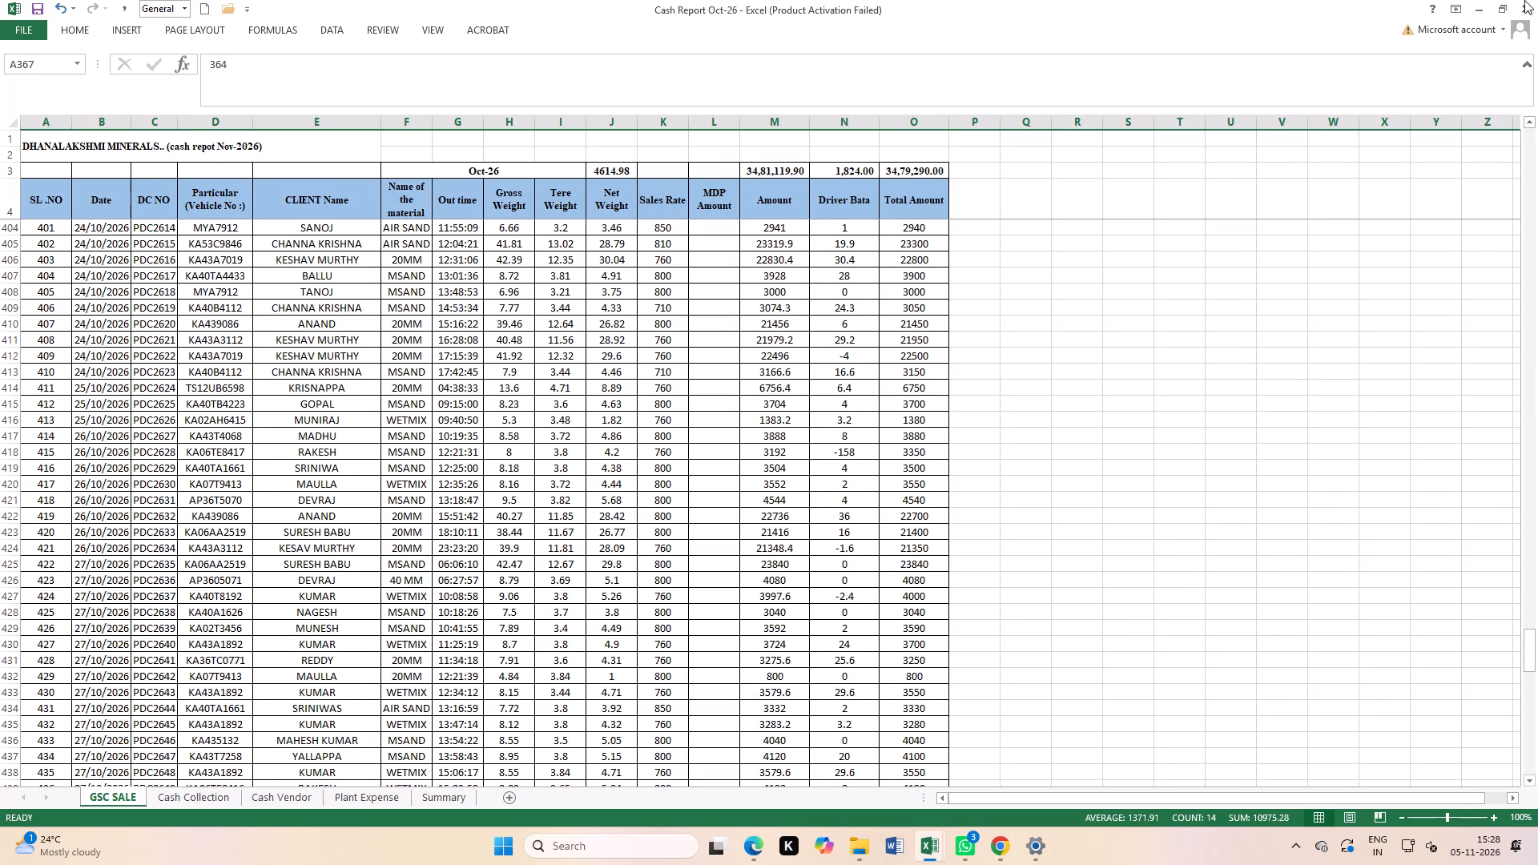
left_click(1524, 0)
left_click(758, 437)
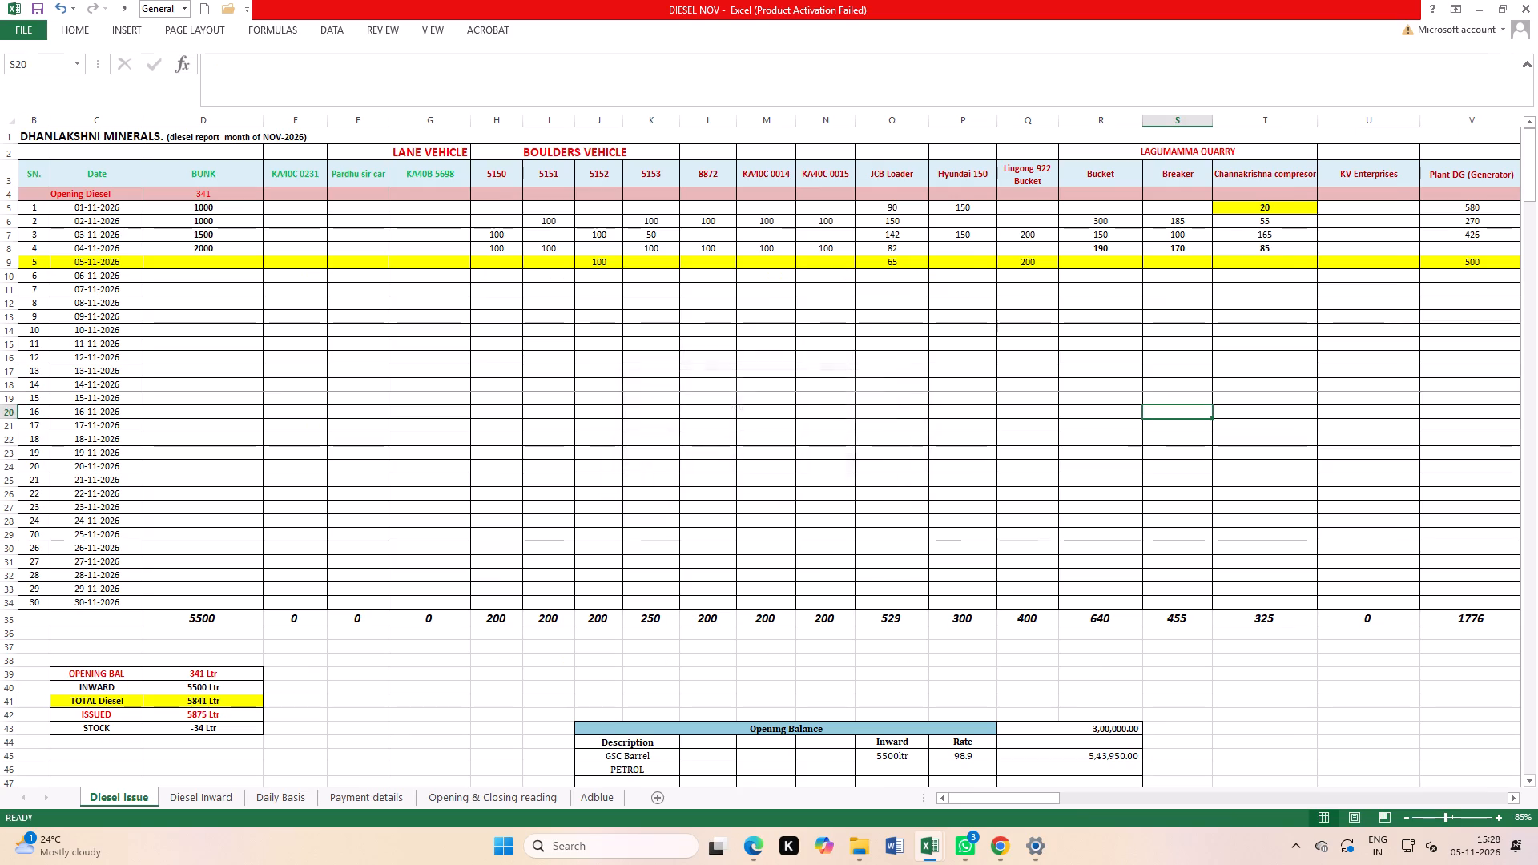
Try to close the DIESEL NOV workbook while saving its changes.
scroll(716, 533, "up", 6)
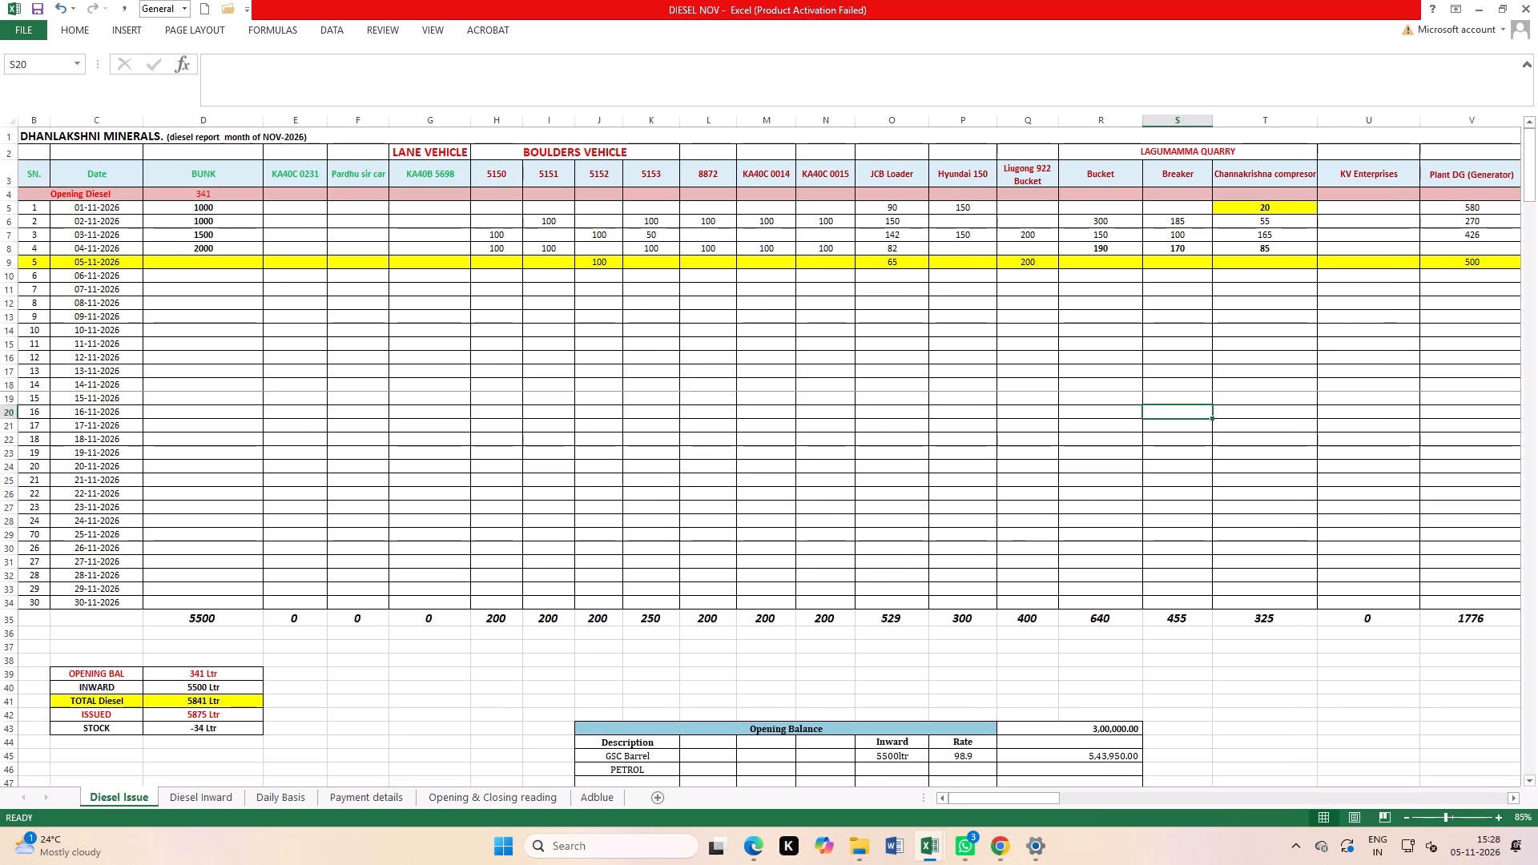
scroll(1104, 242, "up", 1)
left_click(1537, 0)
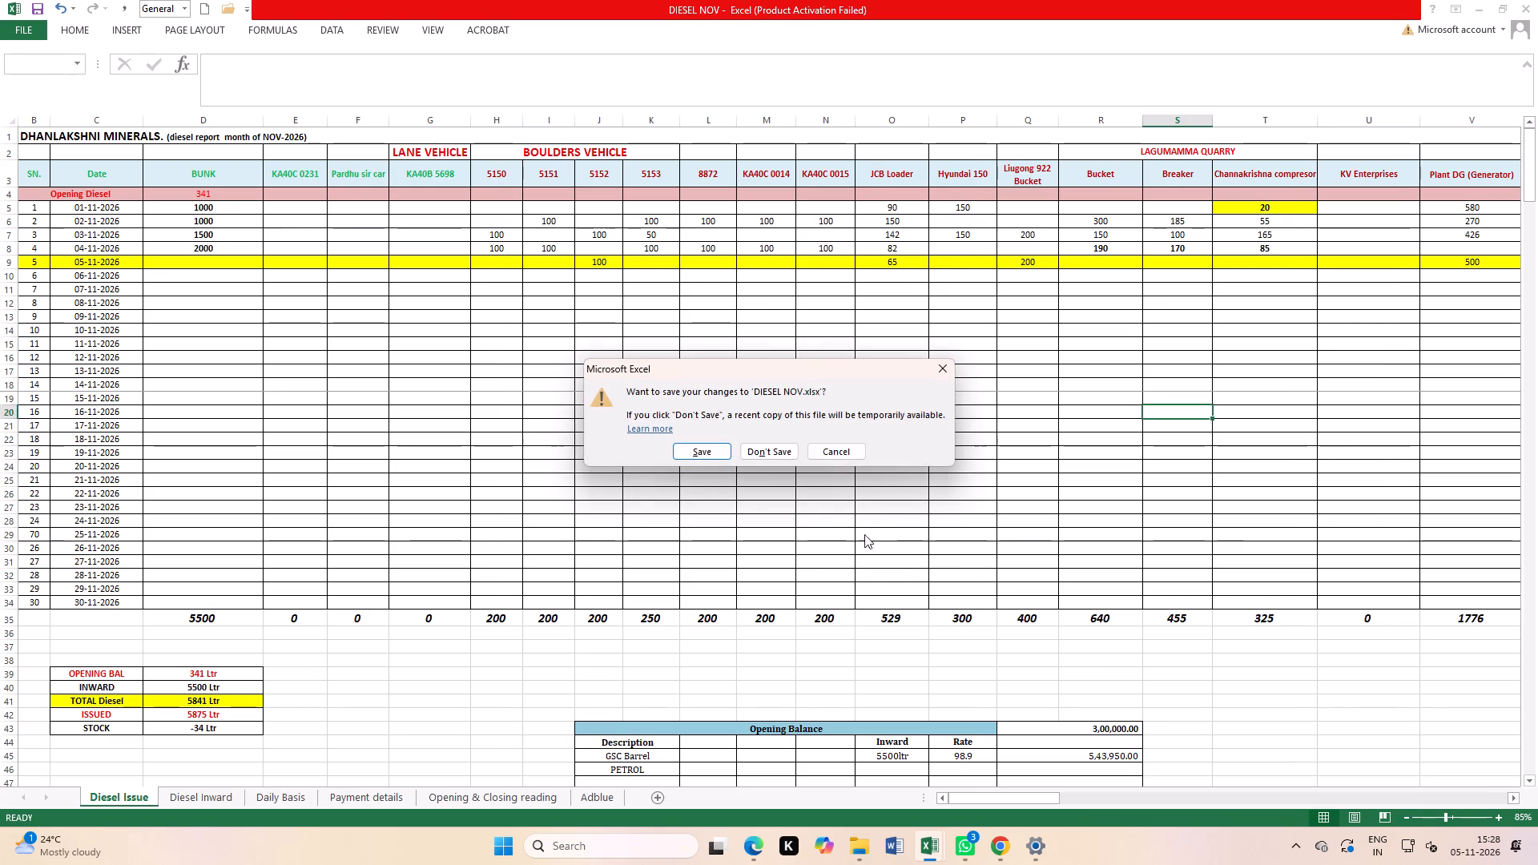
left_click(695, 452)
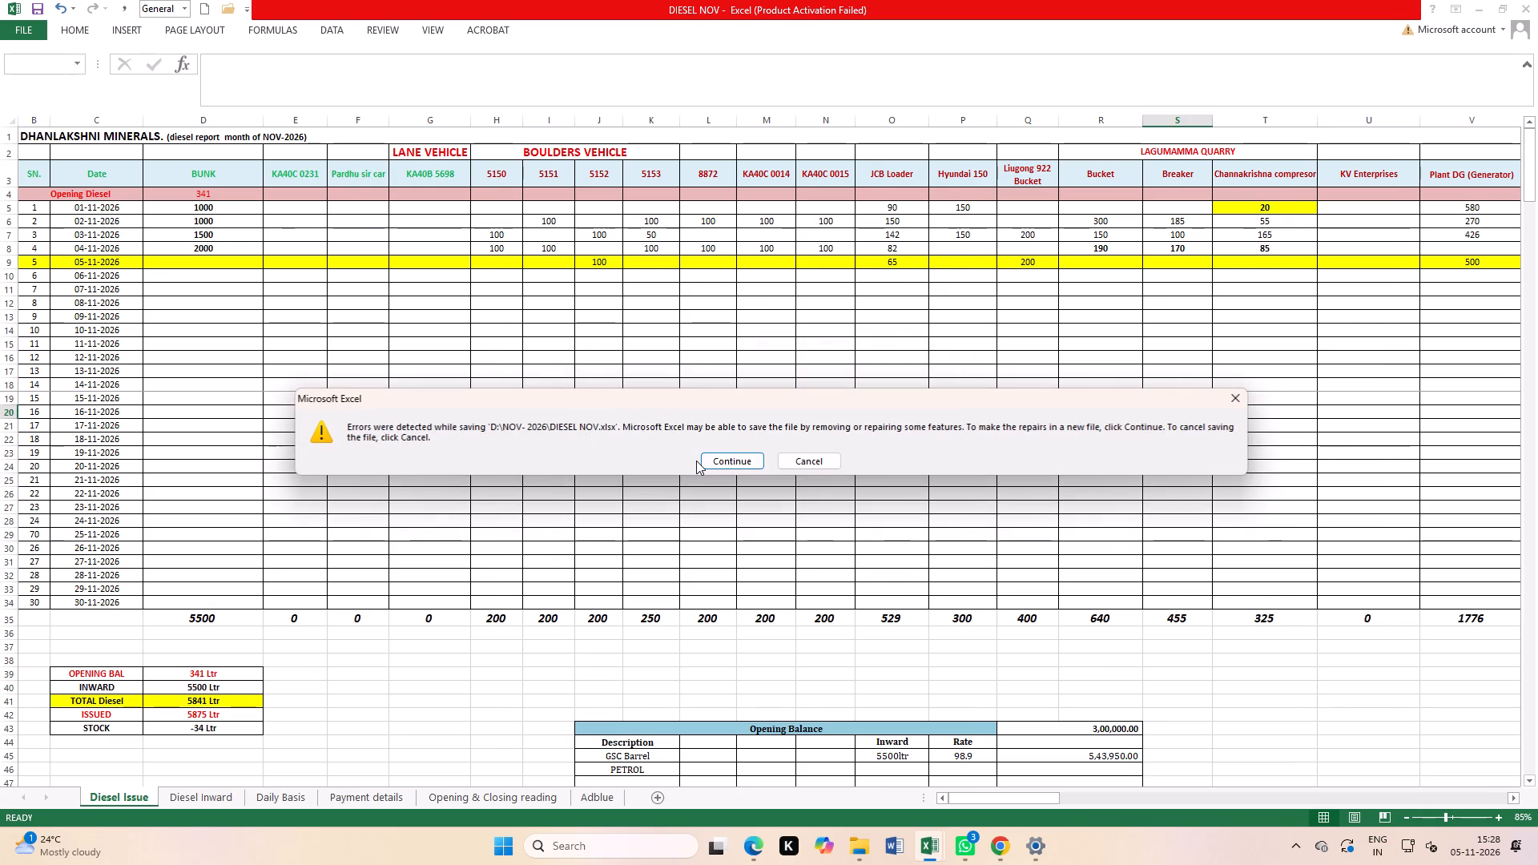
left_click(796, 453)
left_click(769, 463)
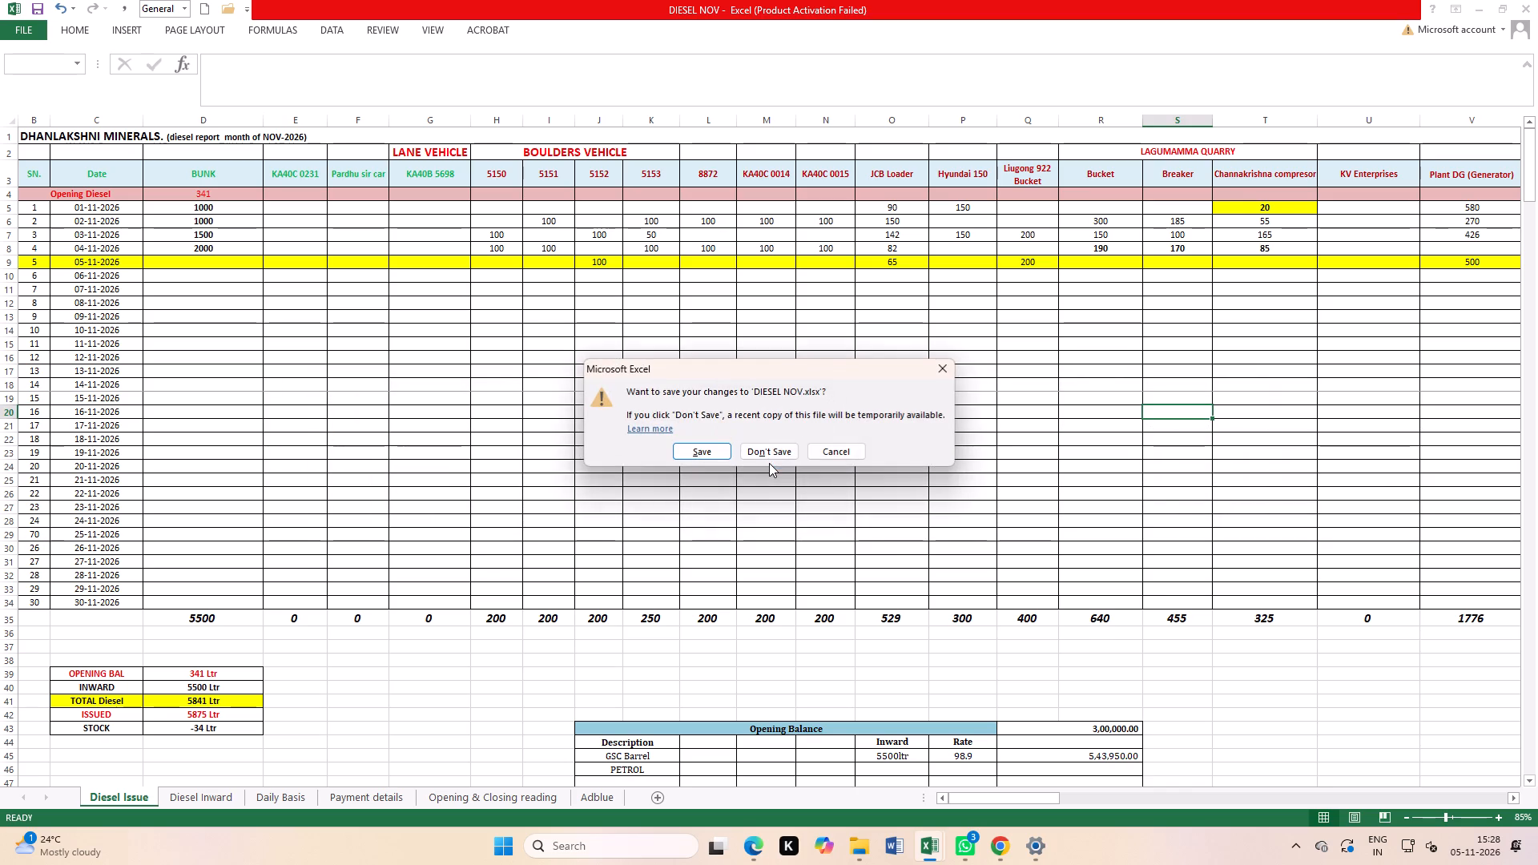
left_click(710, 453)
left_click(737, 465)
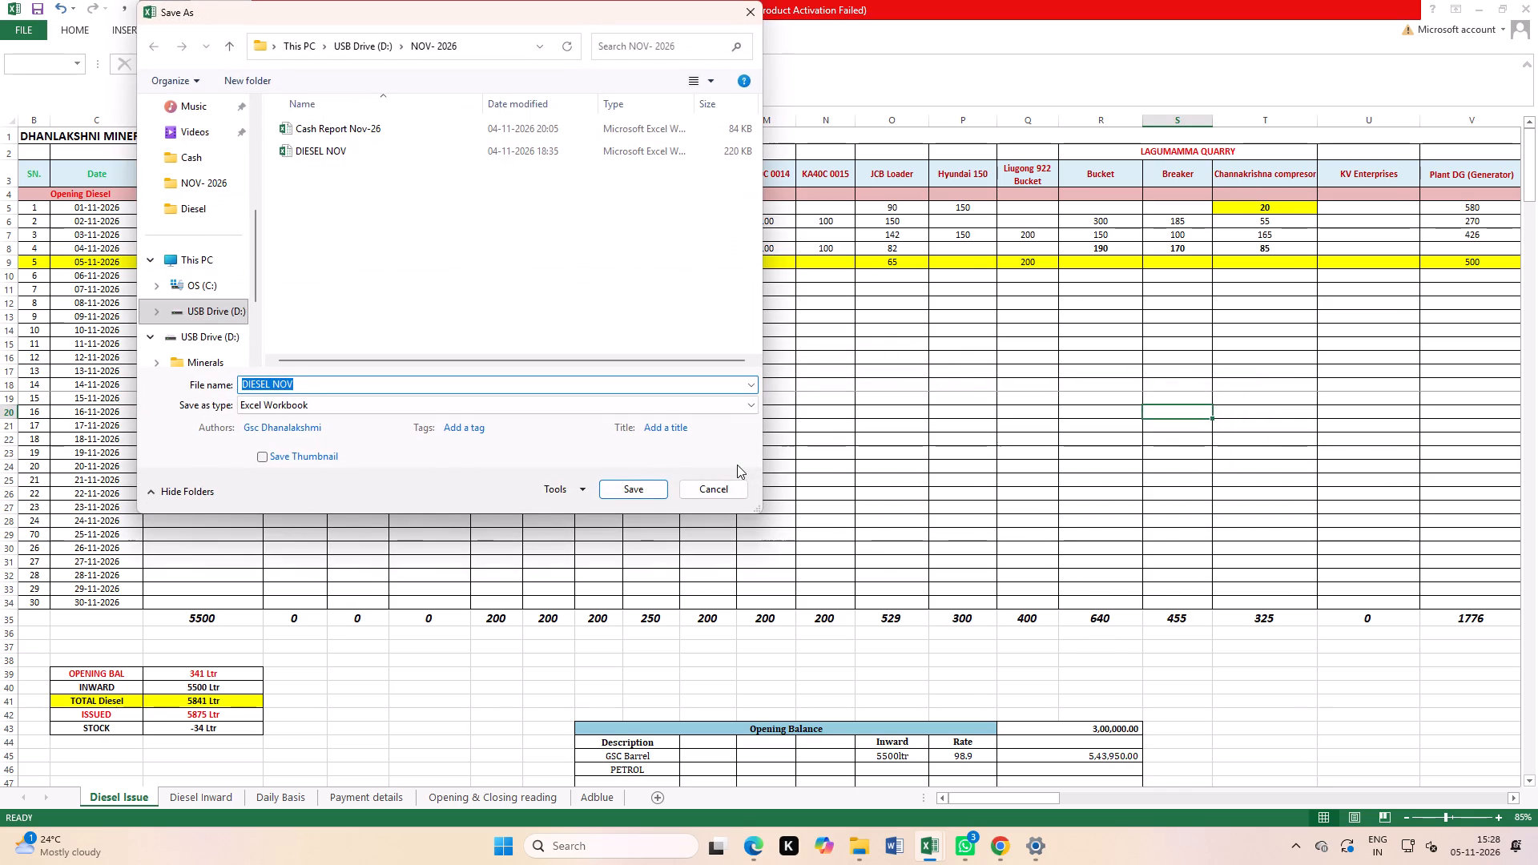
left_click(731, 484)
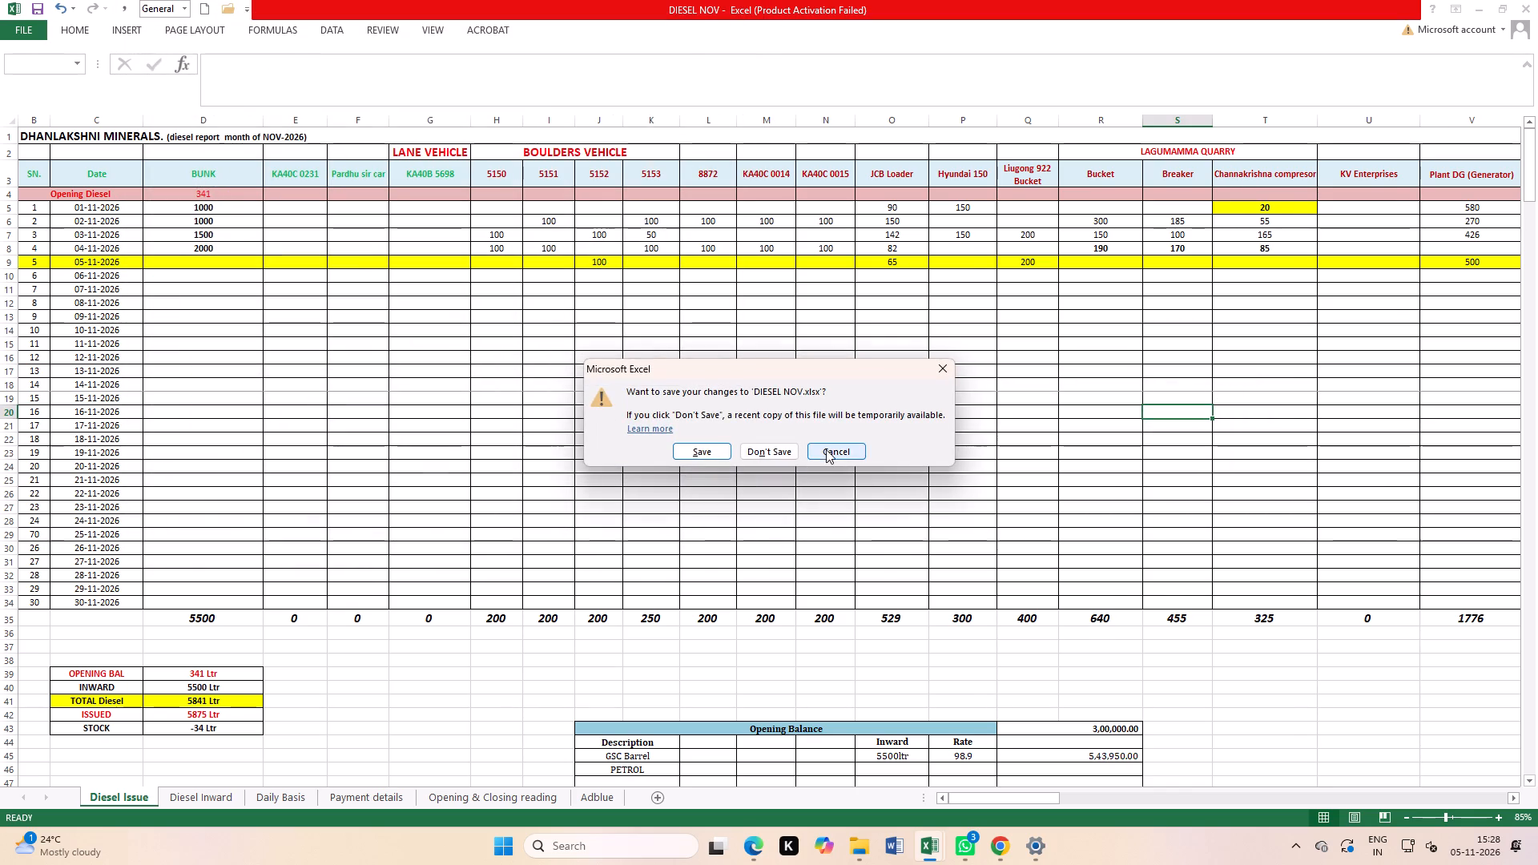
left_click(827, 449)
Close the DIESEL NOV workbook without saving its changes.
scroll(863, 628, "down", 6)
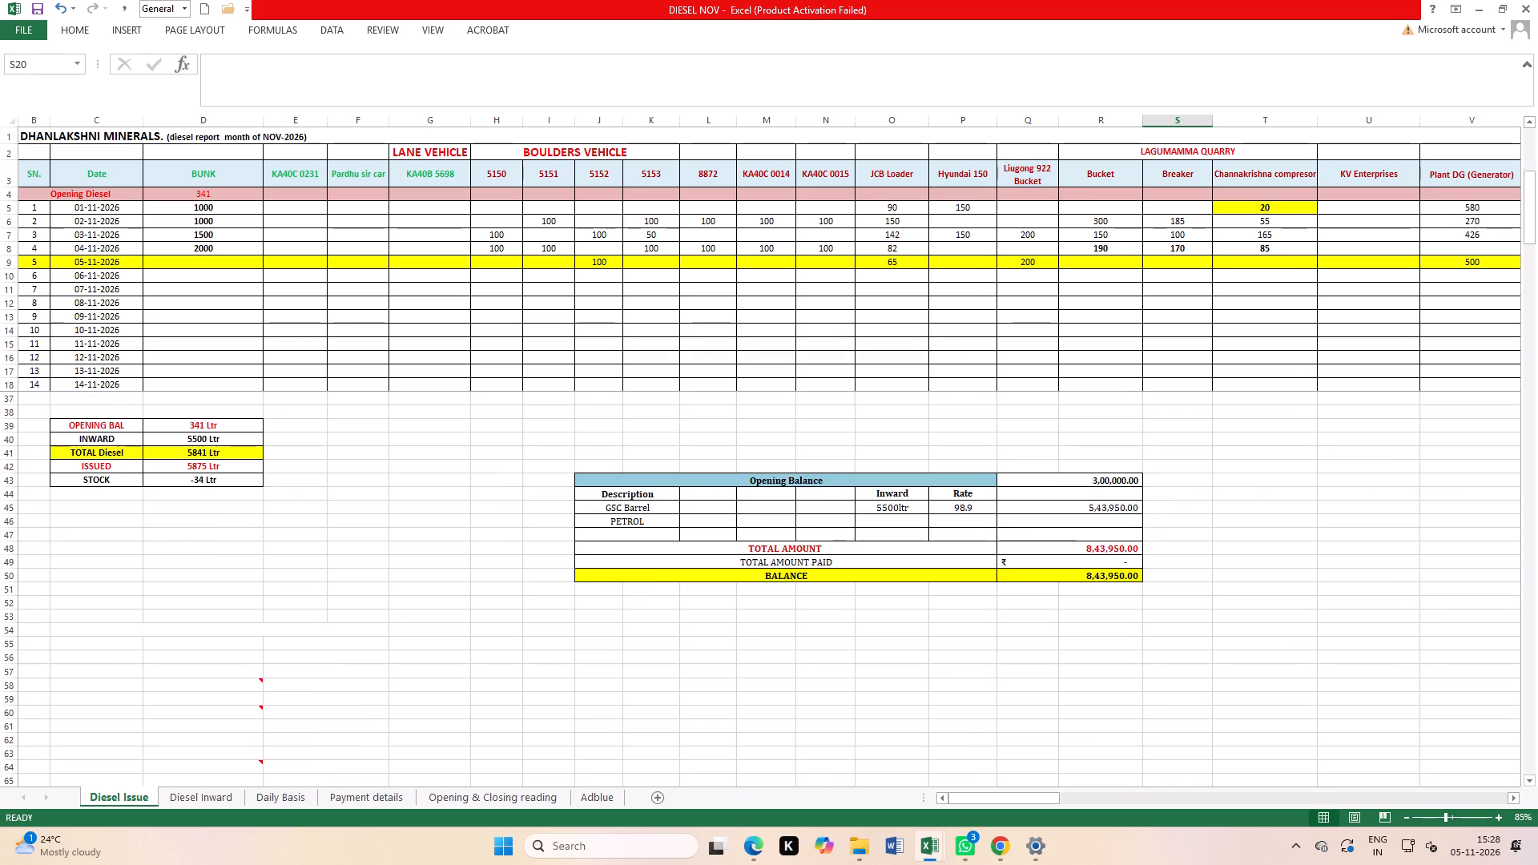
scroll(860, 621, "up", 6)
left_click(1537, 0)
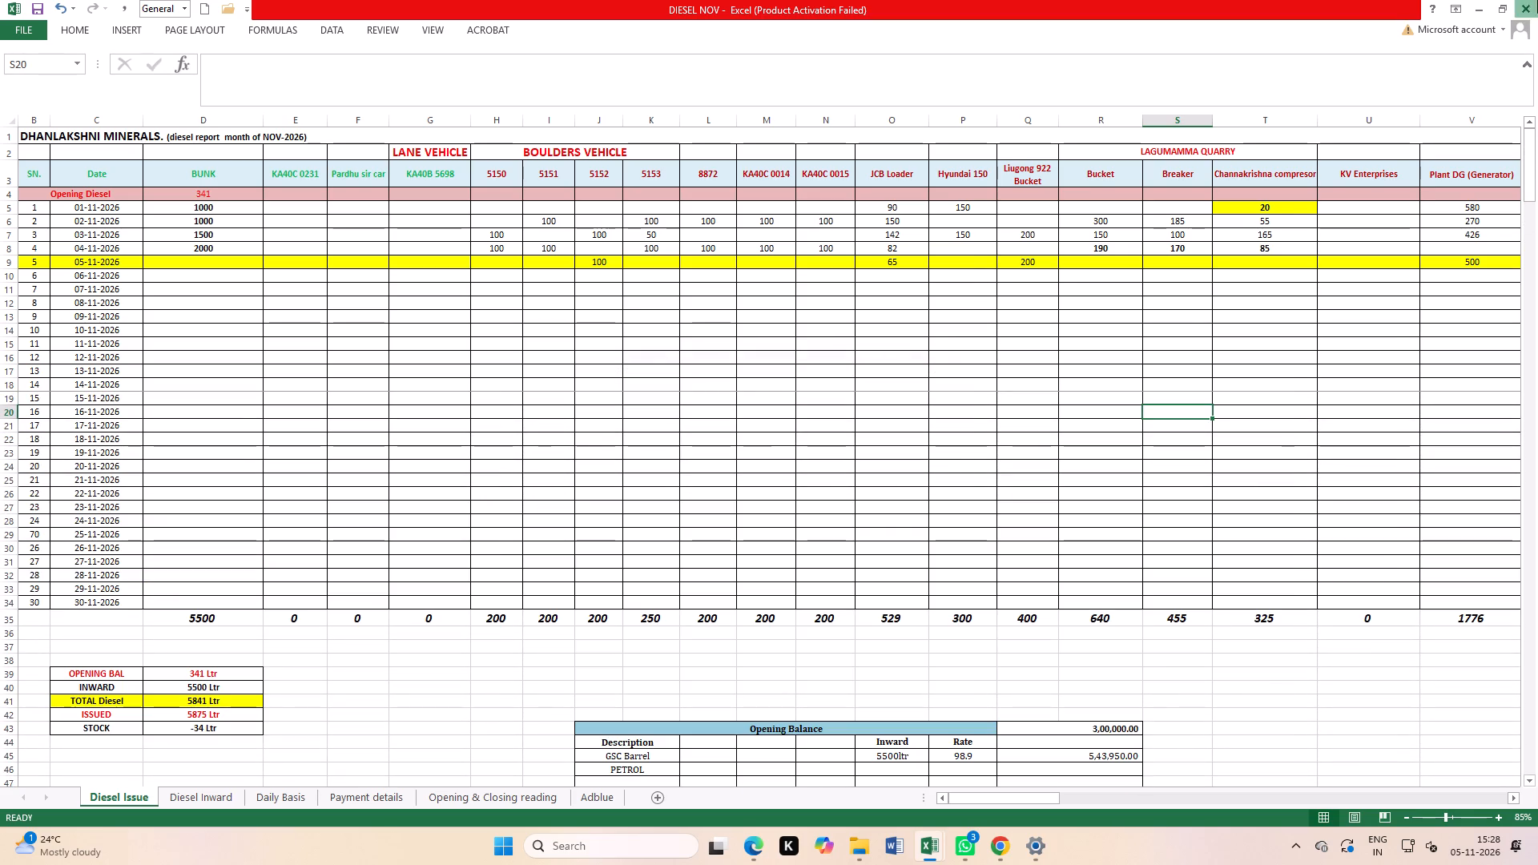
left_click(793, 455)
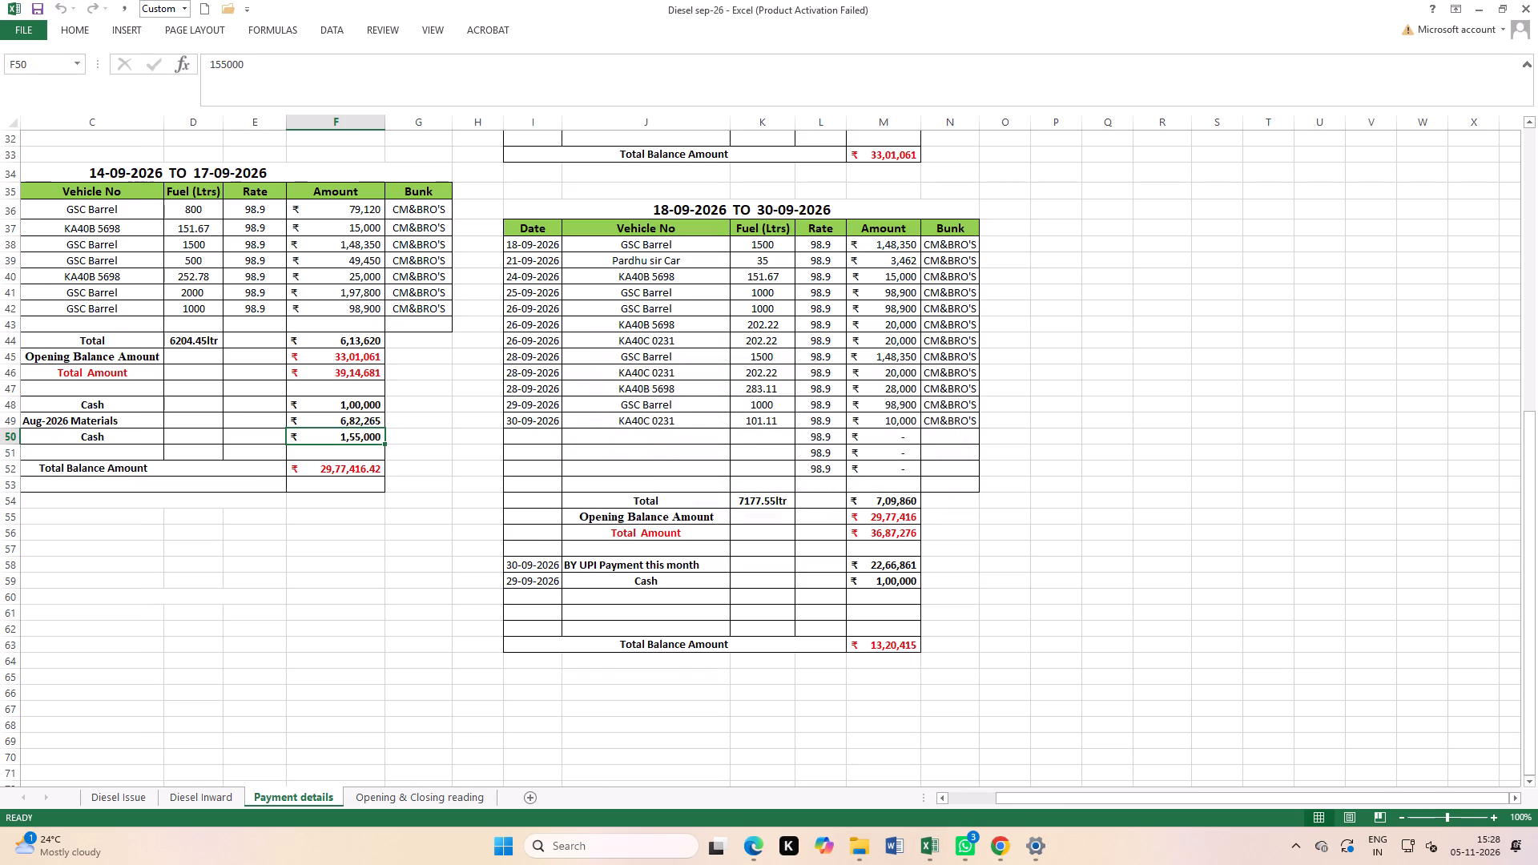
Close the Diesel sep-26 workbook.
left_click(1537, 0)
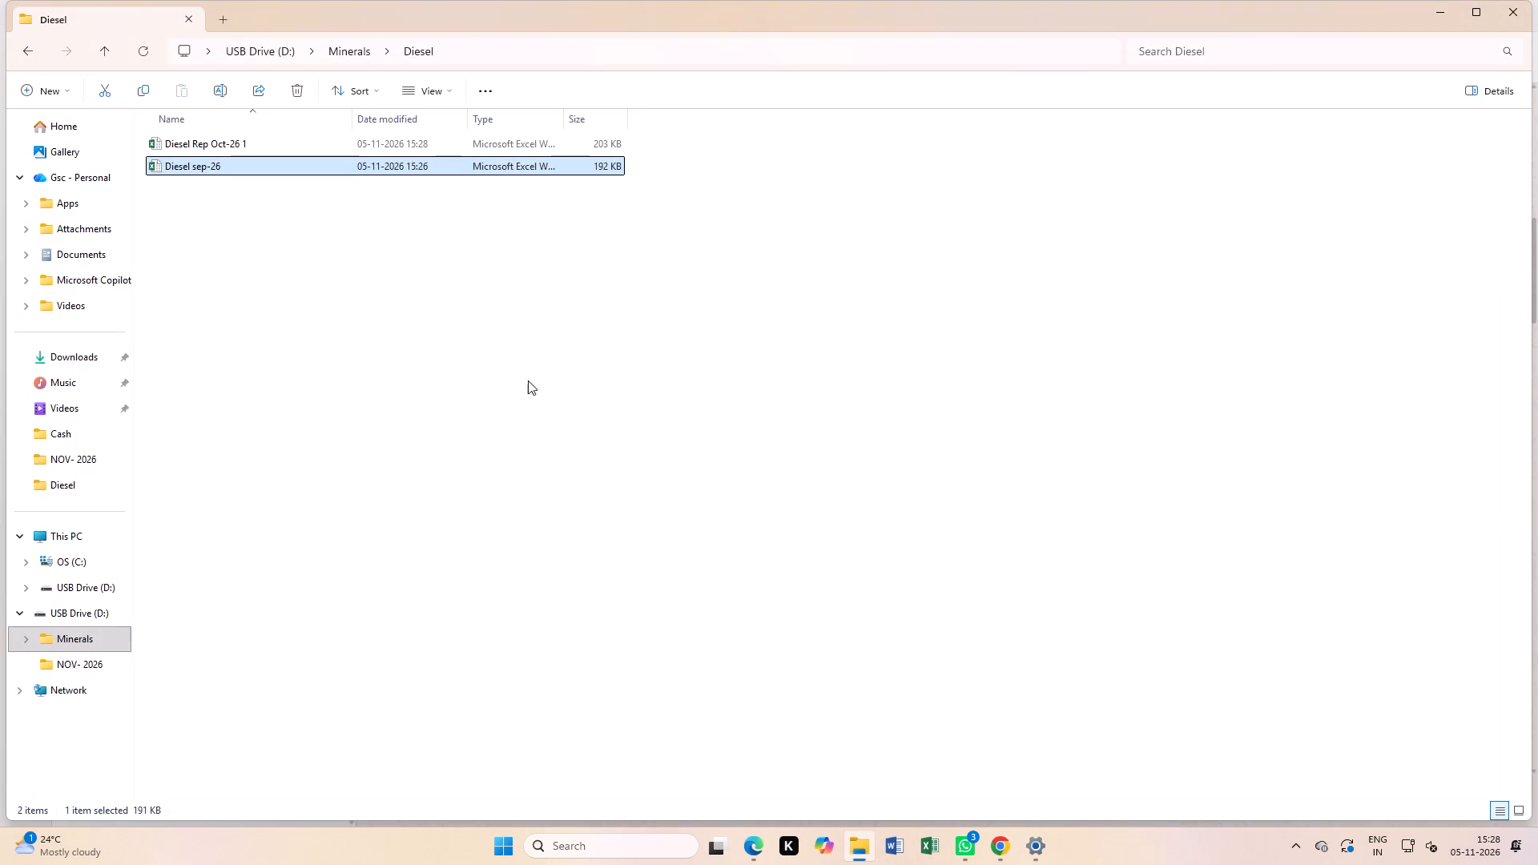
Open the DIESEL NOV workbook from the NOV- 2026 folder without updating its links, view the Diesel Issue sheet, and close it.
left_click(58, 654)
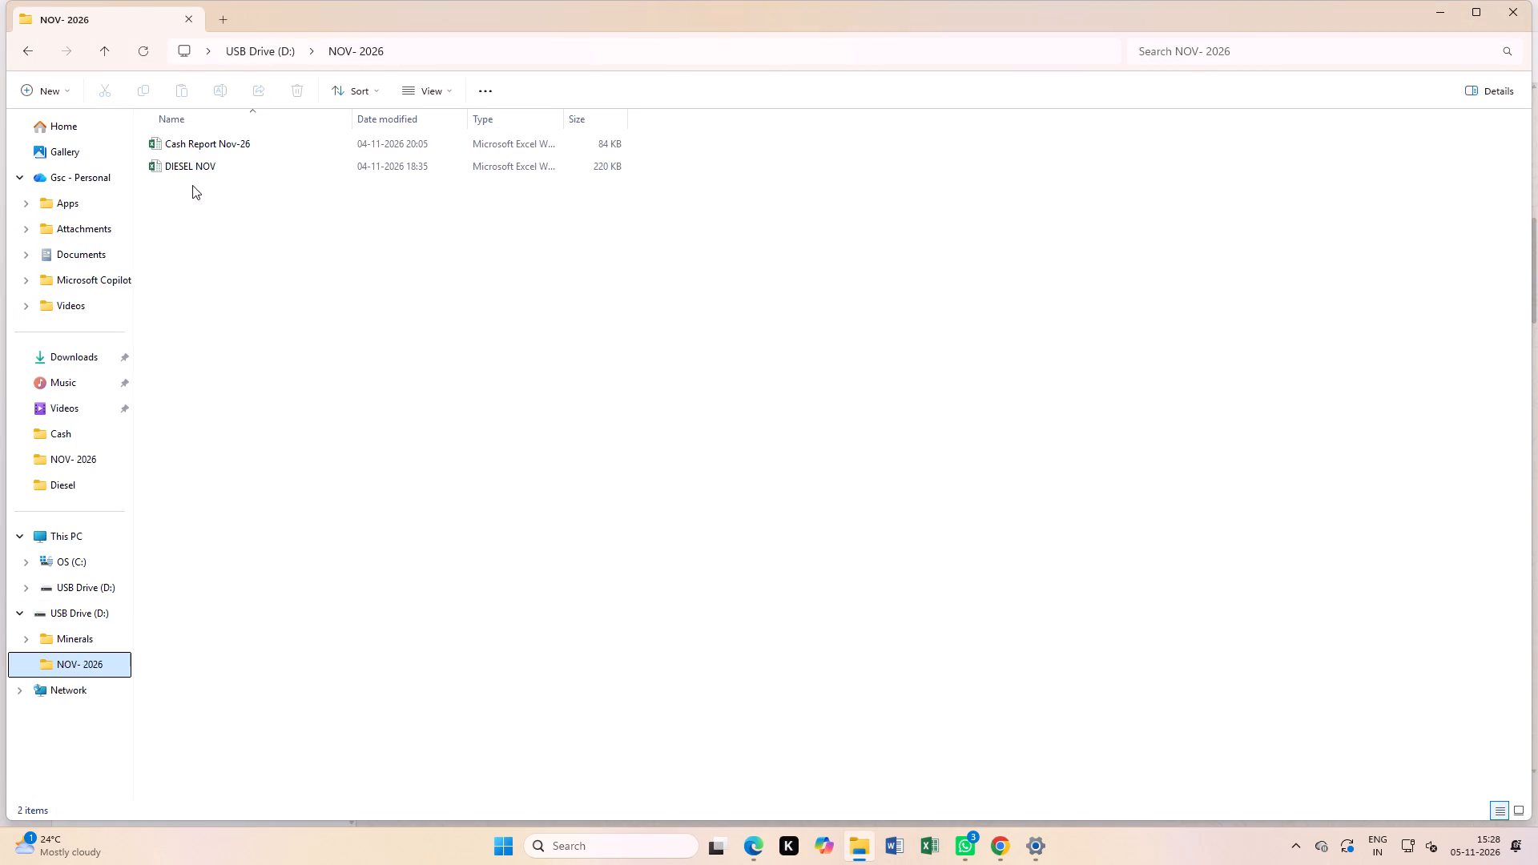
double_click(191, 163)
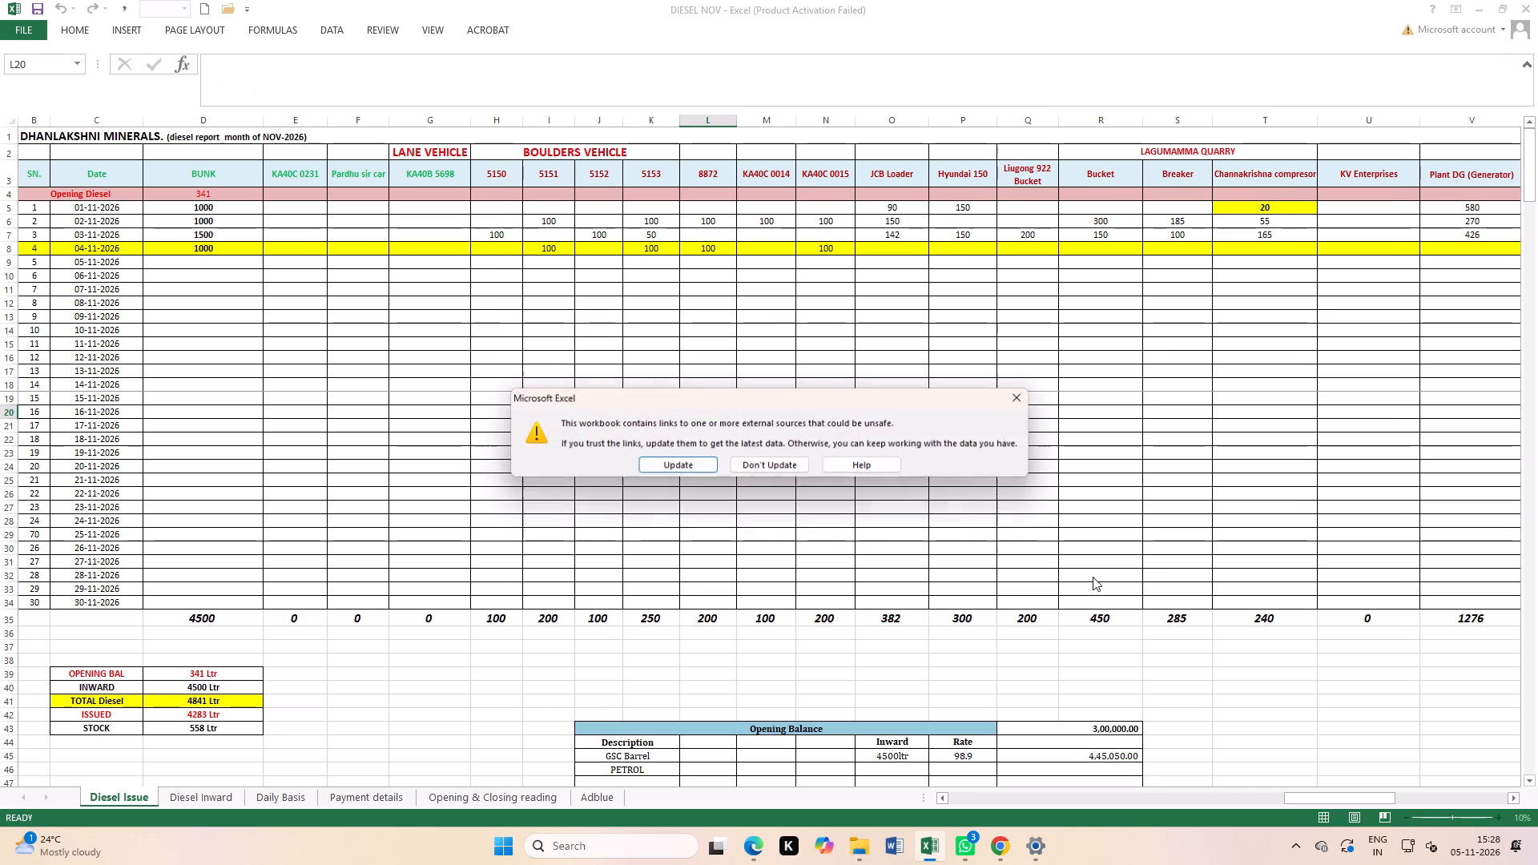
left_click(1026, 397)
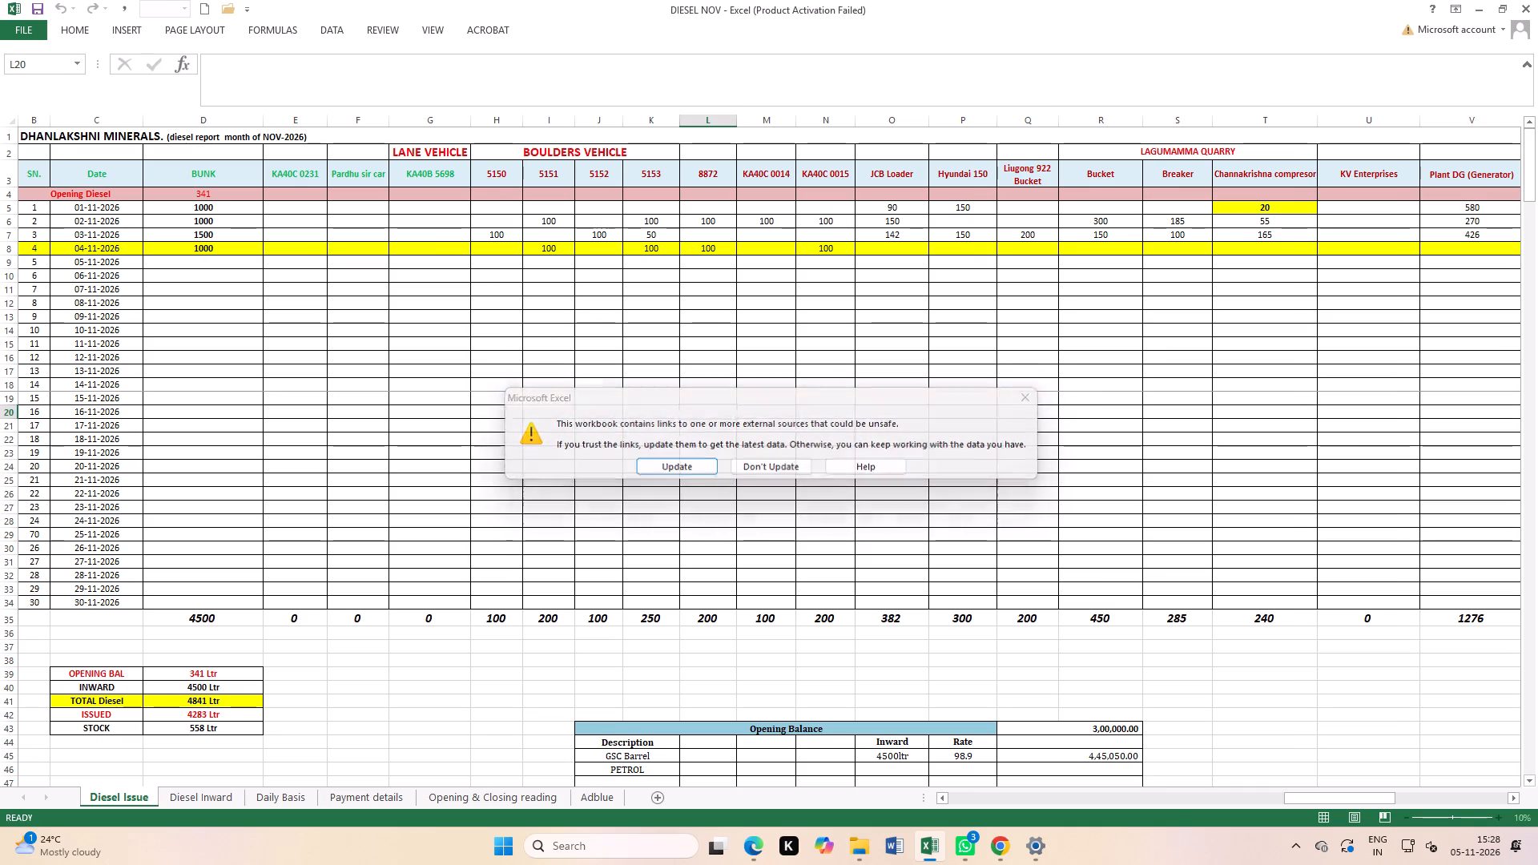
scroll(906, 549, "up", 5)
left_click(912, 577)
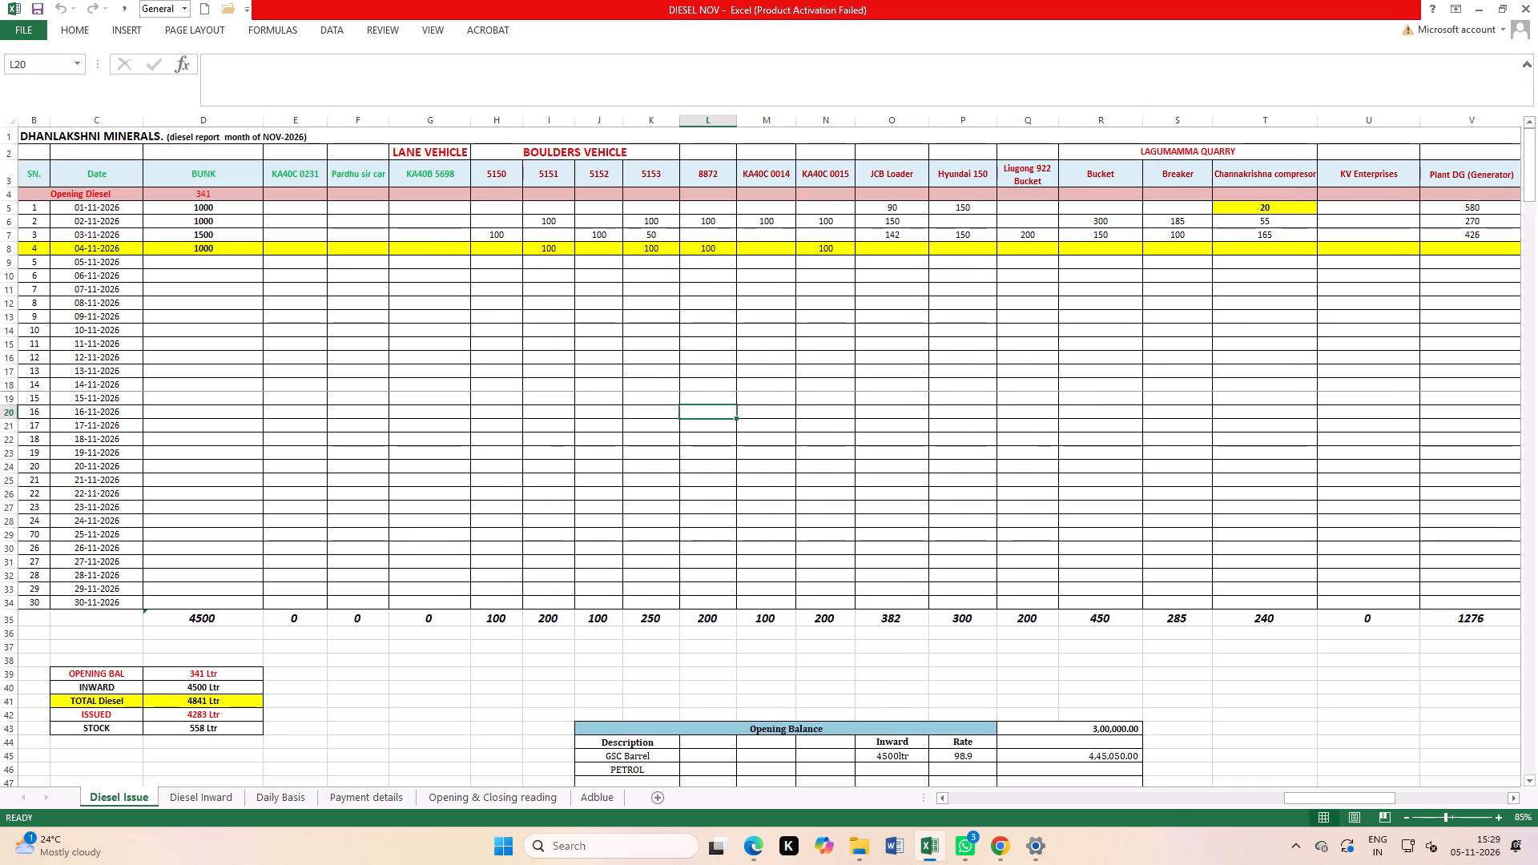
left_click(1072, 476)
left_click(1537, 0)
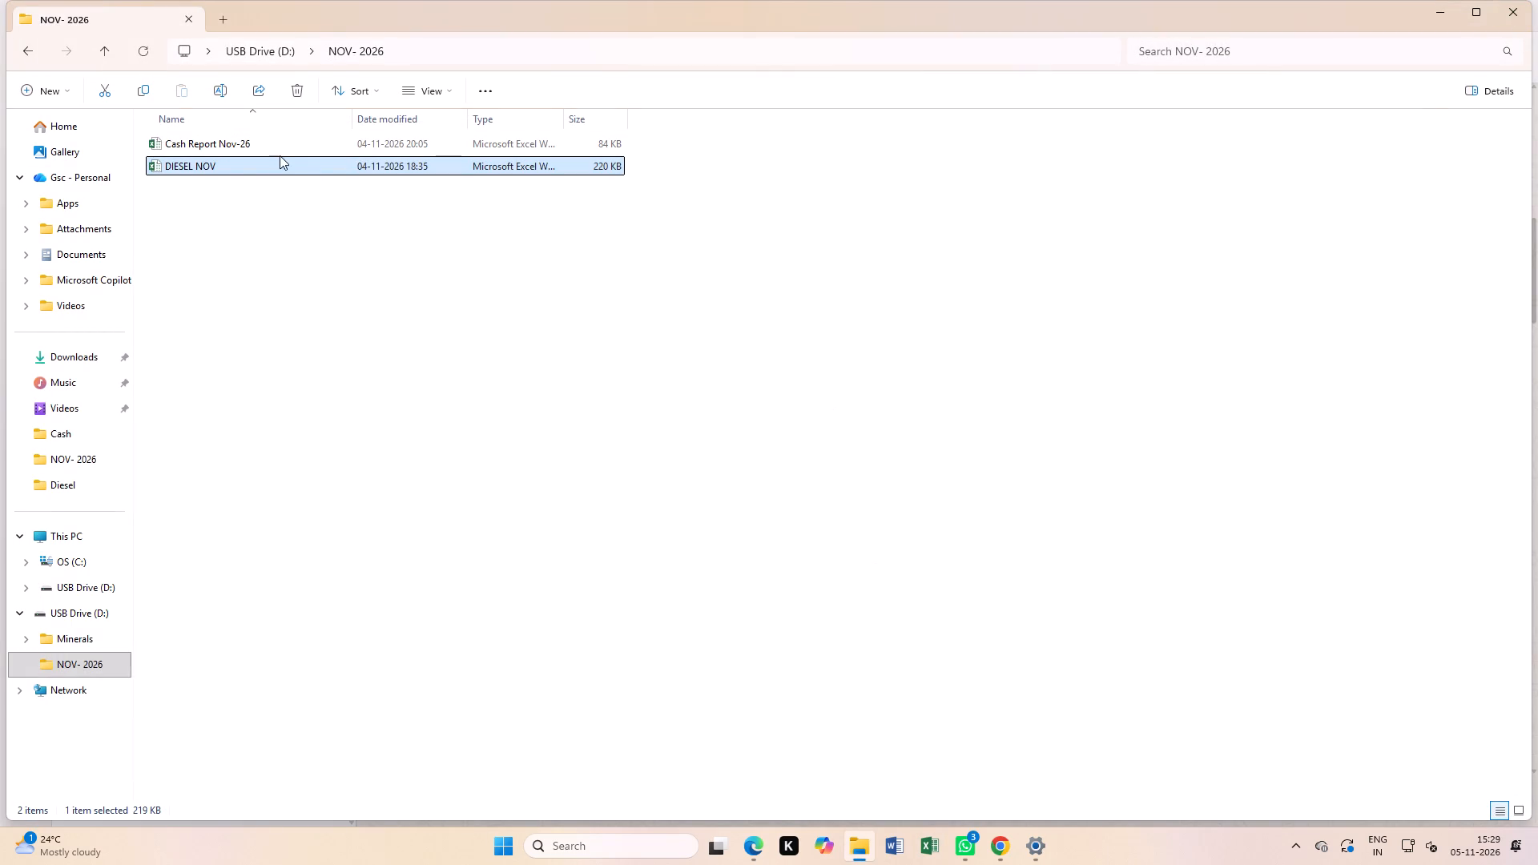
Open the Cash Report Oct-26 workbook from the Minerals Cash folder, dismissing the link-update and activation dialogs.
left_click(70, 634)
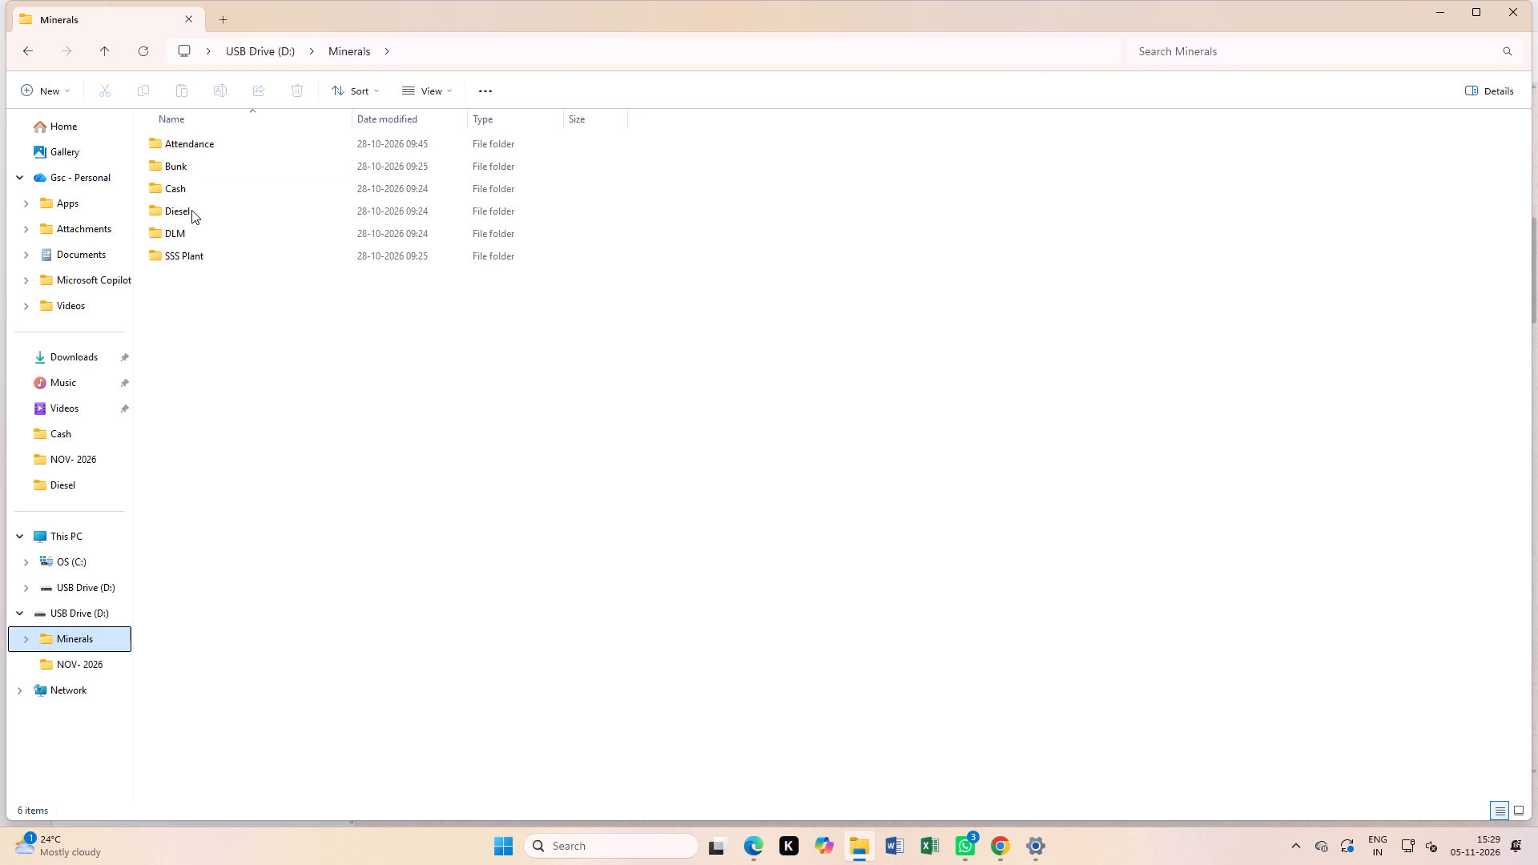
double_click(186, 189)
double_click(221, 146)
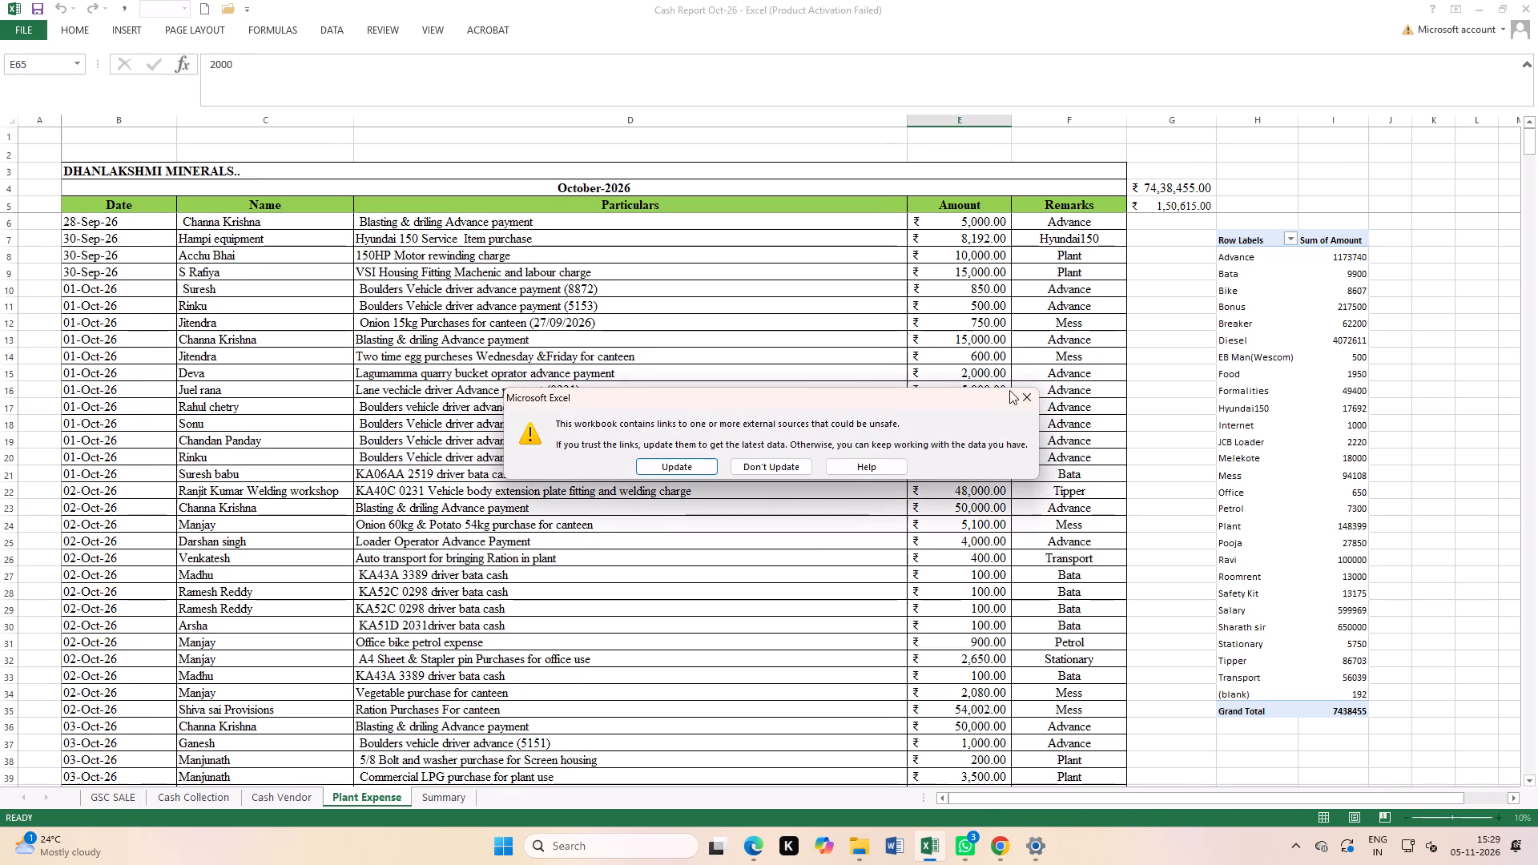
left_click(1026, 395)
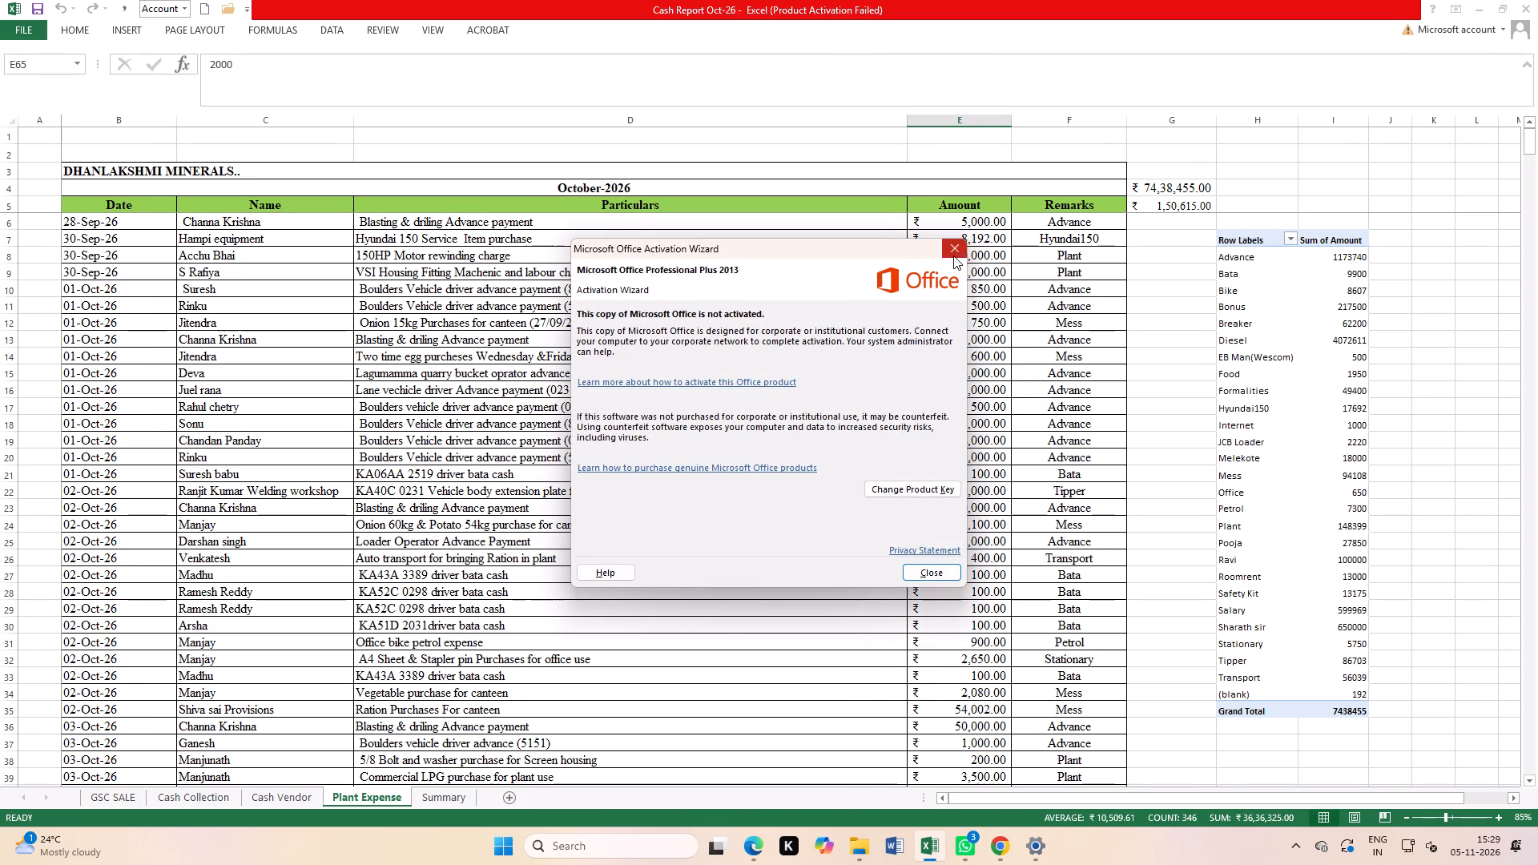
left_click(953, 255)
Add filters to the Plant Expense header row and filter the Remarks column to Advance only.
left_click_drag(105, 206, 784, 181)
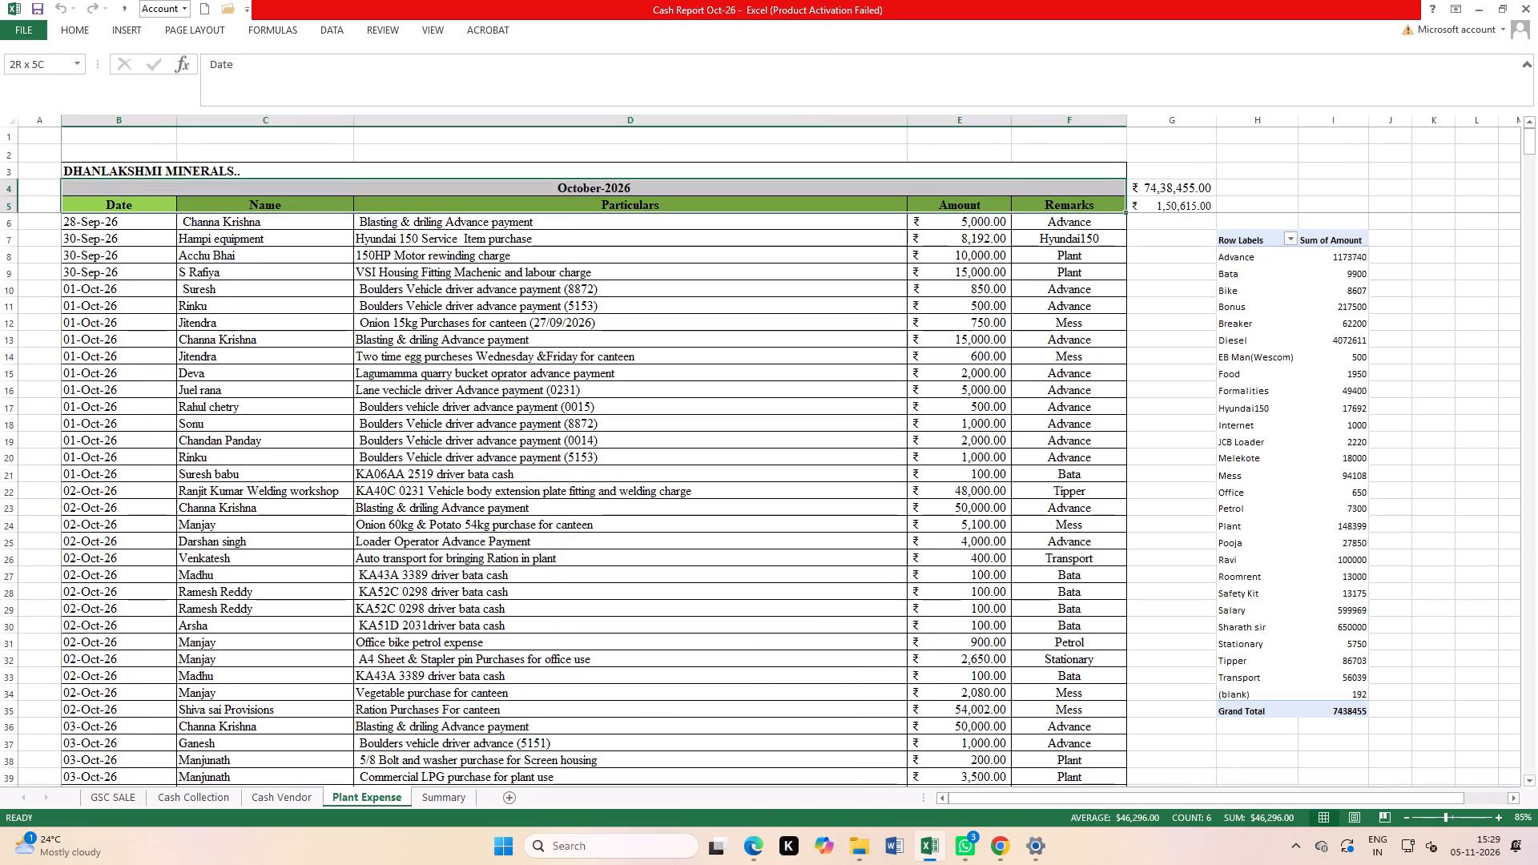
left_click_drag(784, 181, 1016, 196)
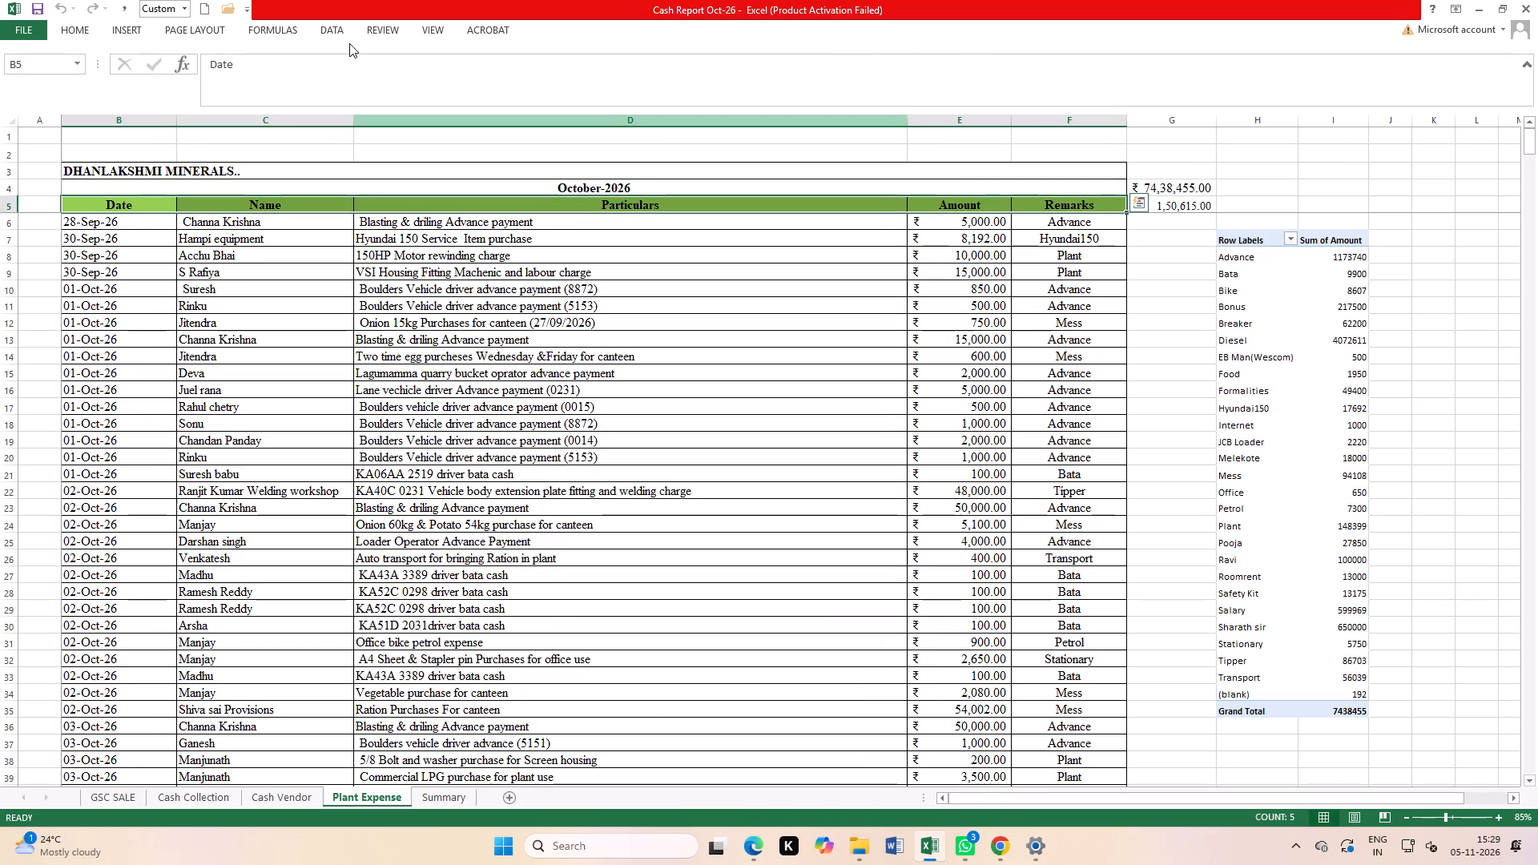
left_click(330, 27)
left_click(432, 59)
left_click(669, 421)
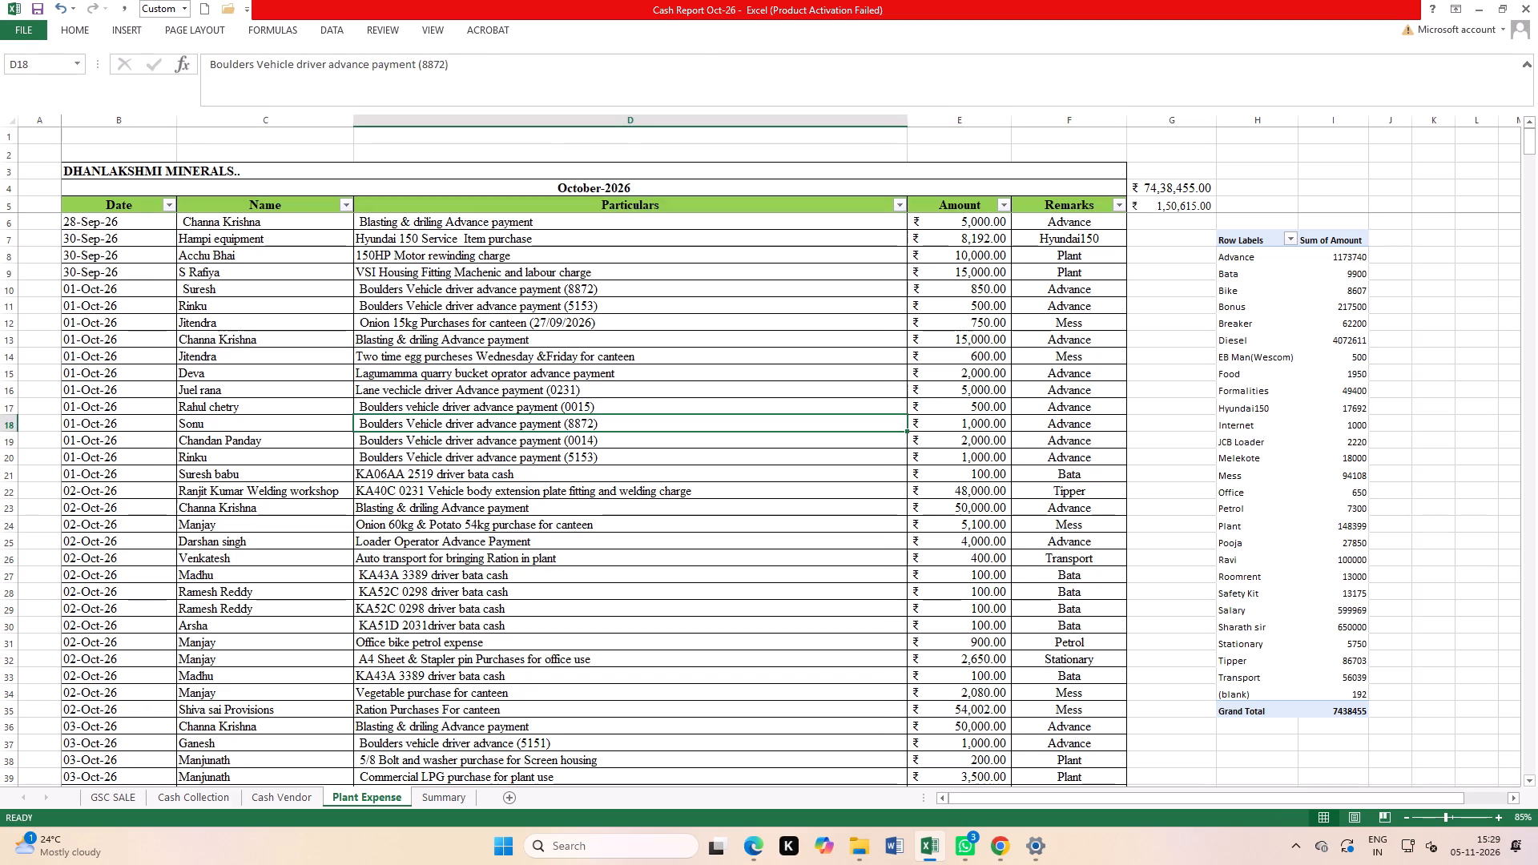
left_click(1123, 204)
left_click(992, 356)
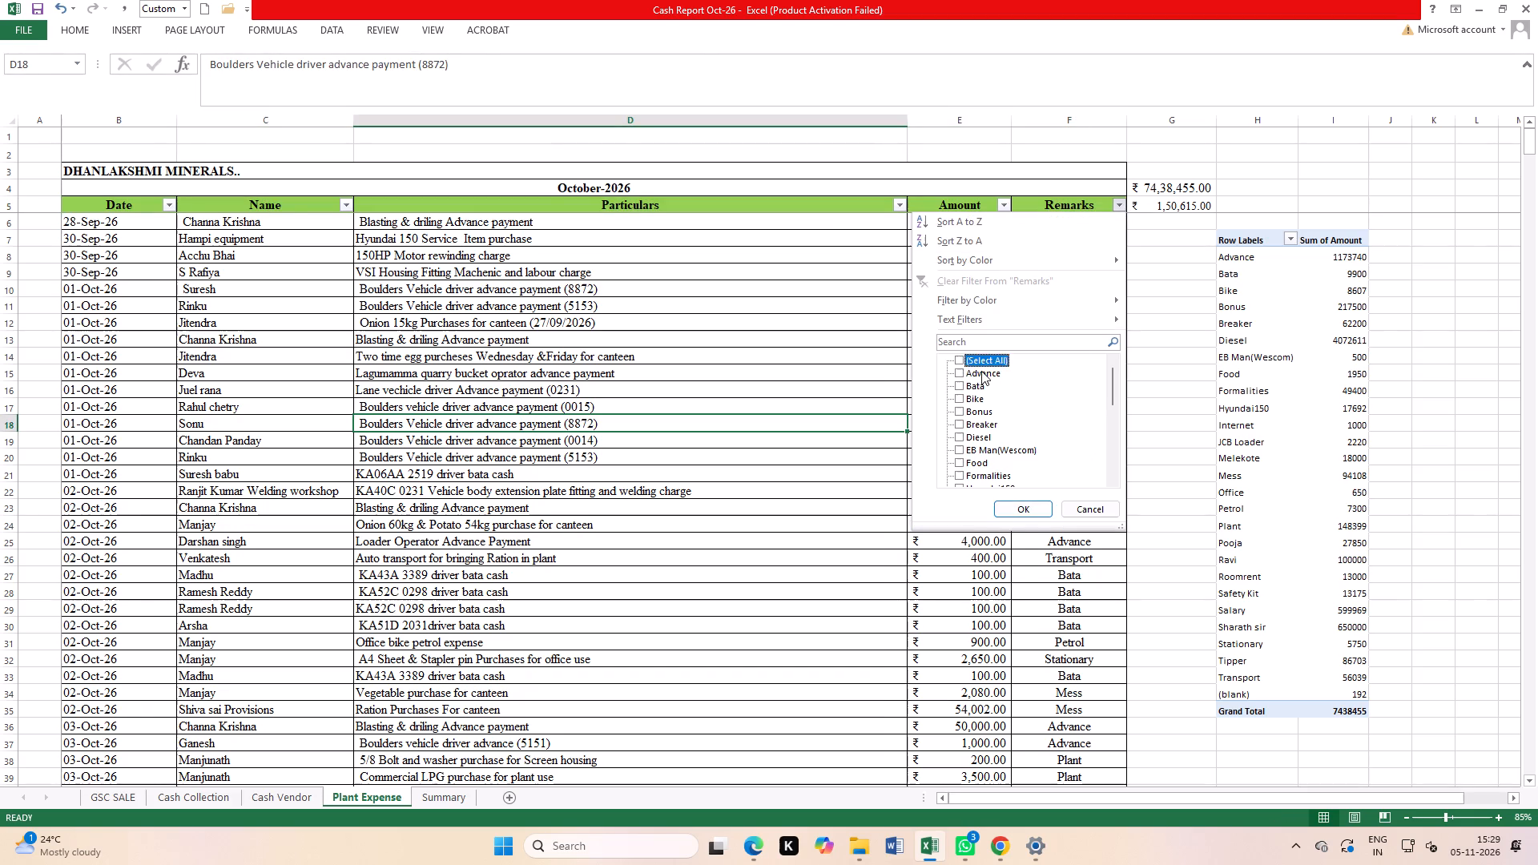
left_click(981, 372)
left_click(1018, 510)
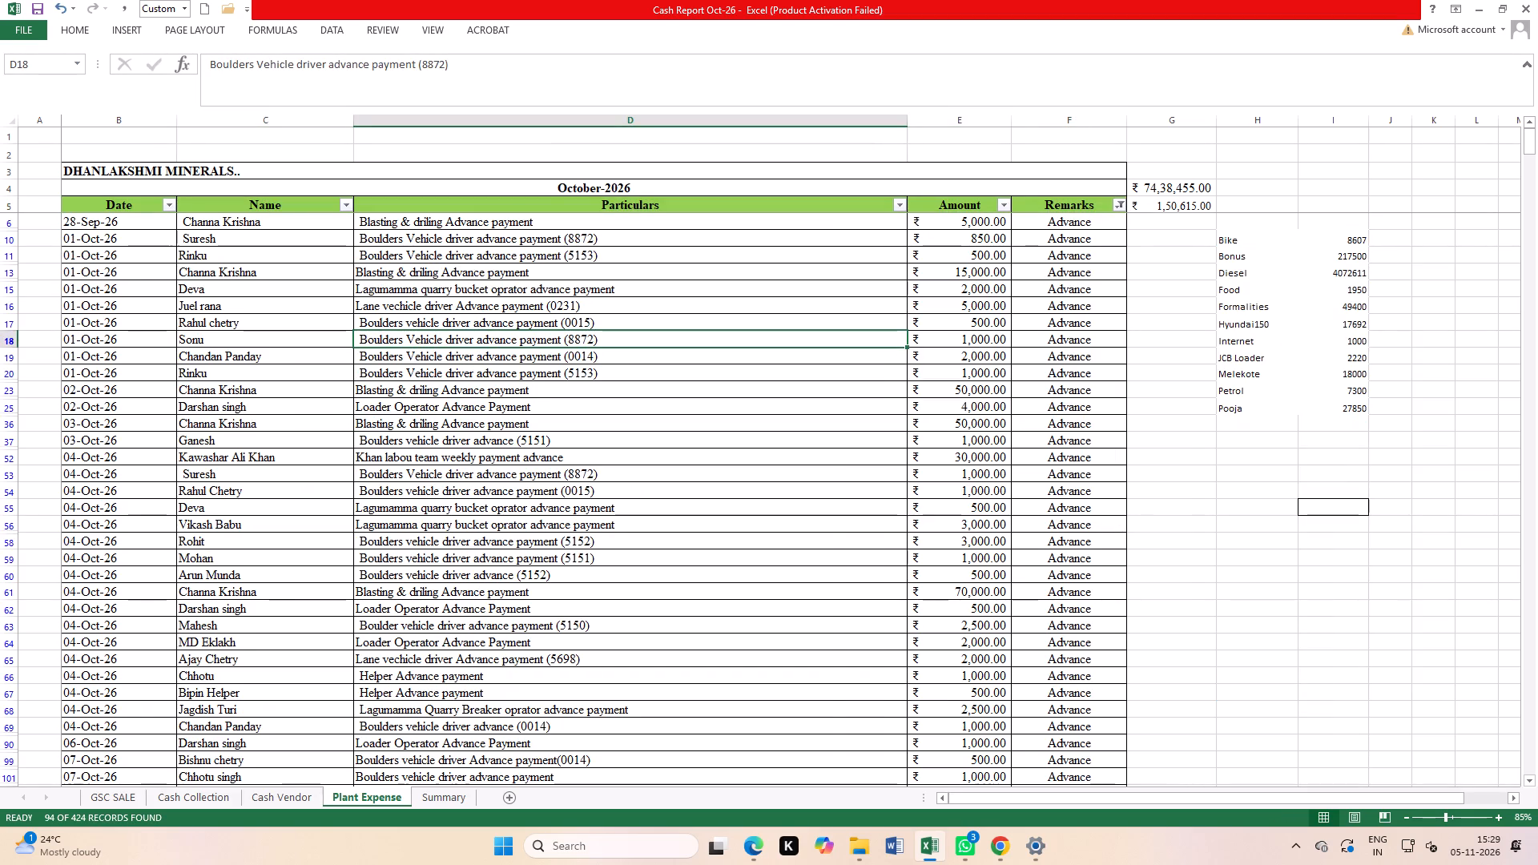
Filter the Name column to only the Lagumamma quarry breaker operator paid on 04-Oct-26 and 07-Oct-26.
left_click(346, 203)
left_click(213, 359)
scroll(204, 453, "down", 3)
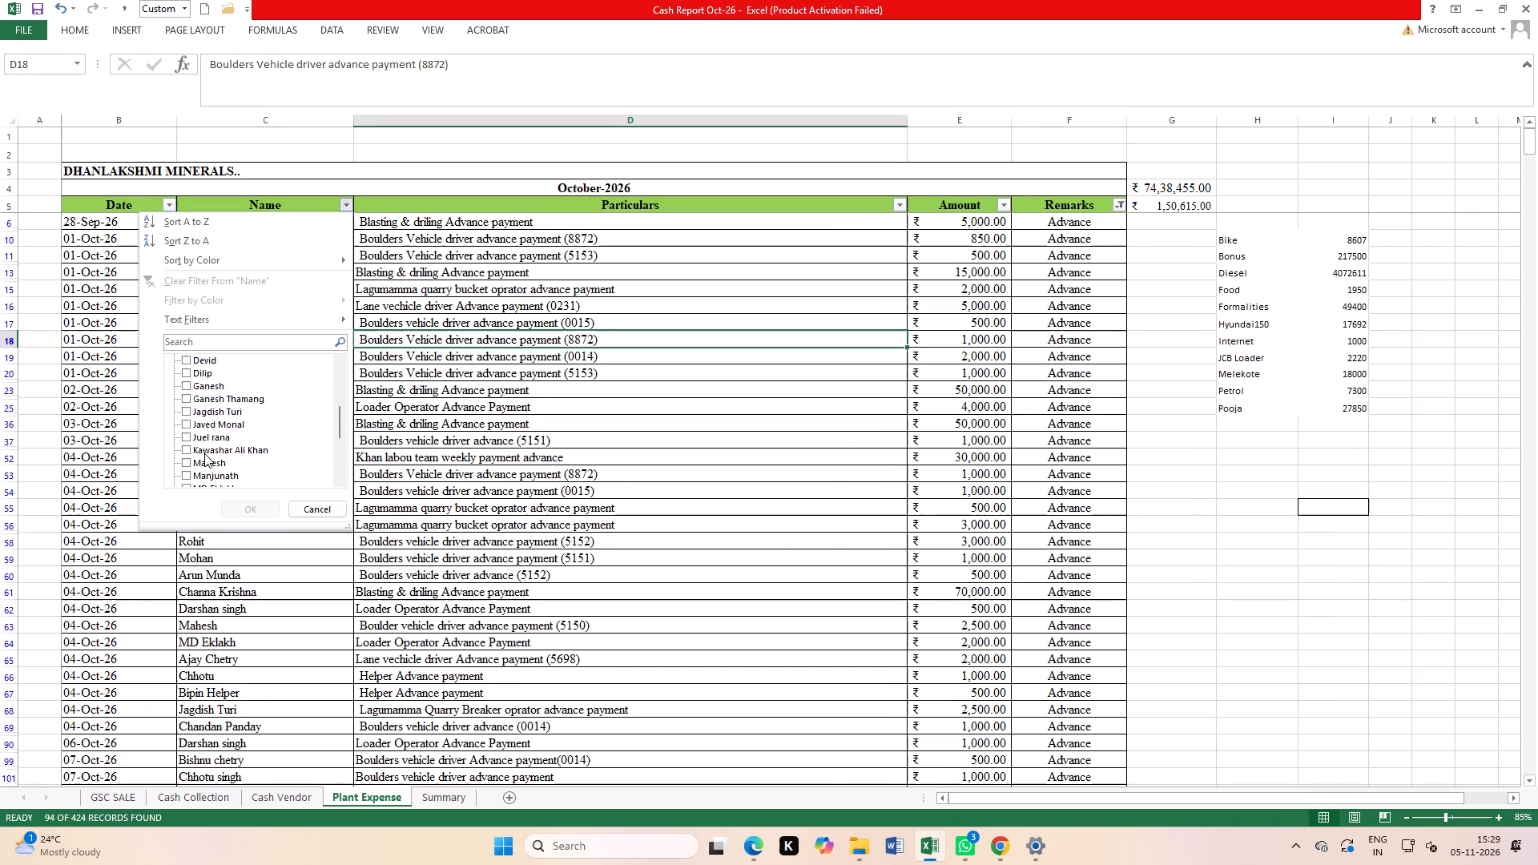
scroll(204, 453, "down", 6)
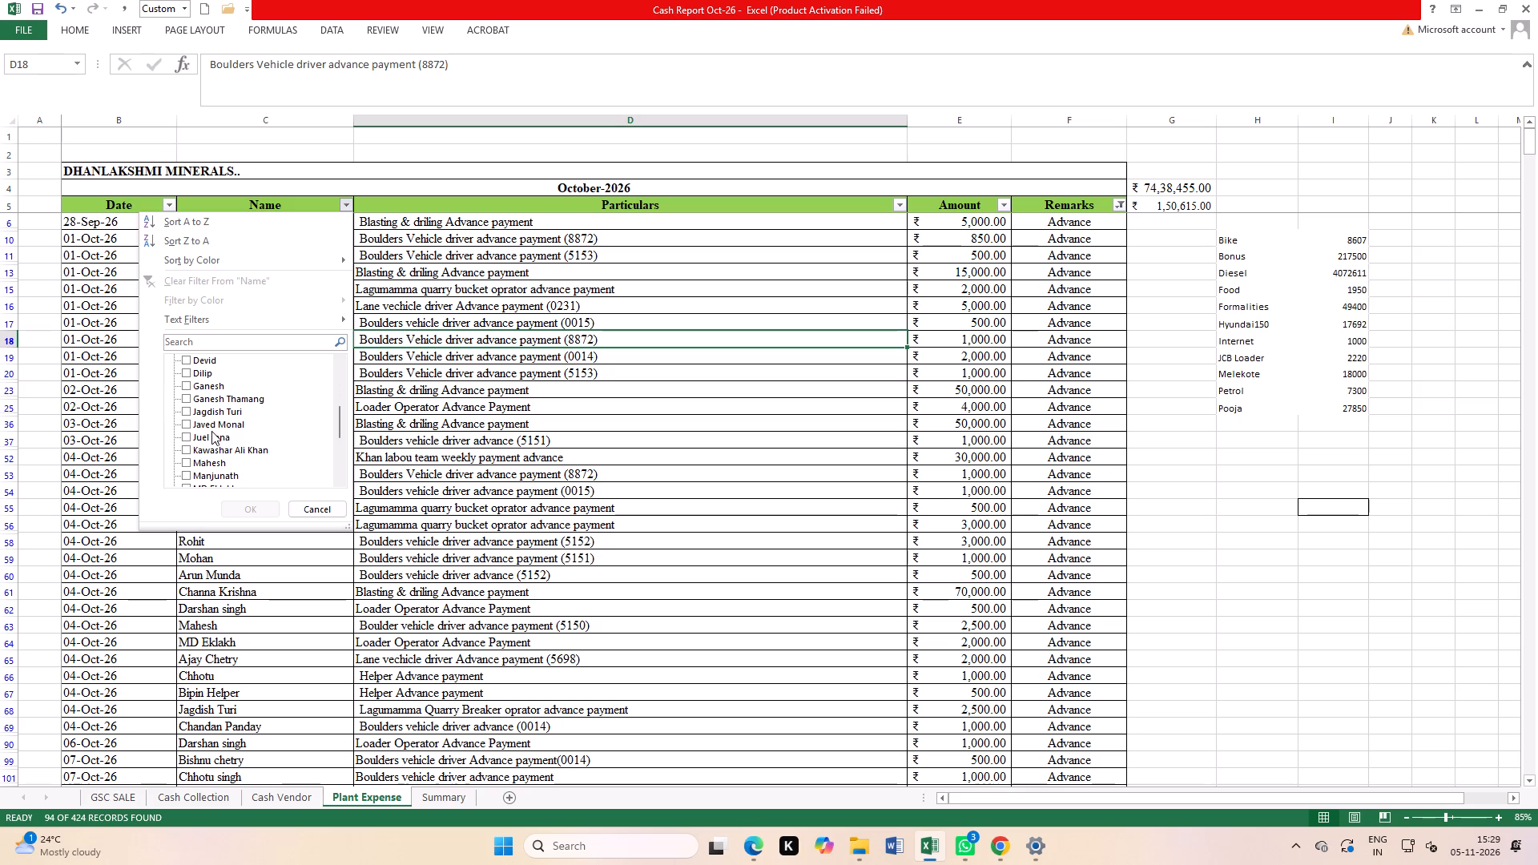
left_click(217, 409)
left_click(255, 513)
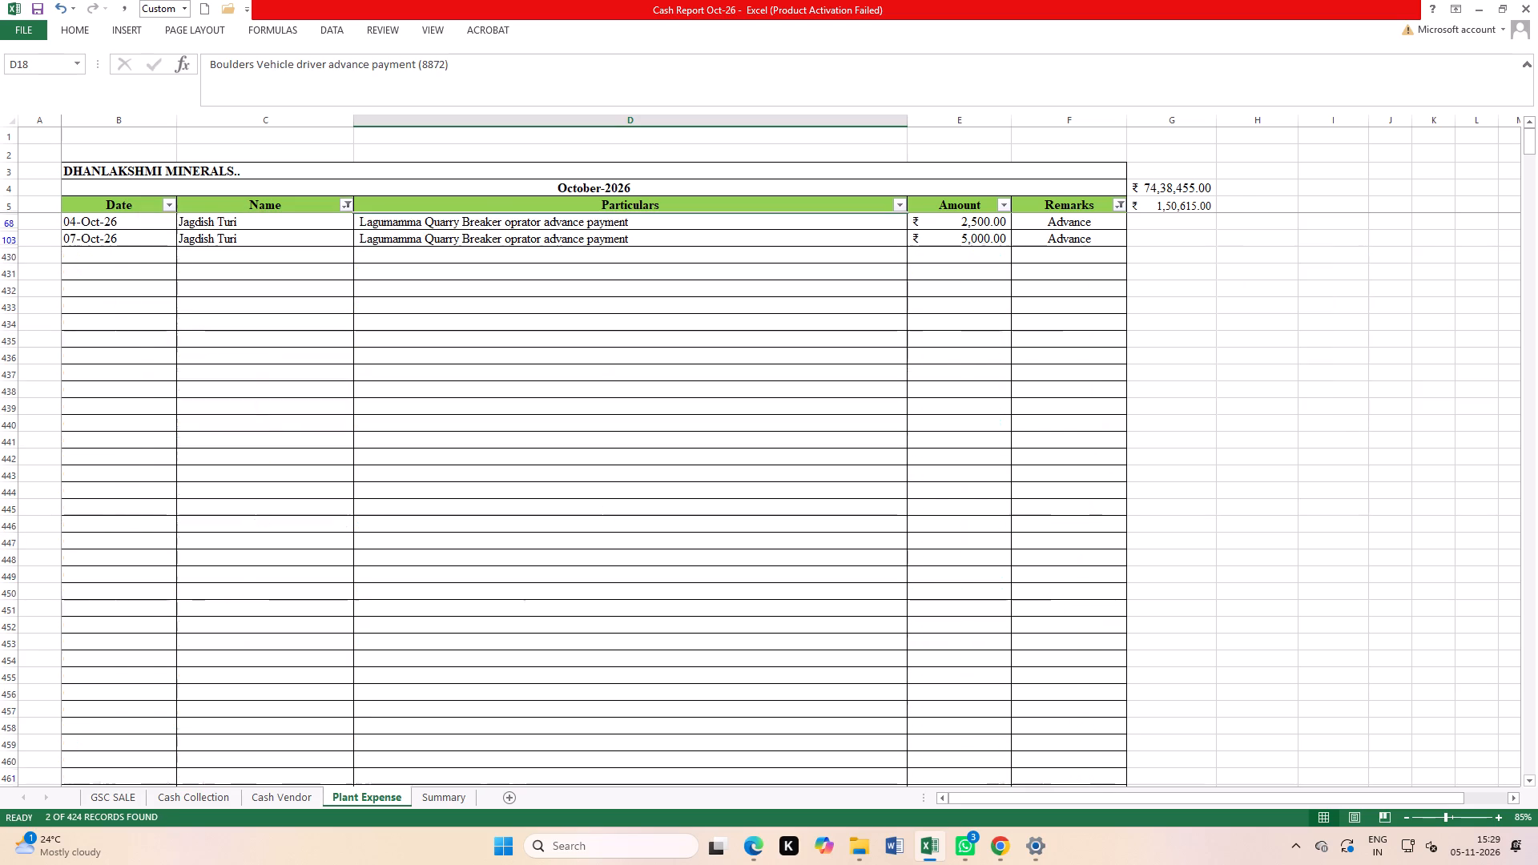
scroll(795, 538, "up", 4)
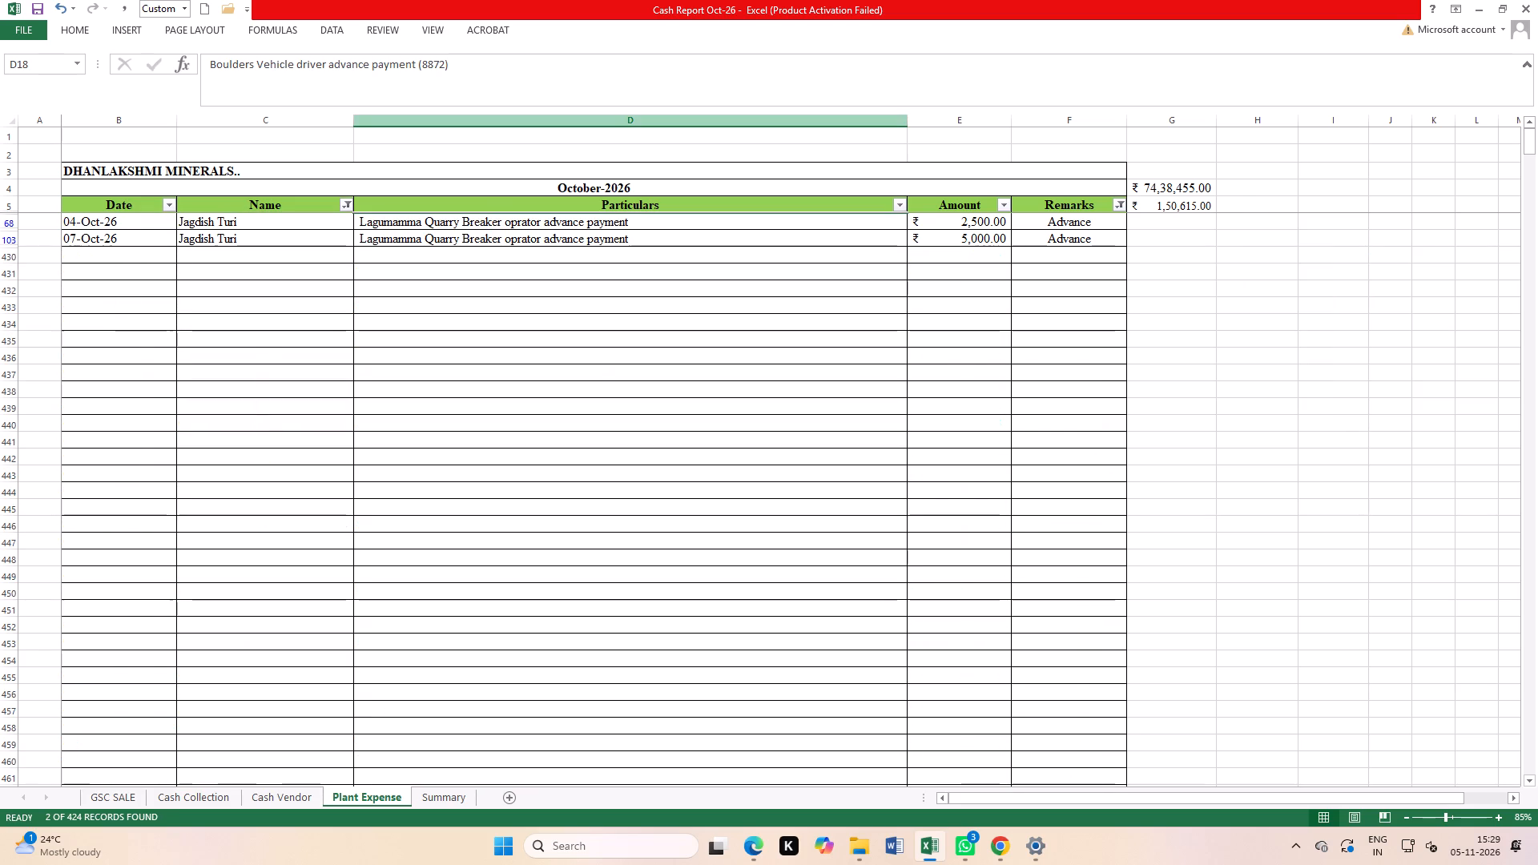
Change the Name filter to show only the payee of the crusher labour team advance payments.
left_click(342, 207)
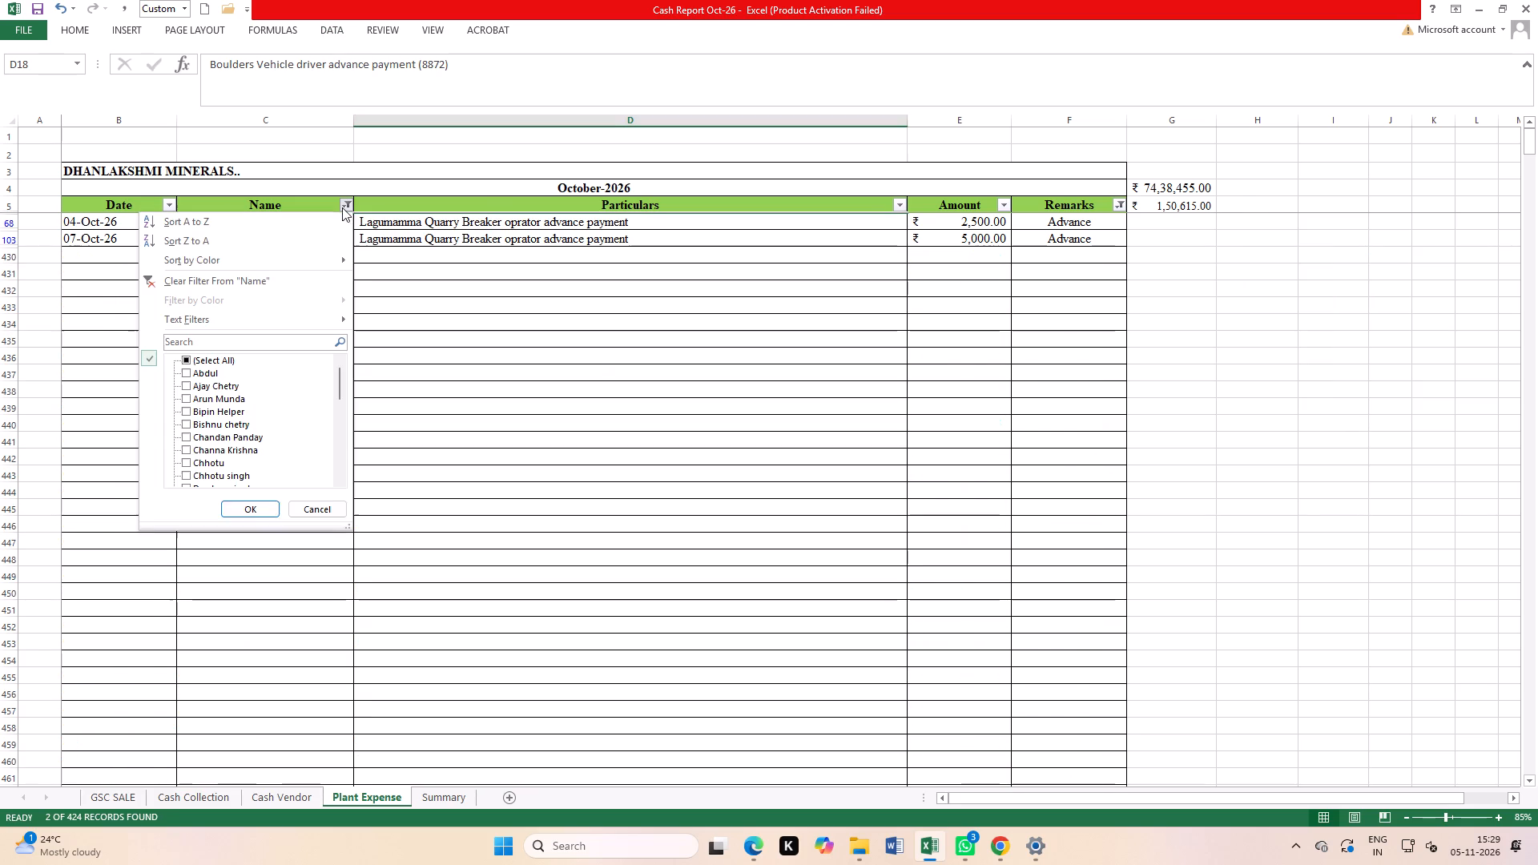
scroll(225, 445, "down", 4)
left_click(207, 410)
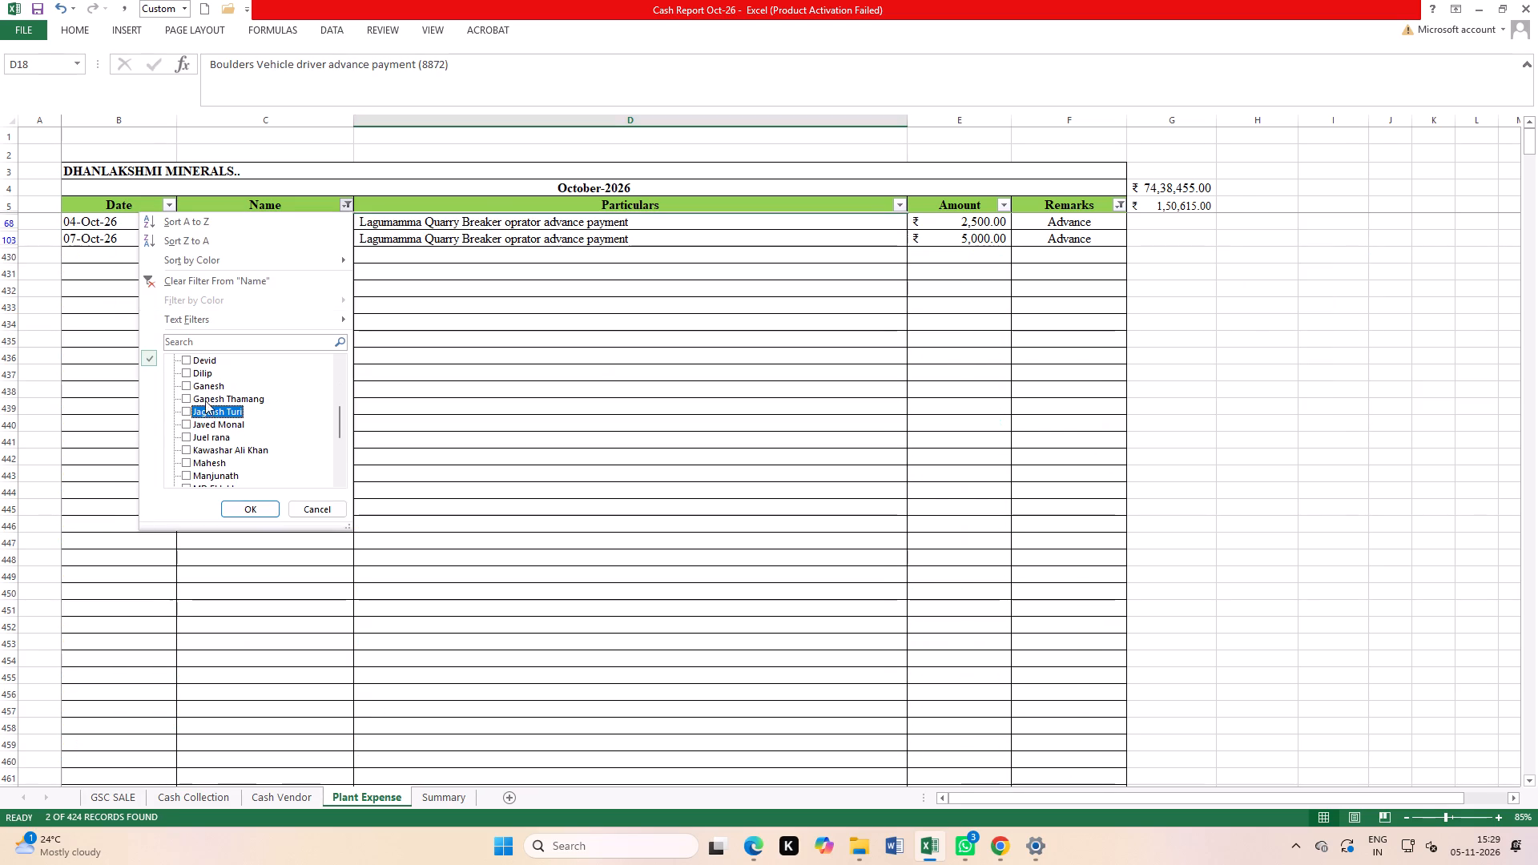
left_click(212, 428)
left_click(251, 503)
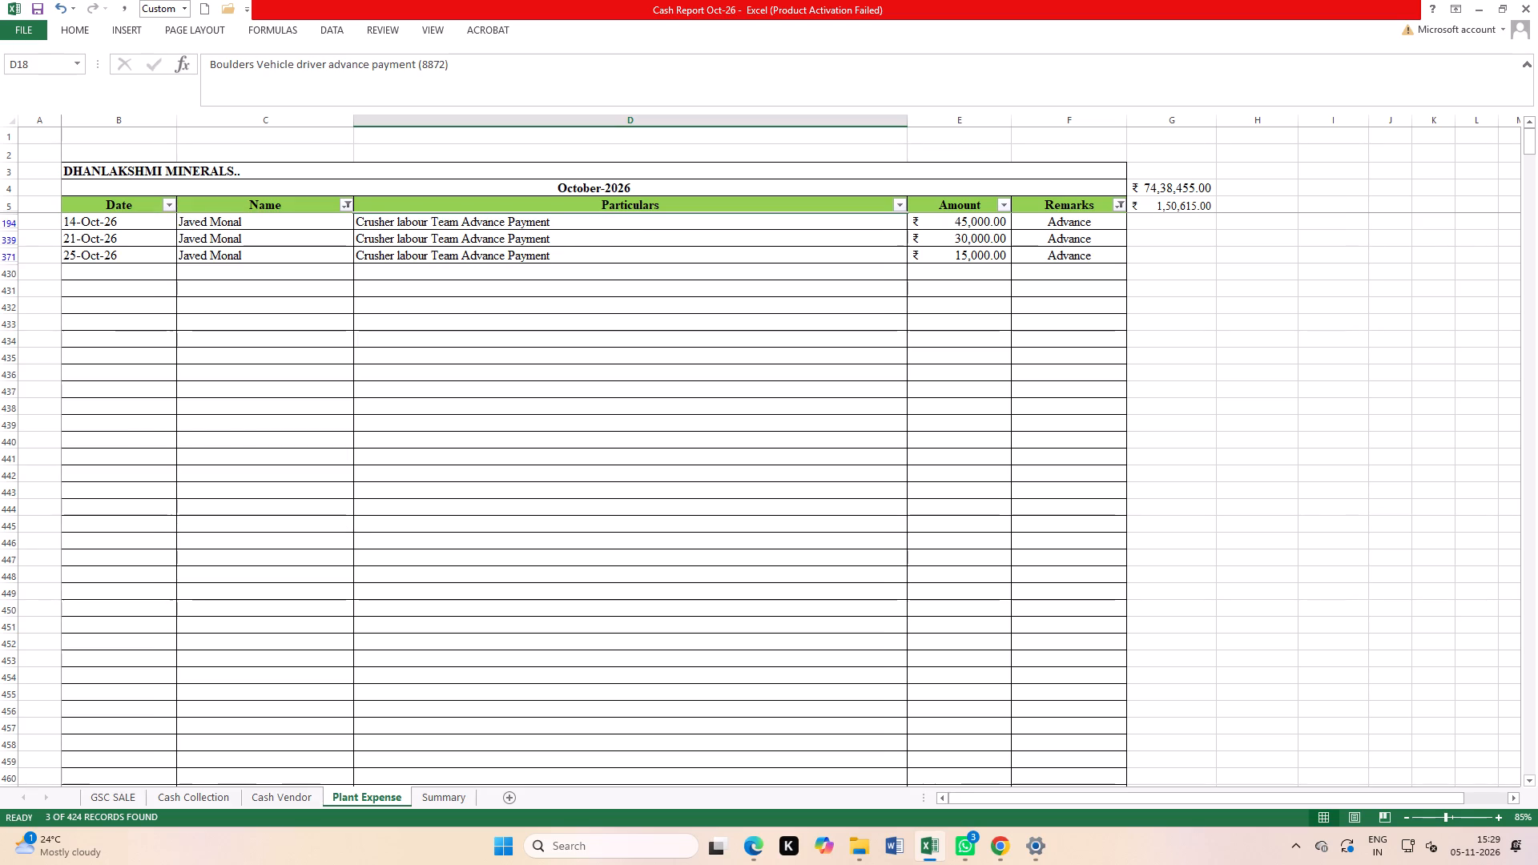
Correct the payee's surname to "Mondal" in the 21-Oct-26 crusher labour team advance row.
double_click(258, 240)
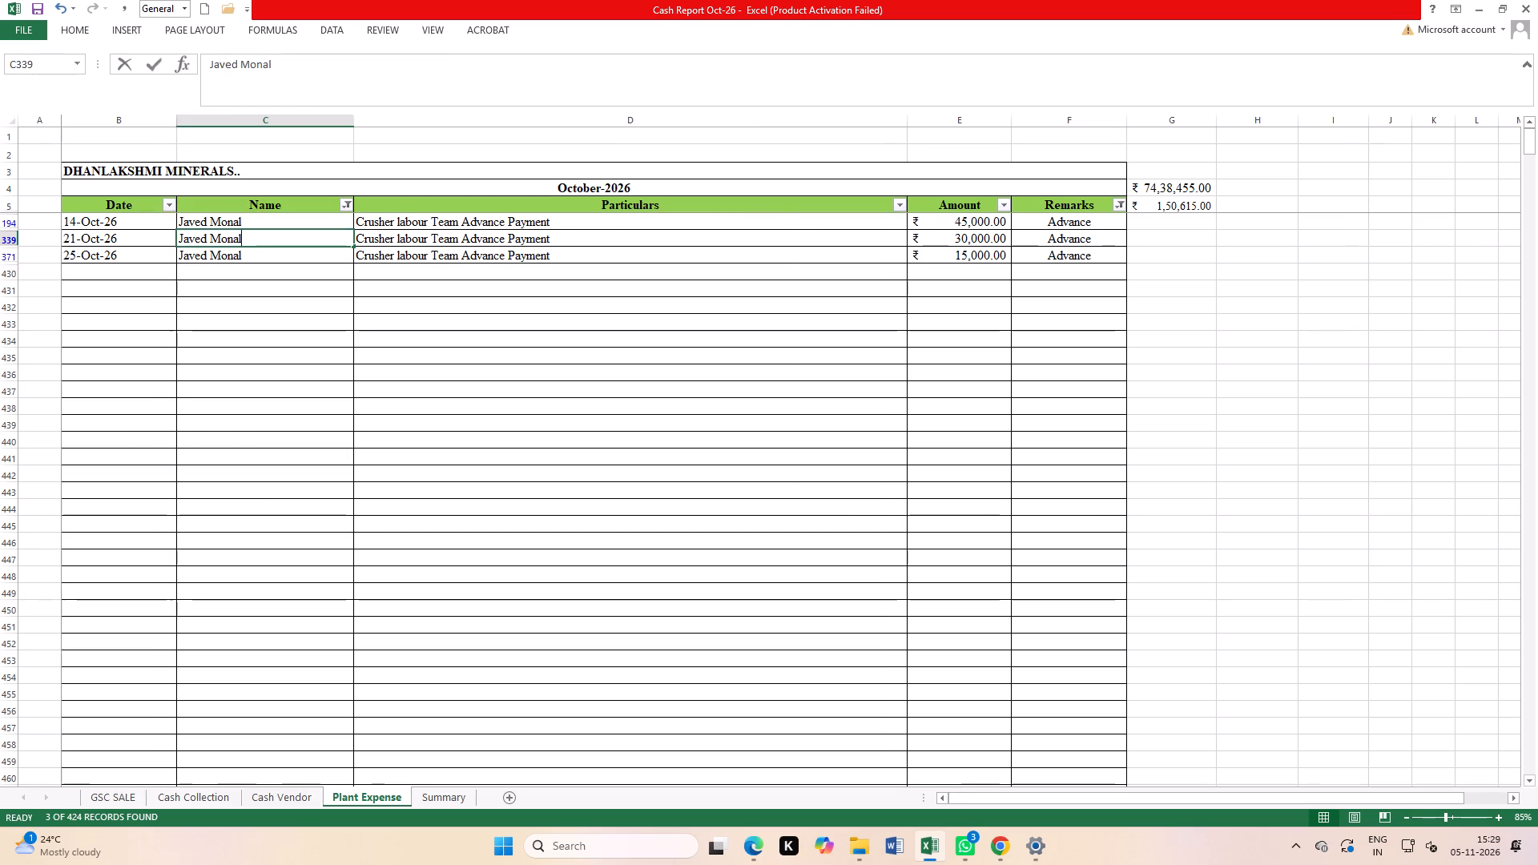
key("BackSpace")
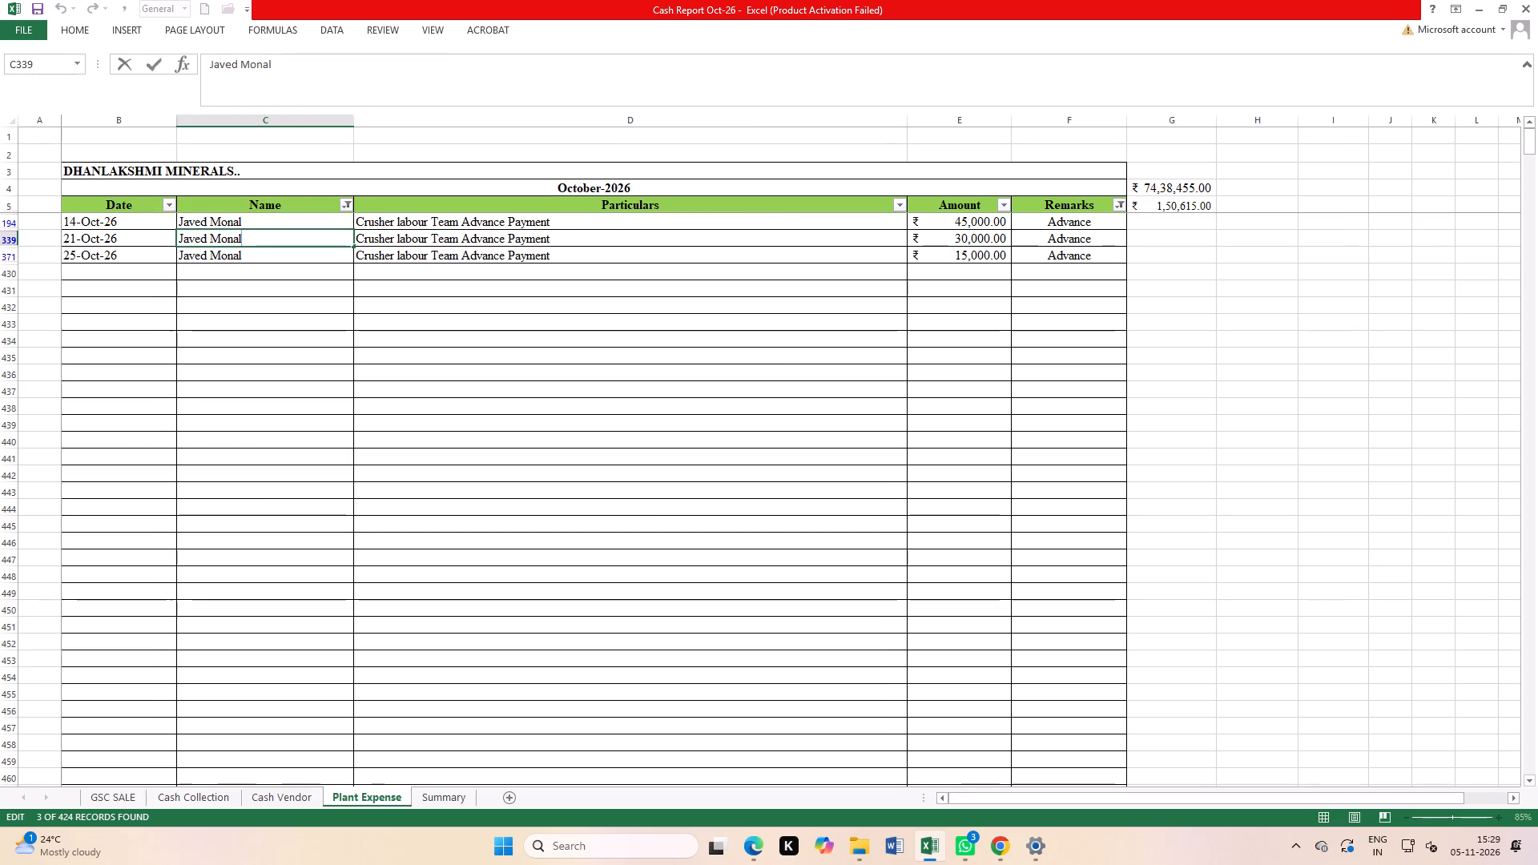
key("BackSpace")
type("DAL")
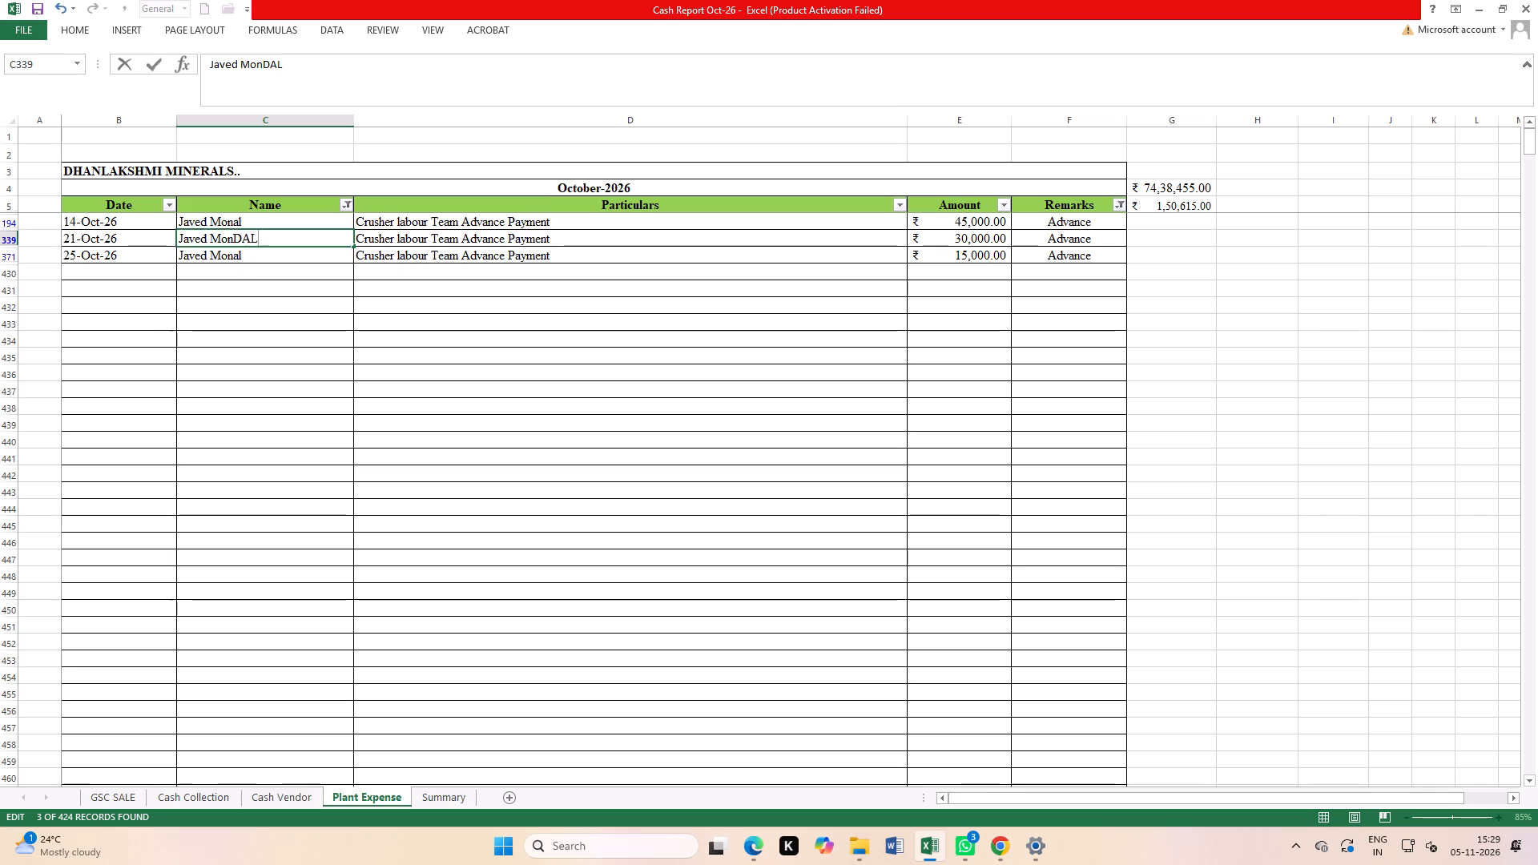
key("BackSpace")
key("BackSpace")
key("BackSpace")
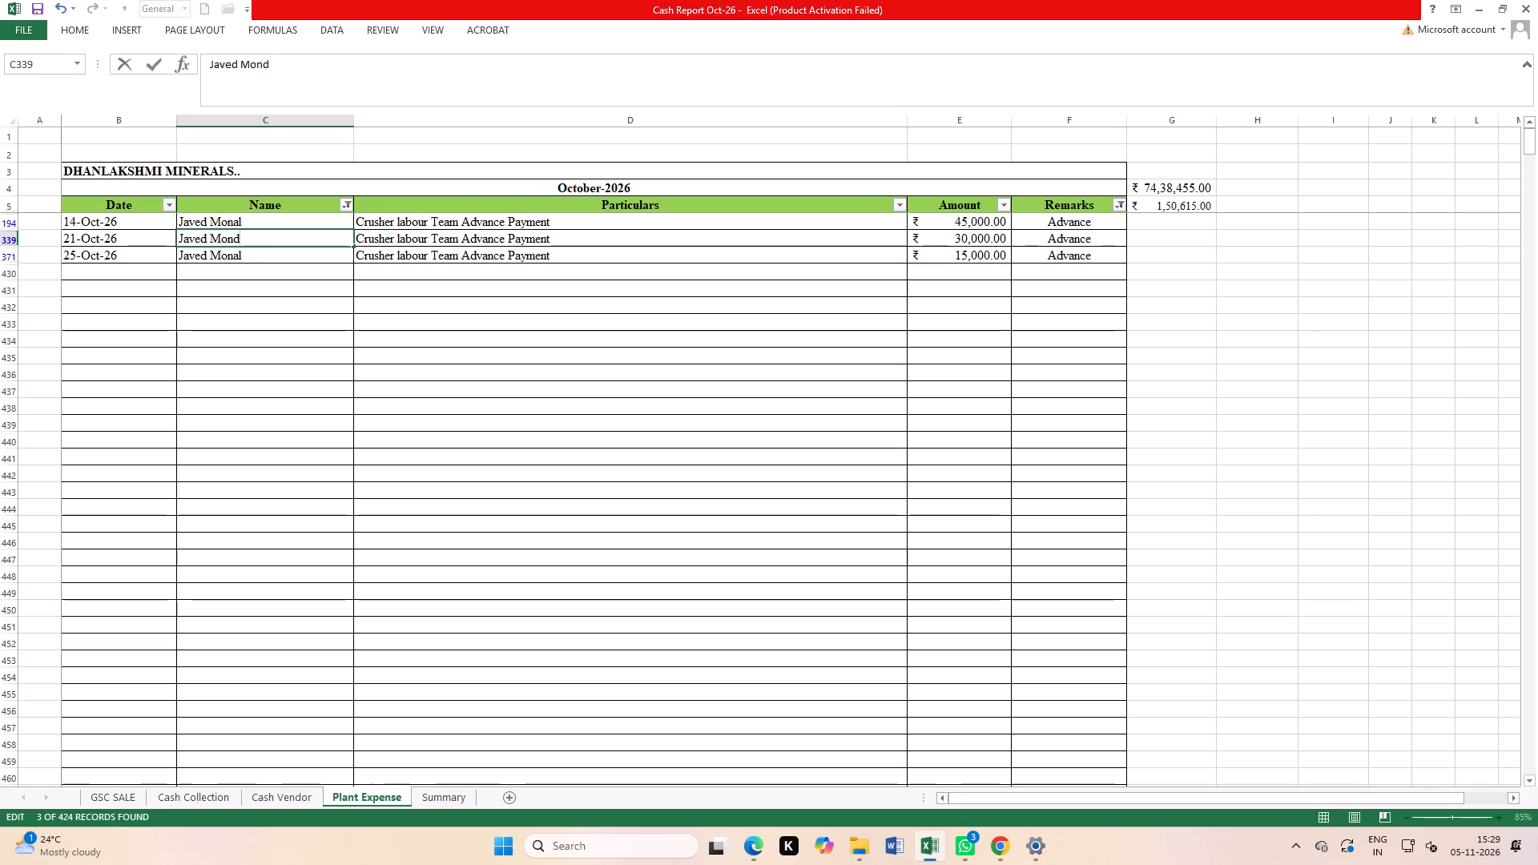
type("al")
left_click(287, 349)
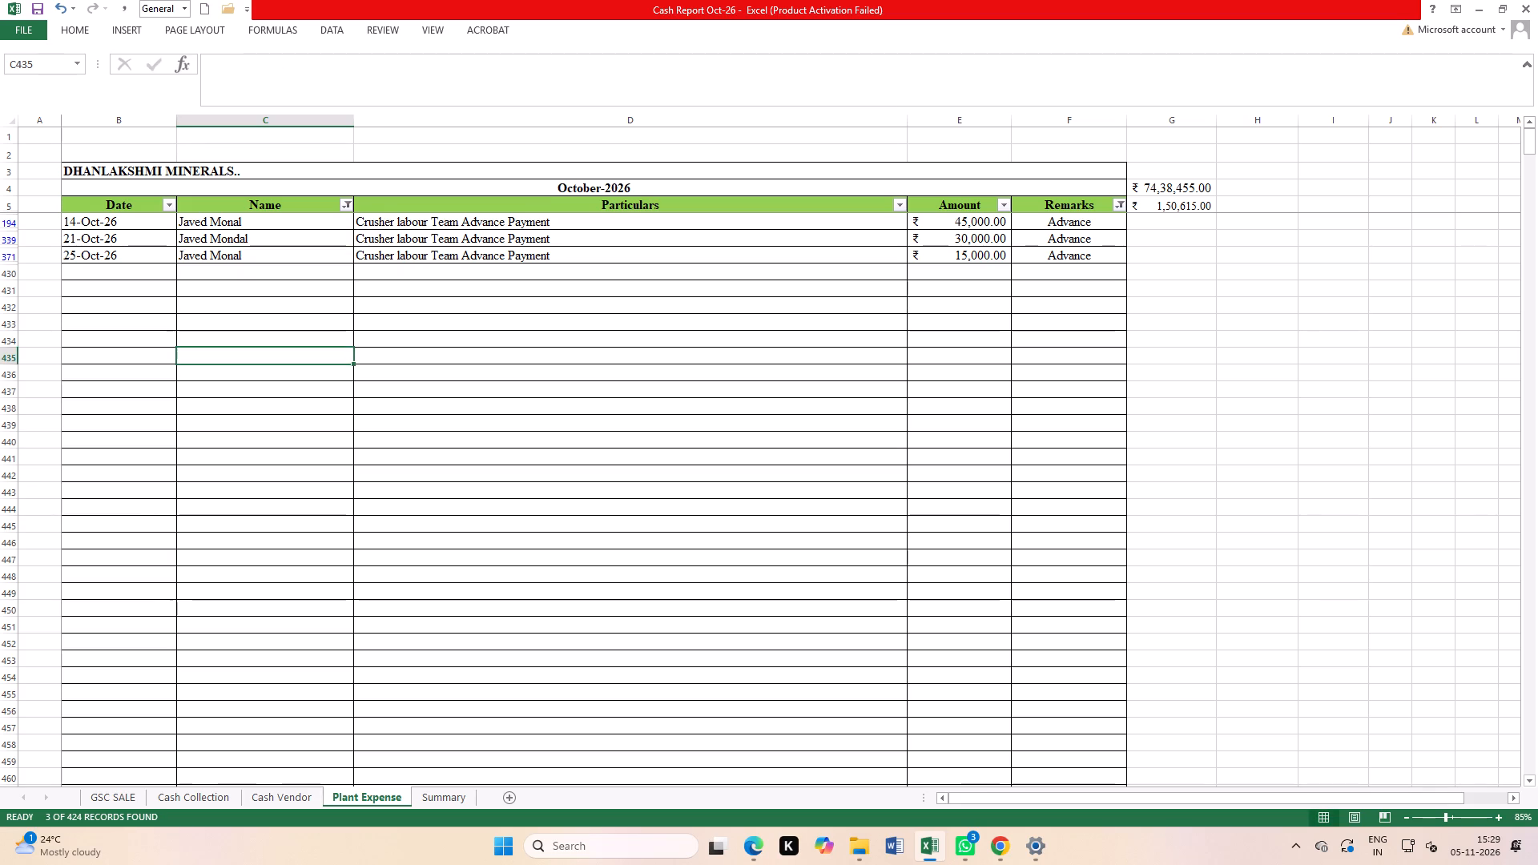
Copy the corrected payee name into the 14-Oct-26 and 25-Oct-26 crusher labour team rows and save the workbook.
left_click(244, 239)
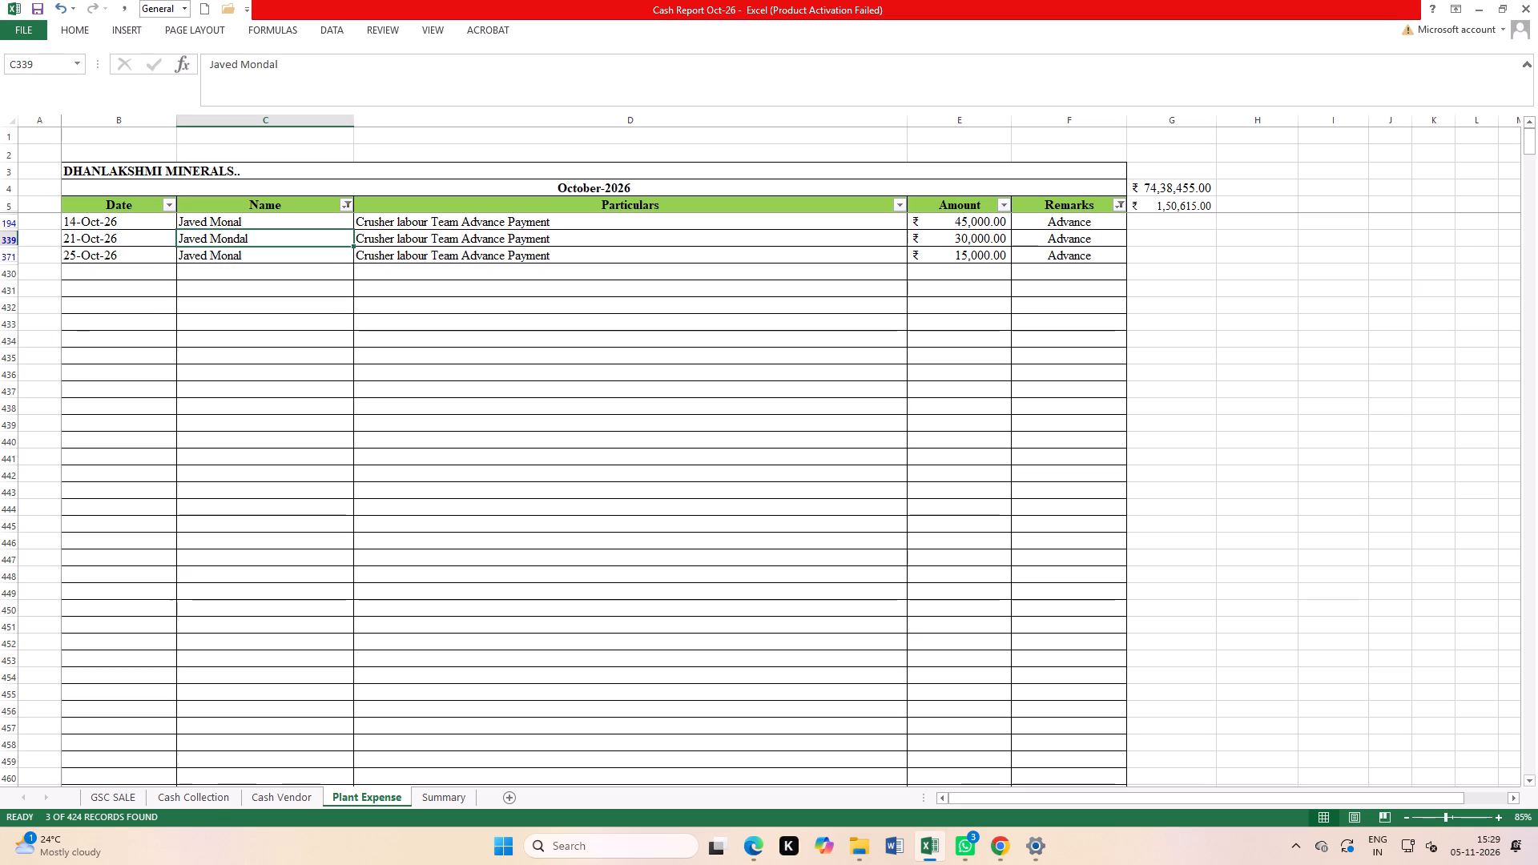
key("ctrl+c")
left_click_drag(252, 222, 252, 250)
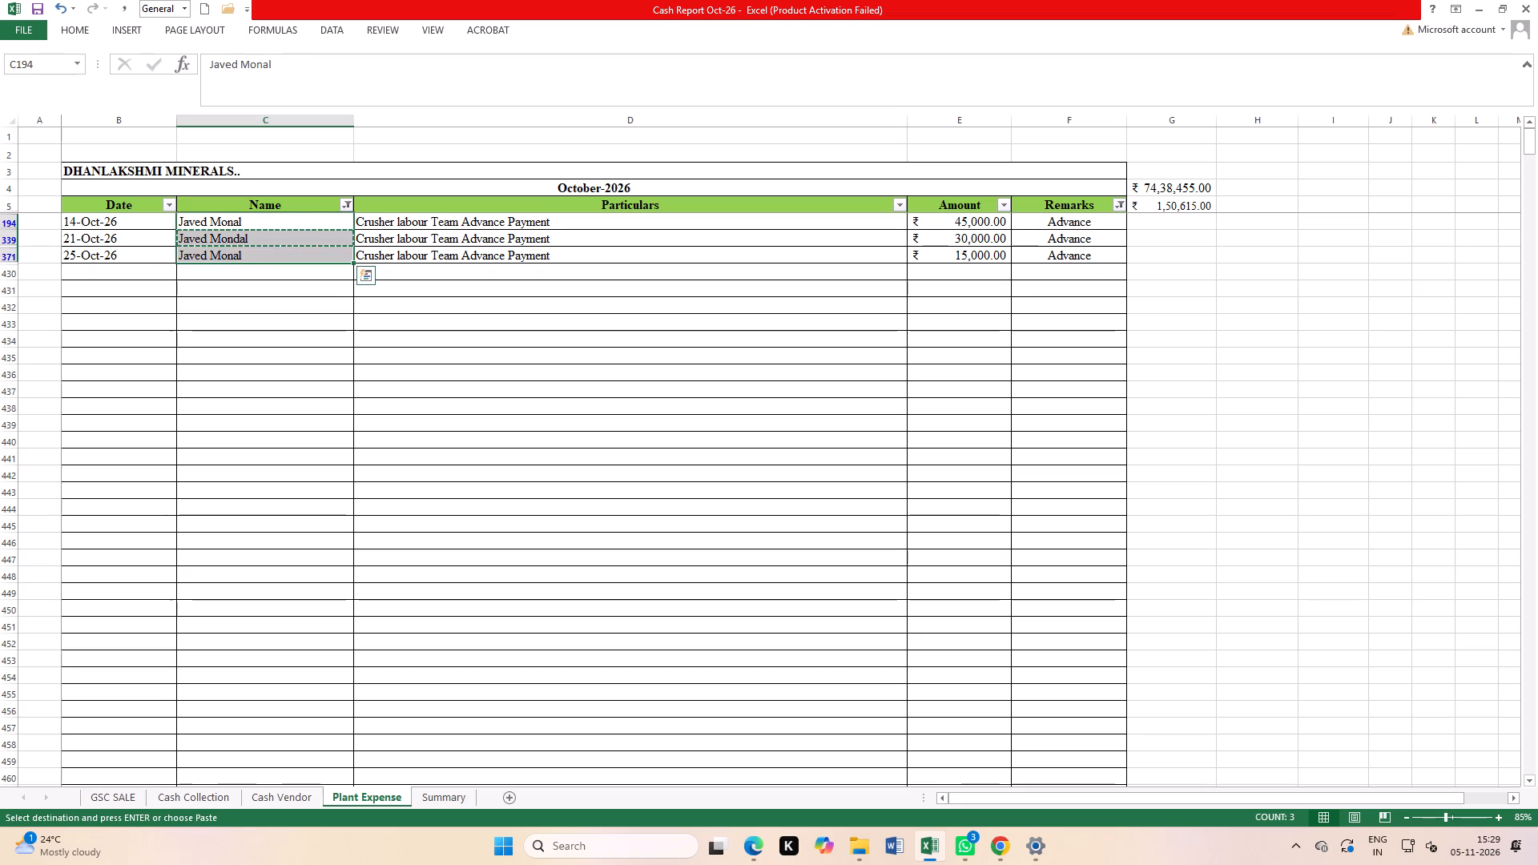
key("ctrl+v")
left_click(299, 345)
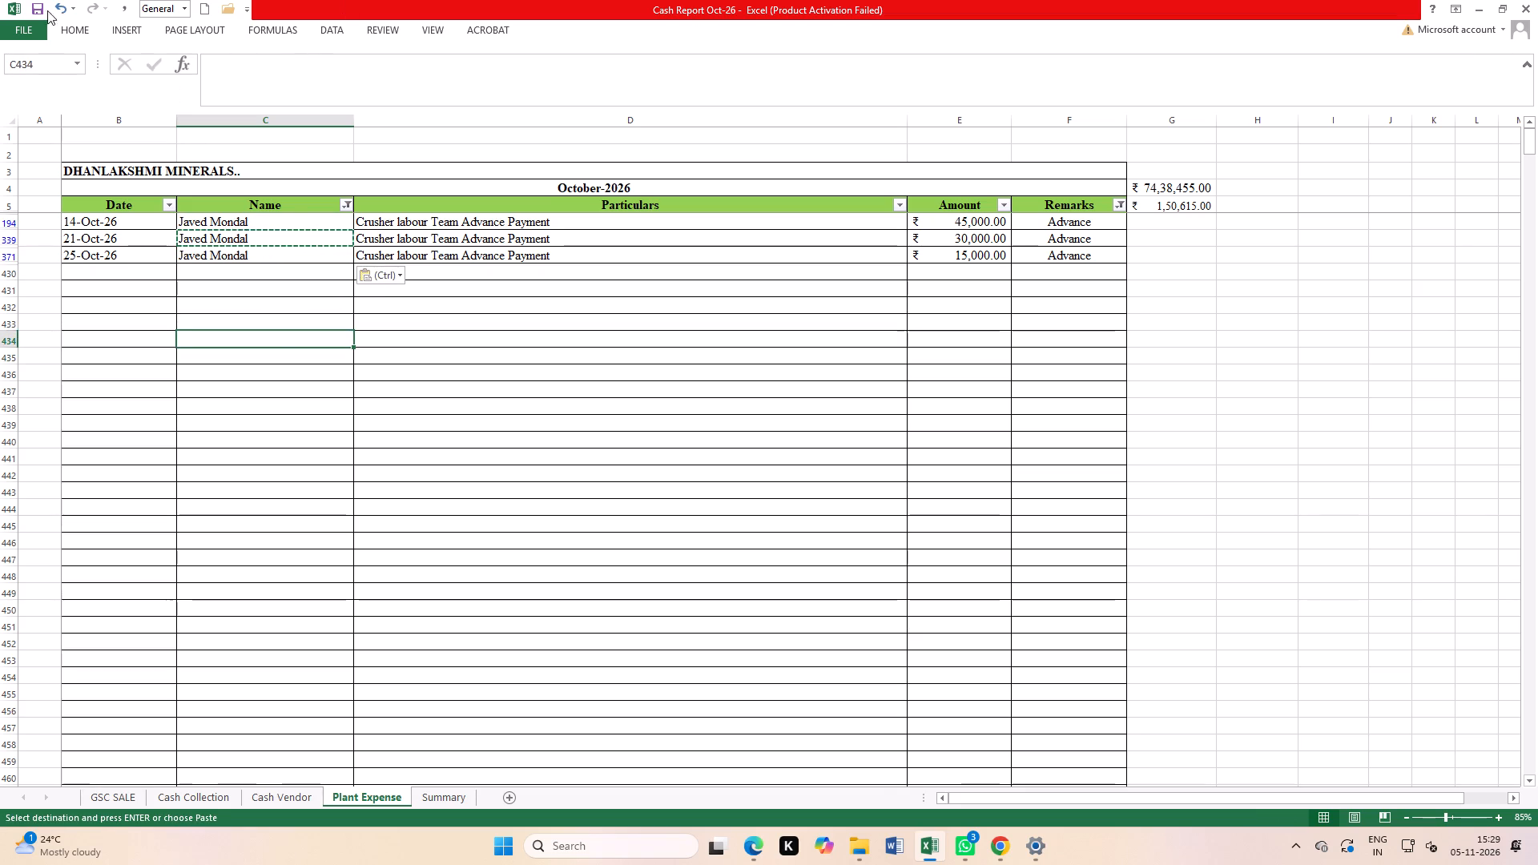
left_click(38, 6)
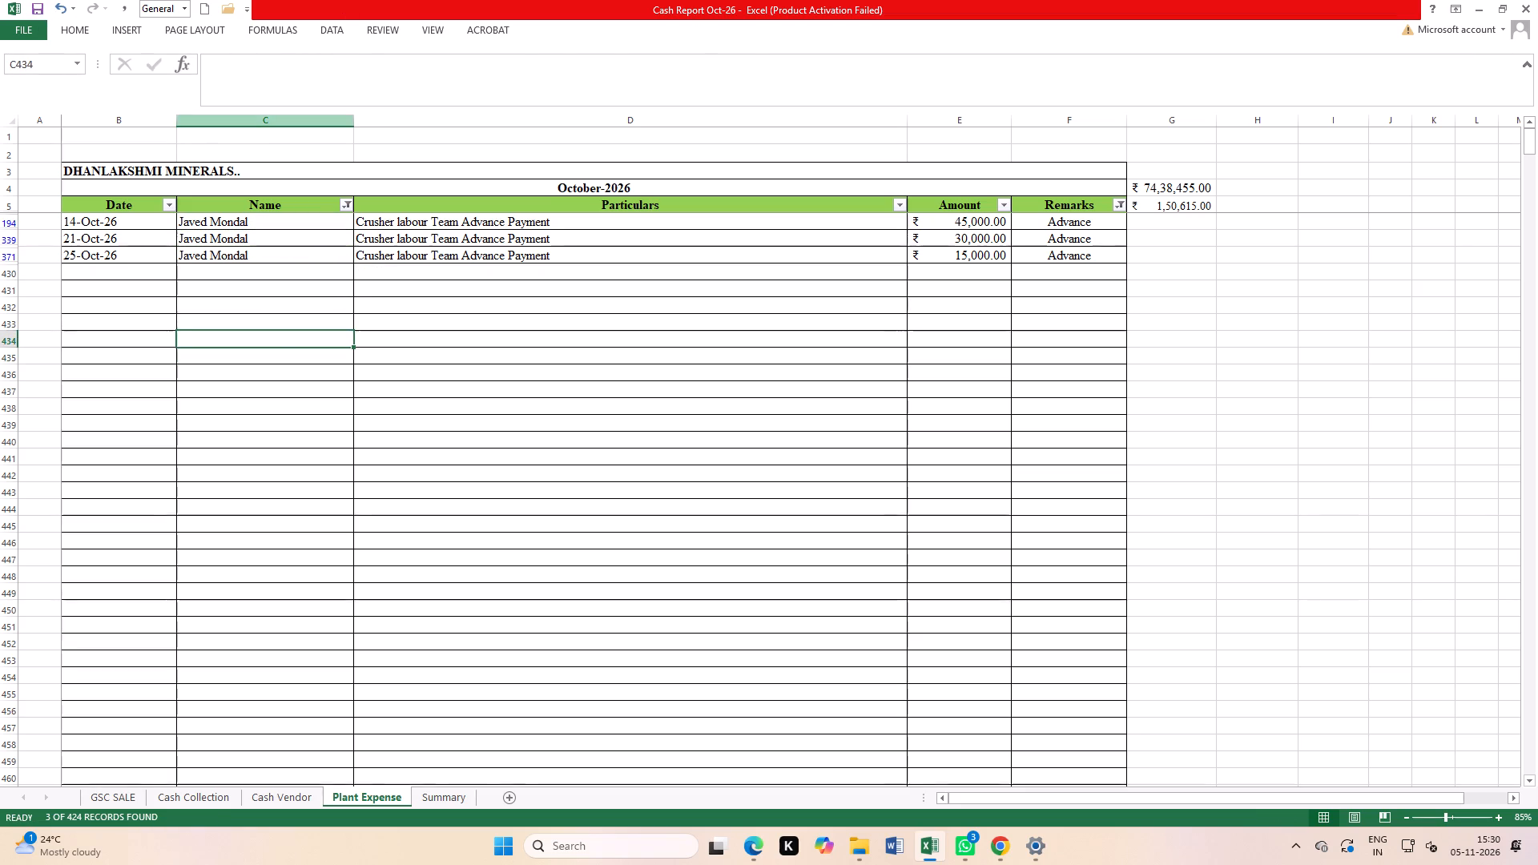
Remove the filters from the Plant Expense table so all October 2026 entries are listed.
left_click(335, 28)
left_click(425, 70)
left_click(863, 539)
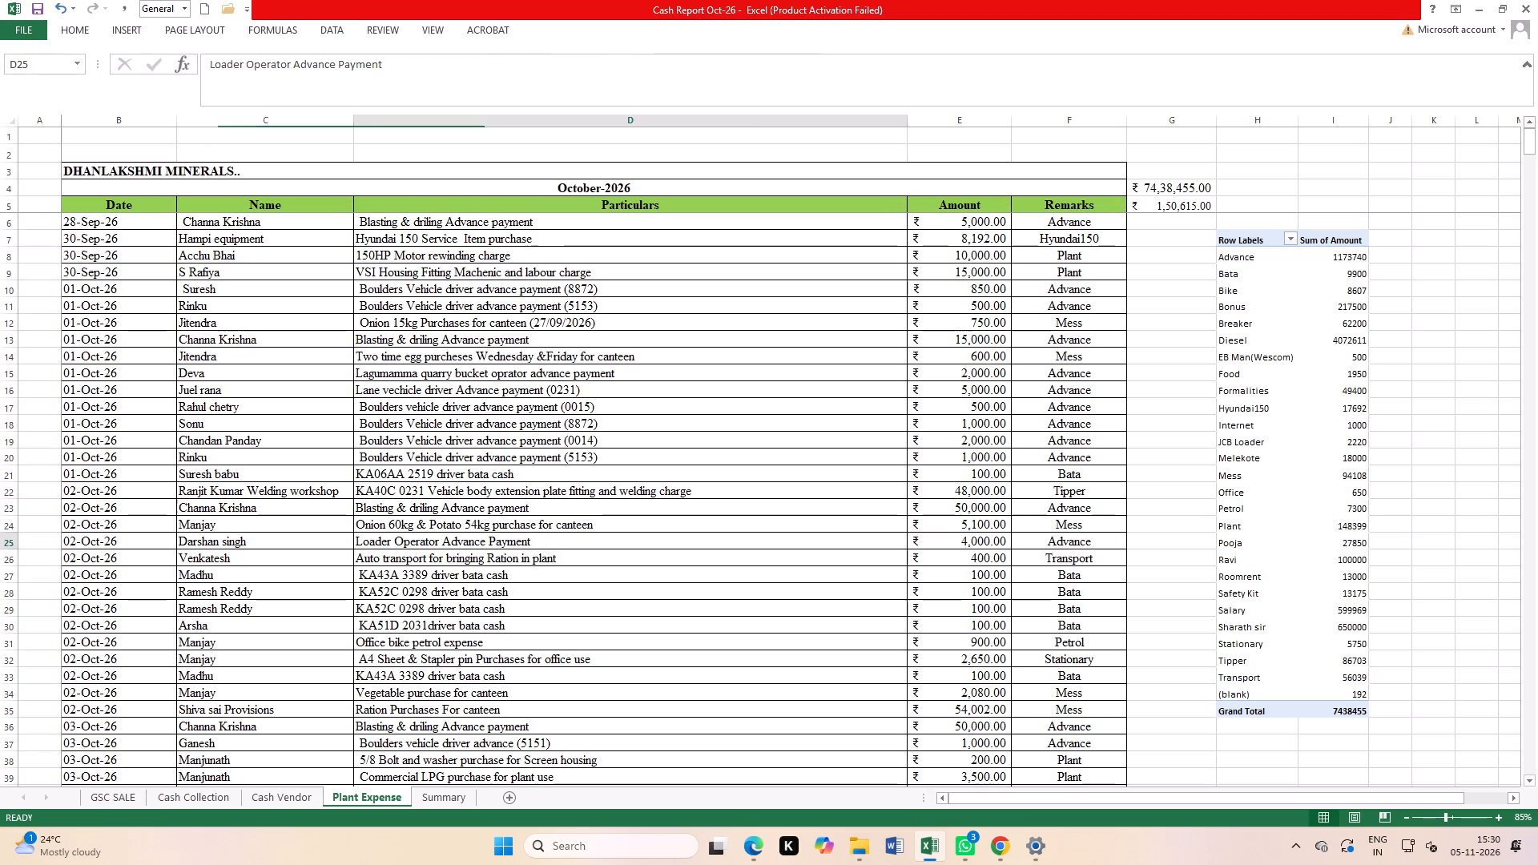
Delete columns H and I containing the pivot summary of amounts by remark, and save the workbook.
left_click_drag(1255, 126, 1363, 201)
right_click(1284, 271)
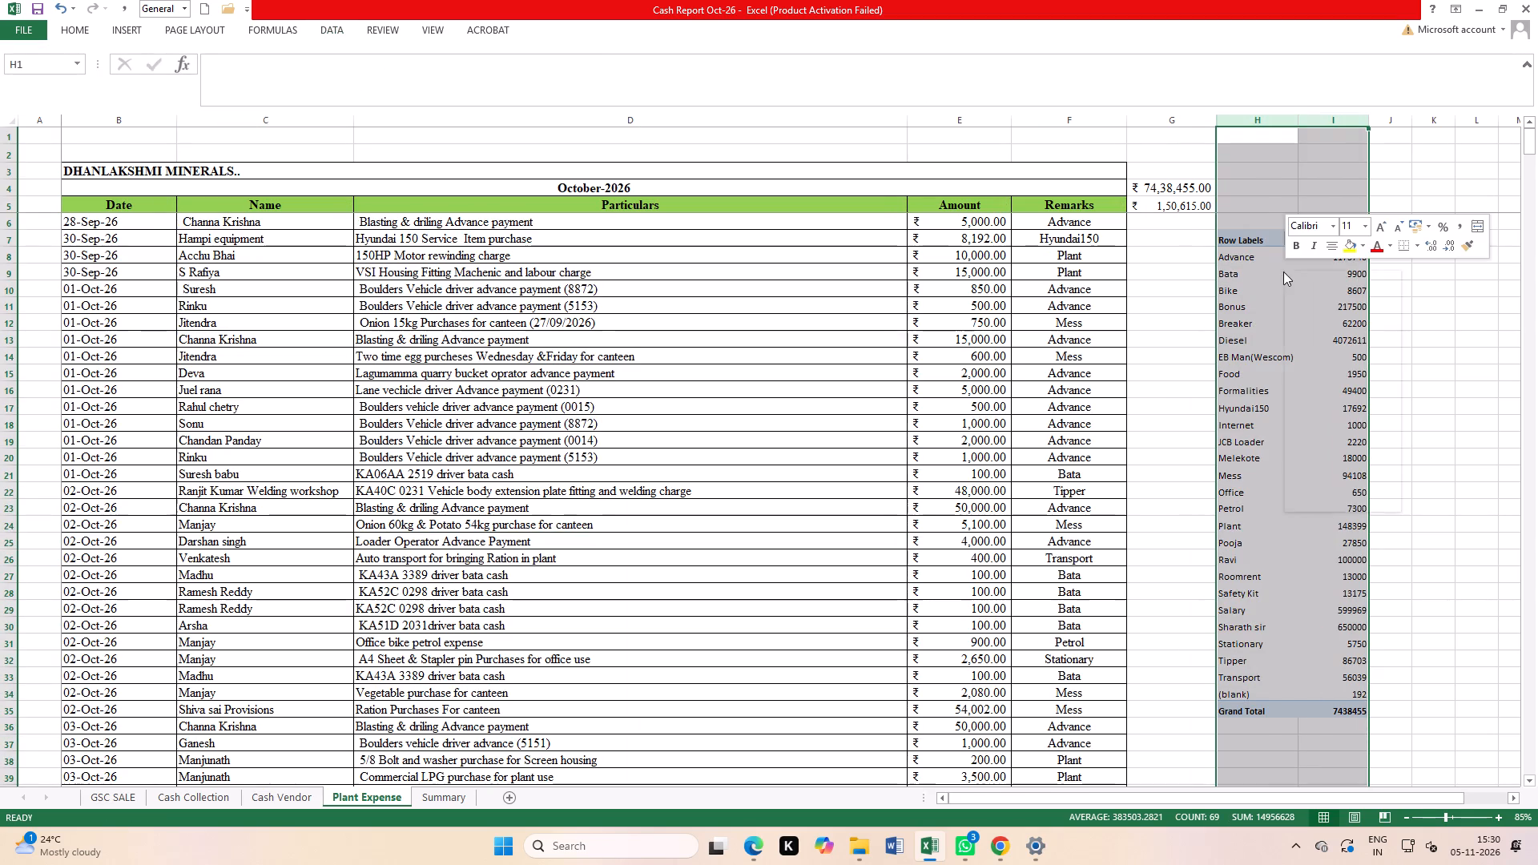
left_click(1319, 403)
left_click(1368, 398)
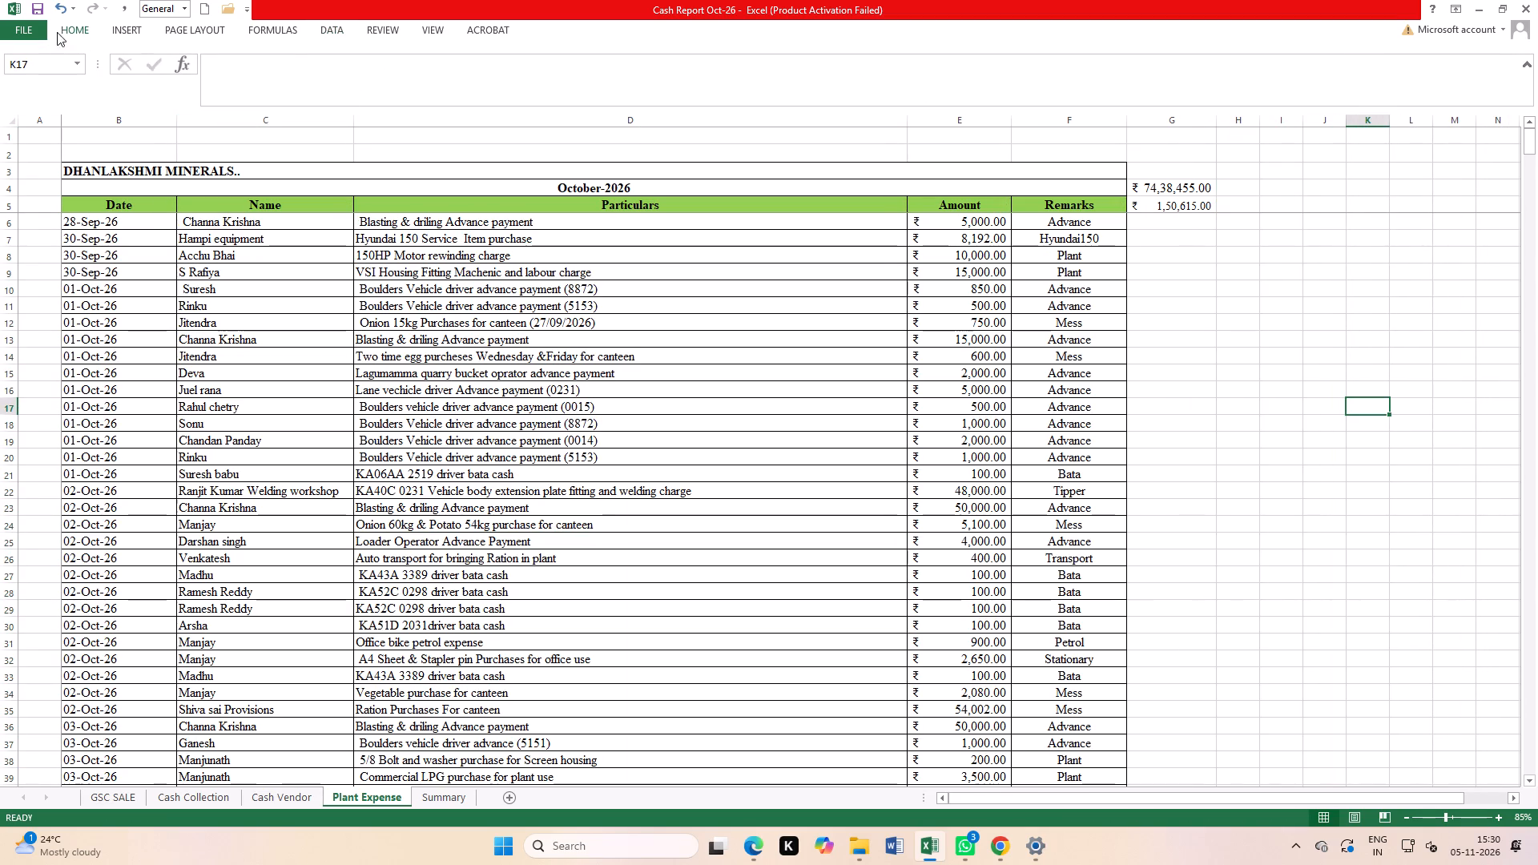
double_click(40, 10)
Insert a PivotTable from the Plant Expense range B5:F429 on the existing worksheet at cell H8.
left_click_drag(98, 207, 1120, 864)
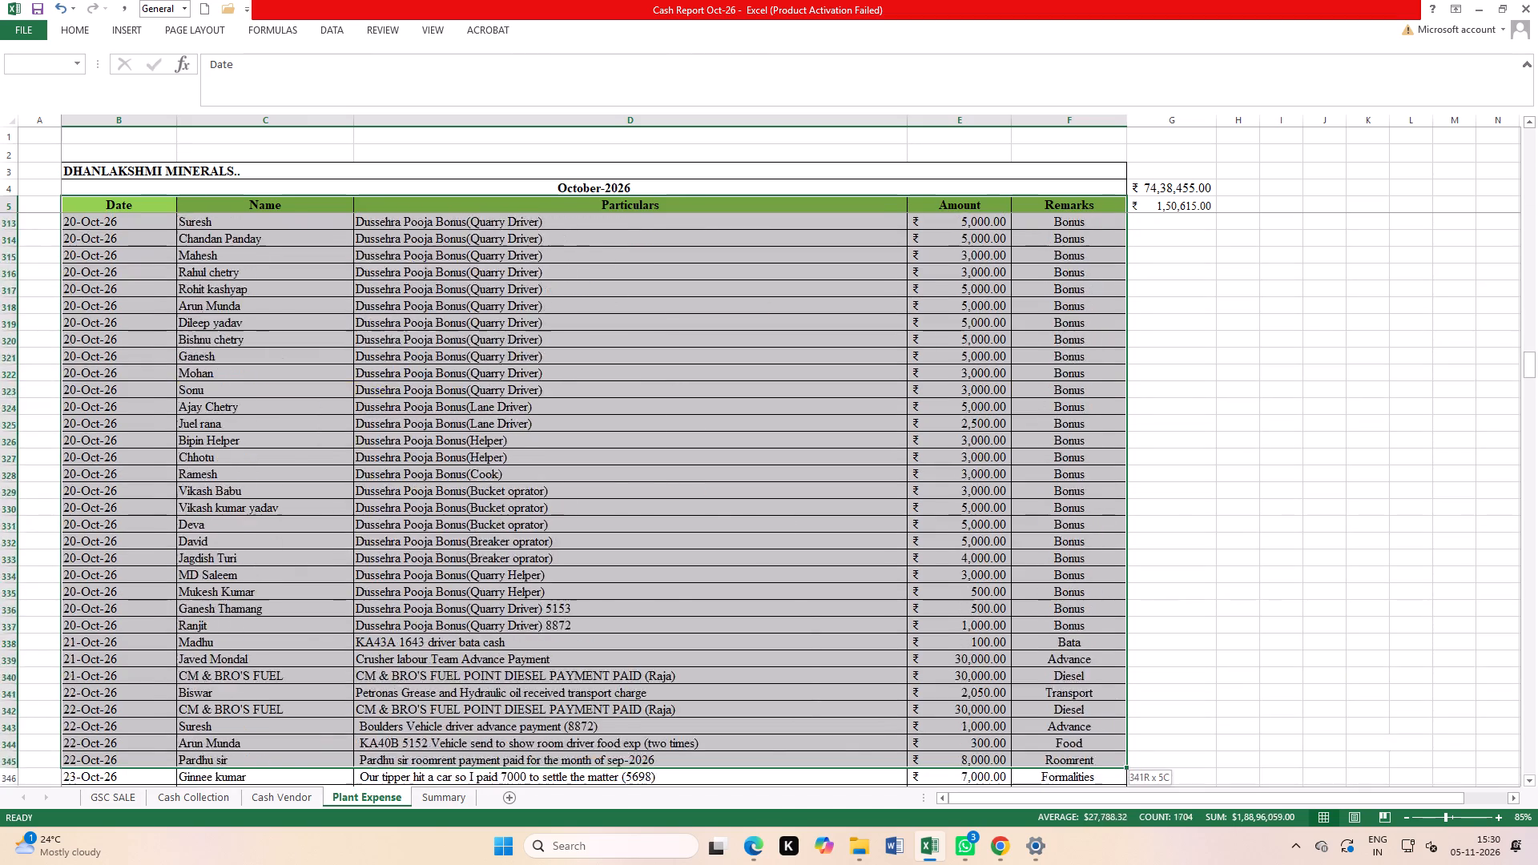
left_click_drag(1120, 864, 1054, 771)
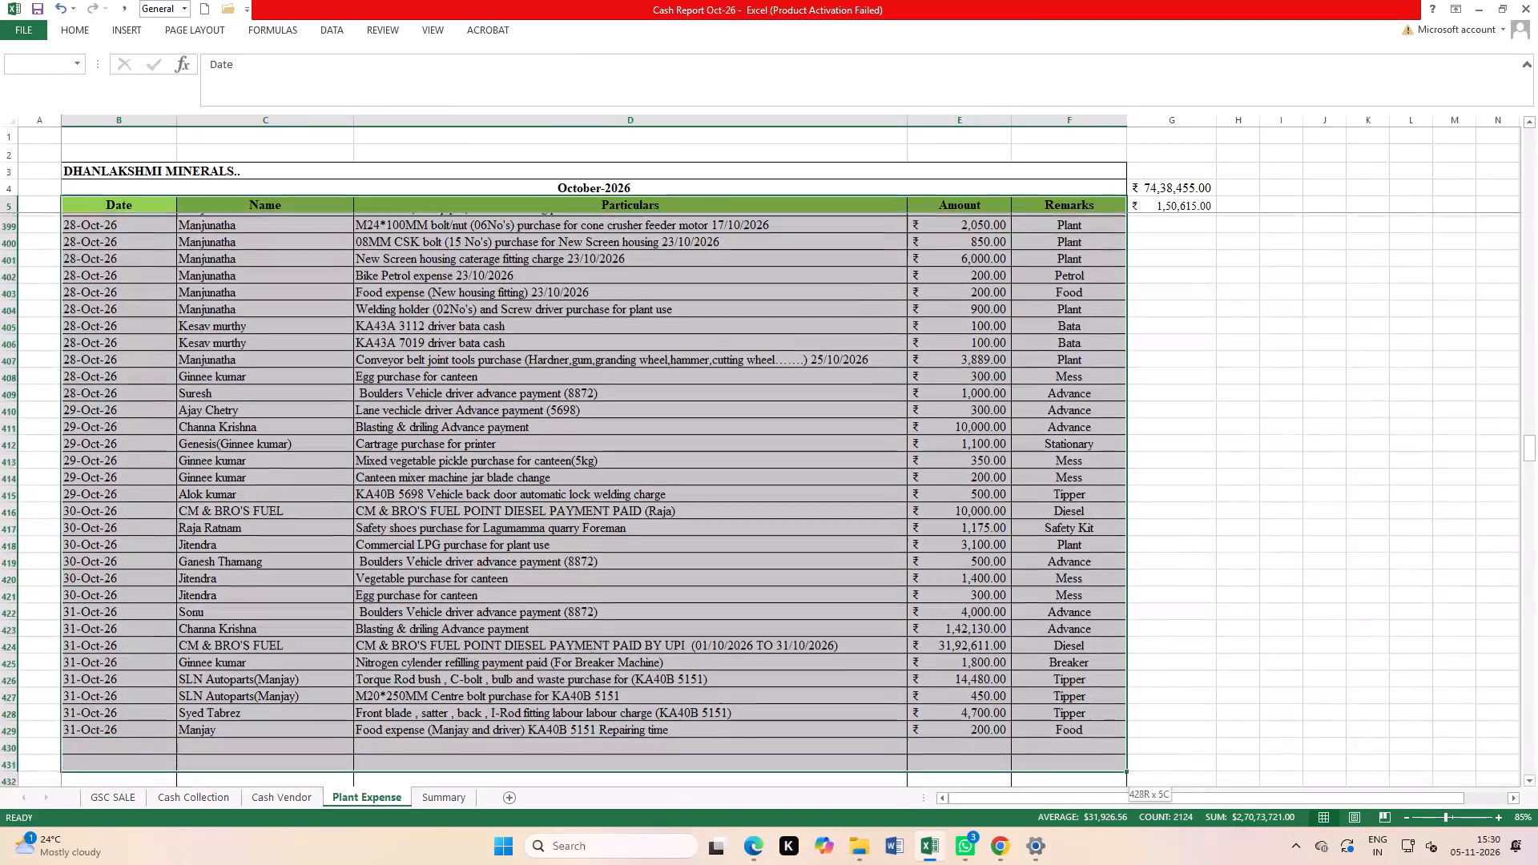
left_click_drag(1054, 771, 1050, 731)
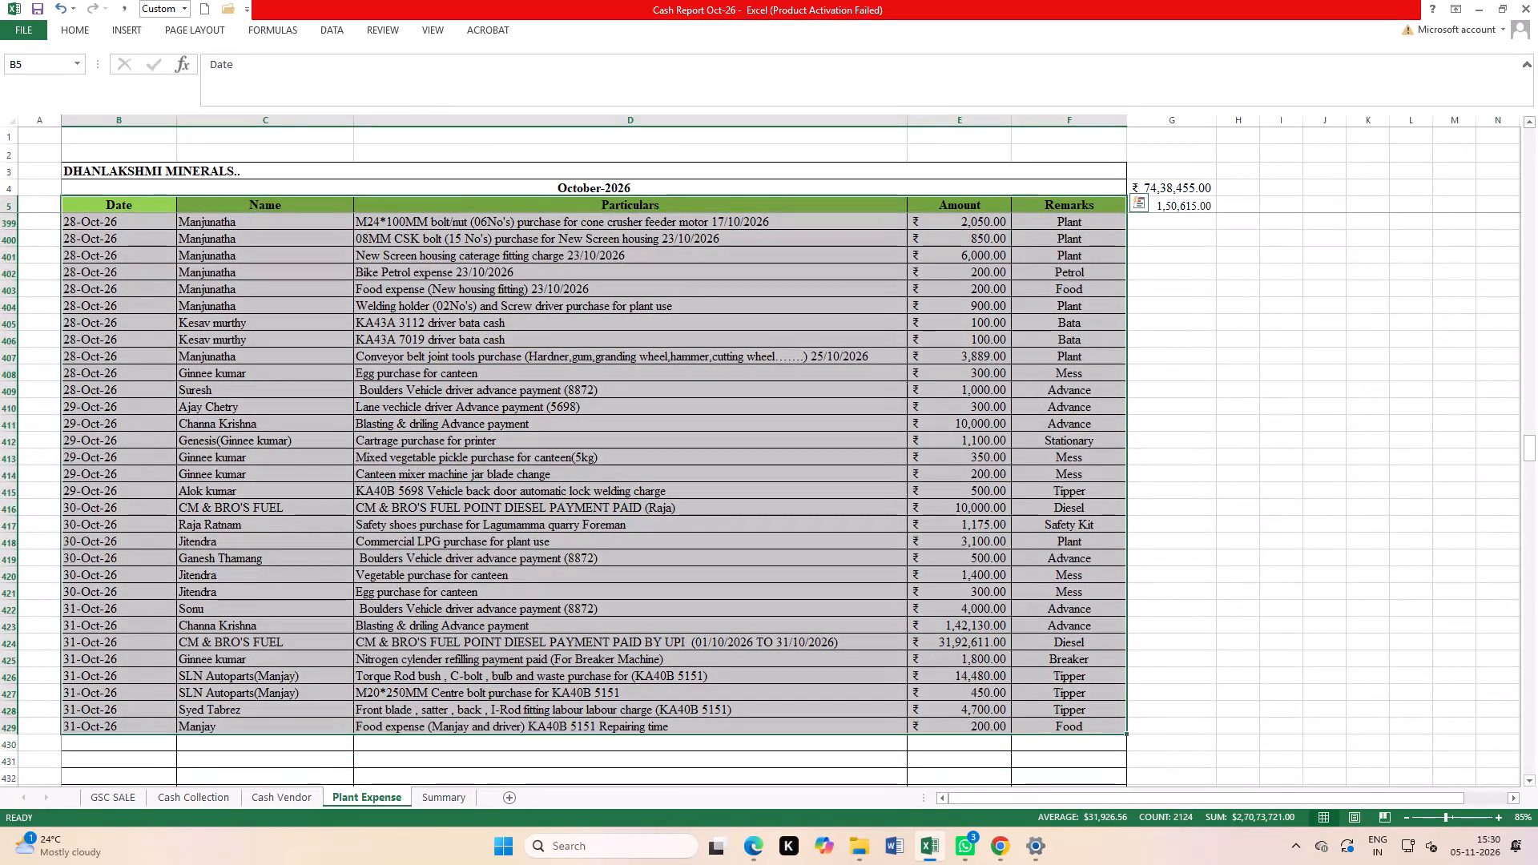
left_click(124, 23)
left_click(24, 70)
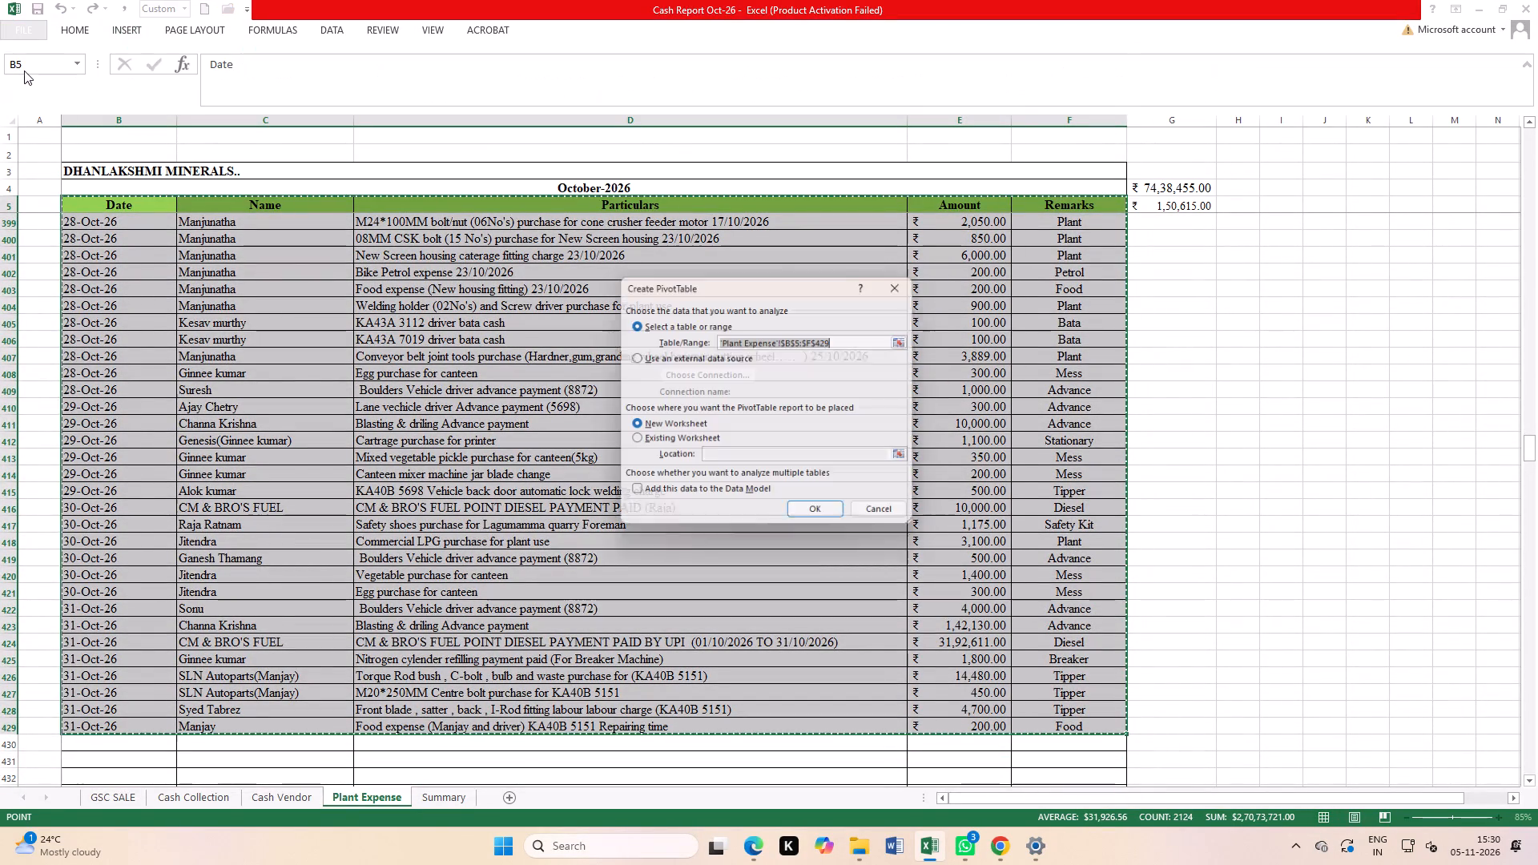
left_click(668, 444)
scroll(1166, 351, "up", 2)
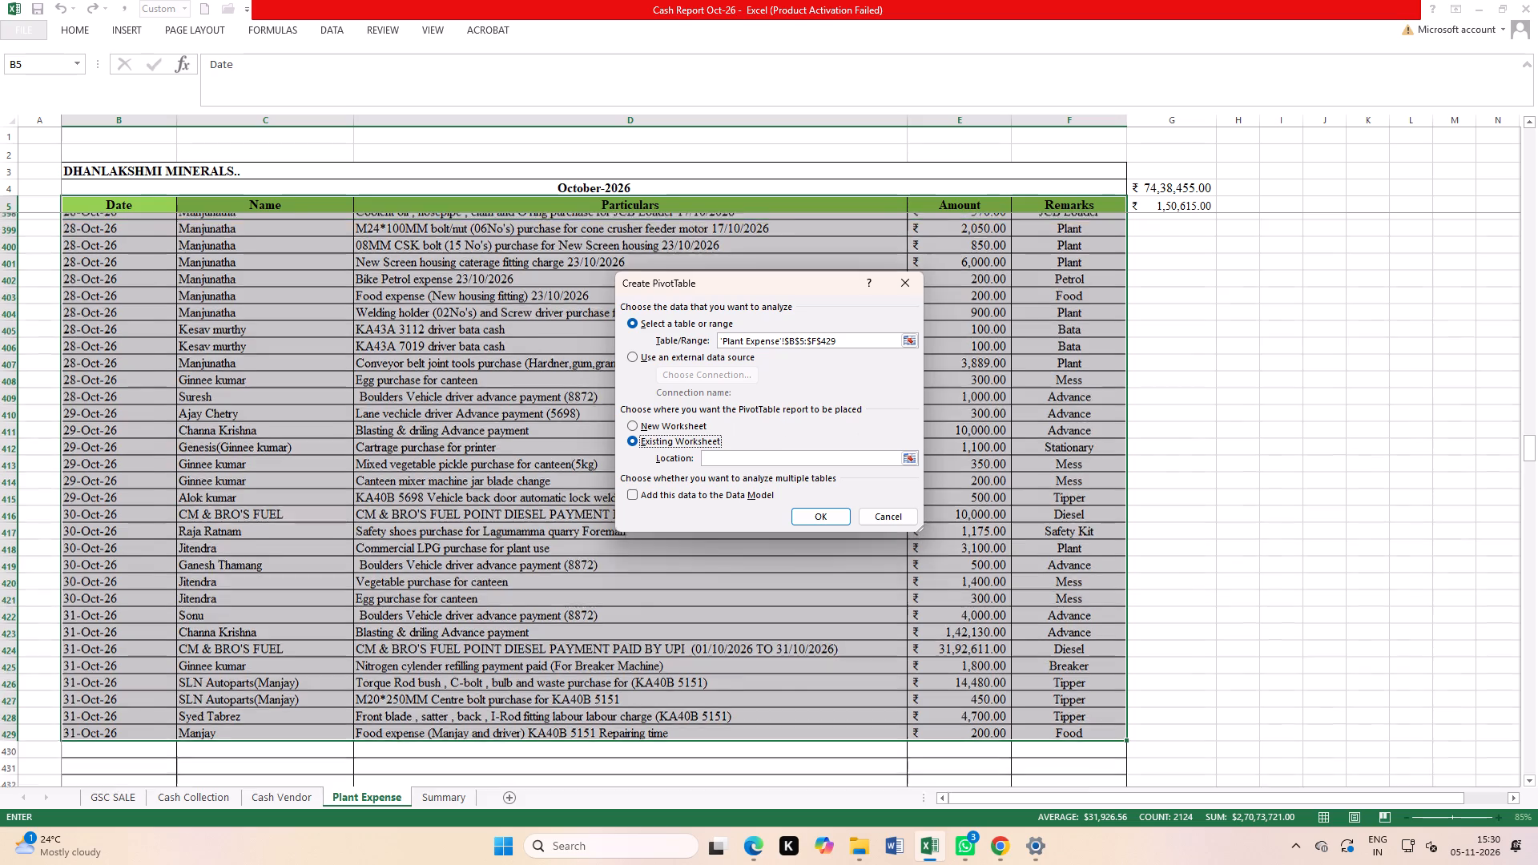
scroll(1180, 339, "up", 16)
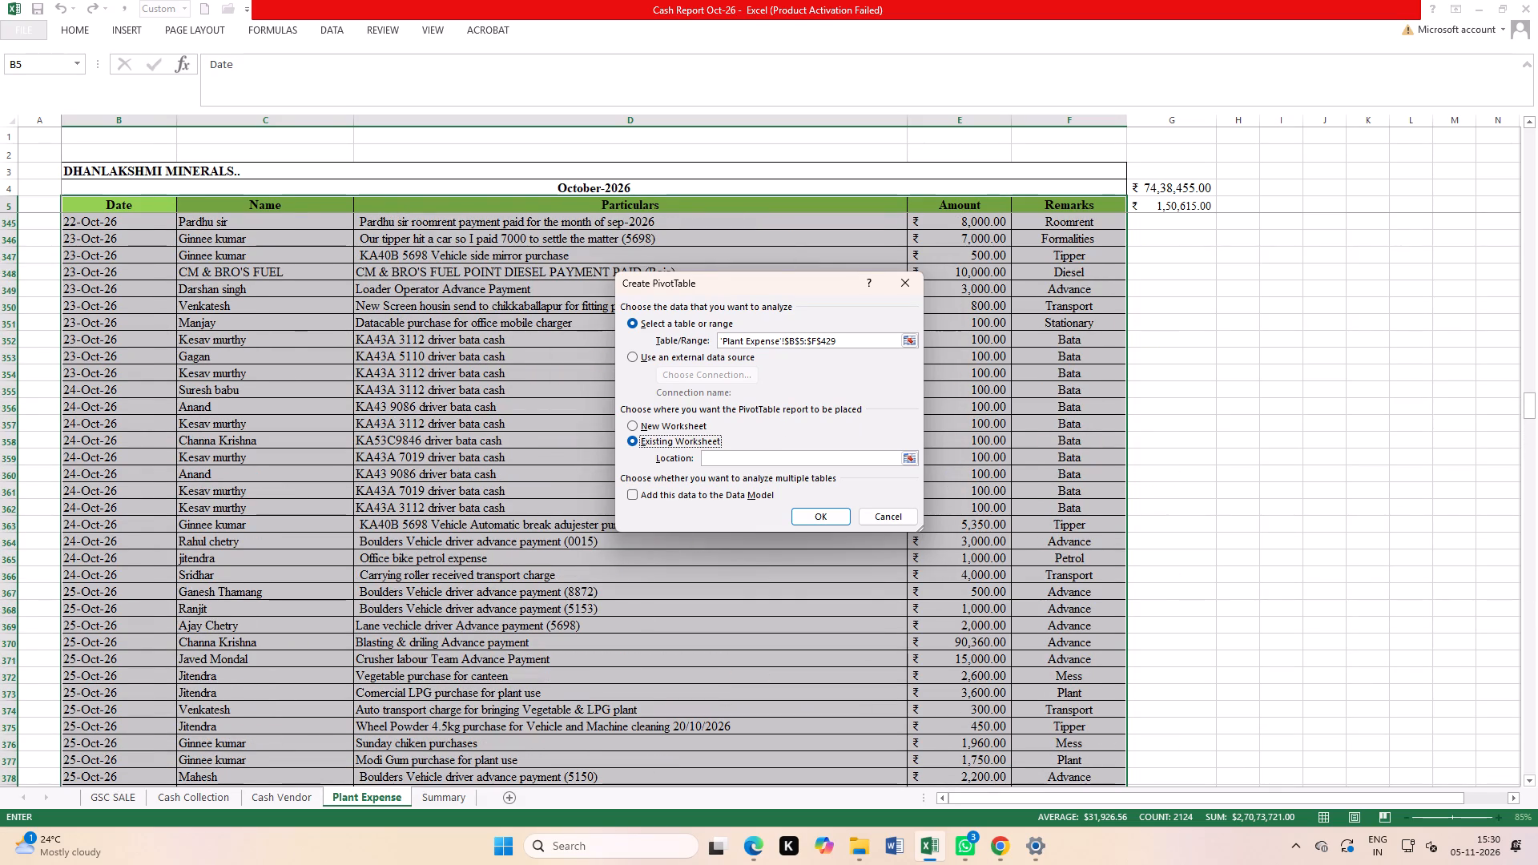
left_click_drag(1526, 411, 1537, 98)
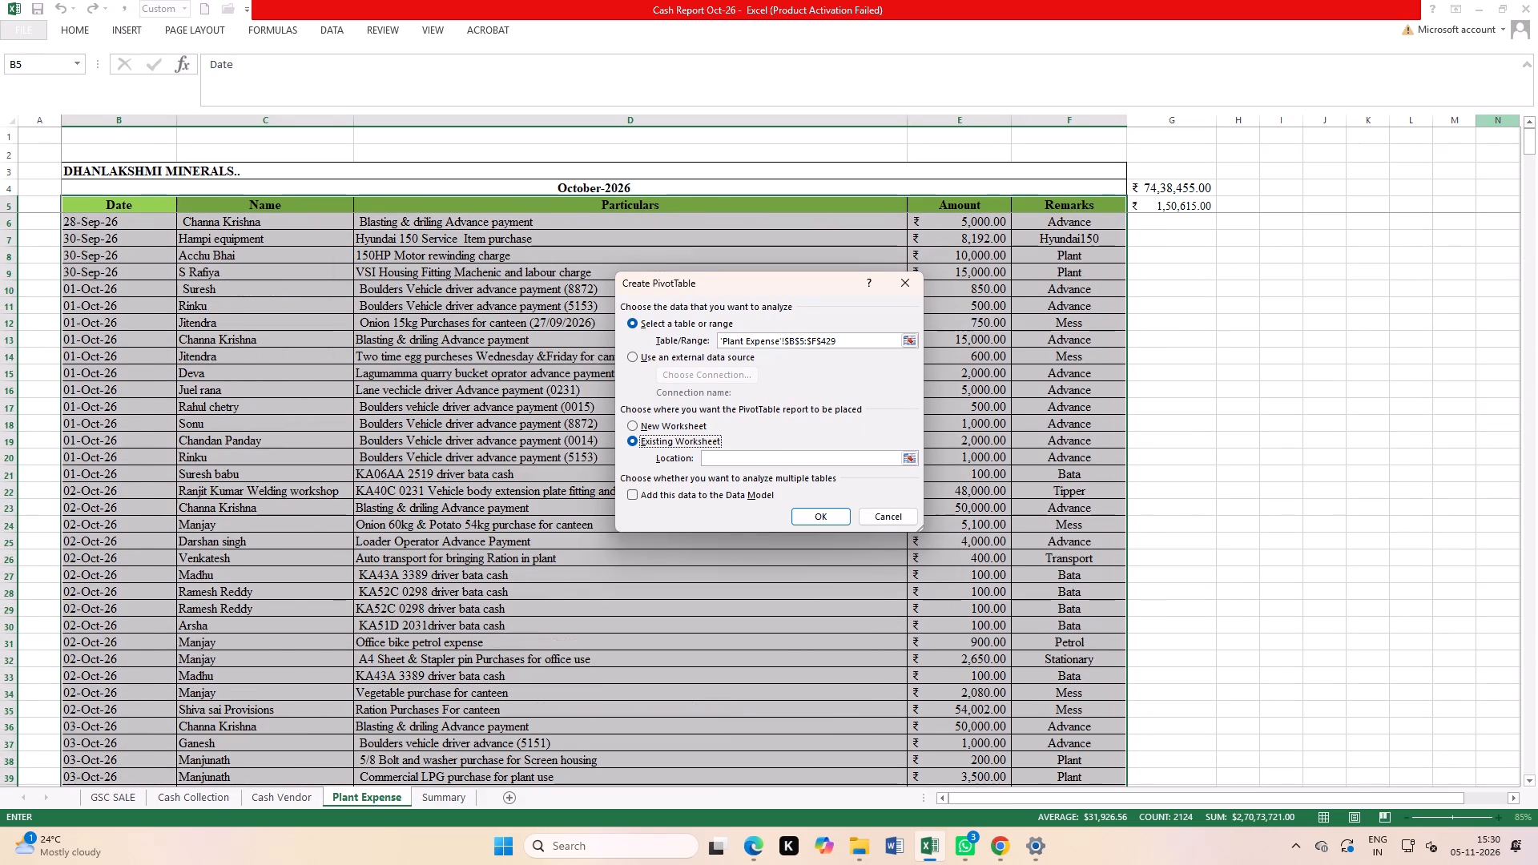
left_click(1244, 259)
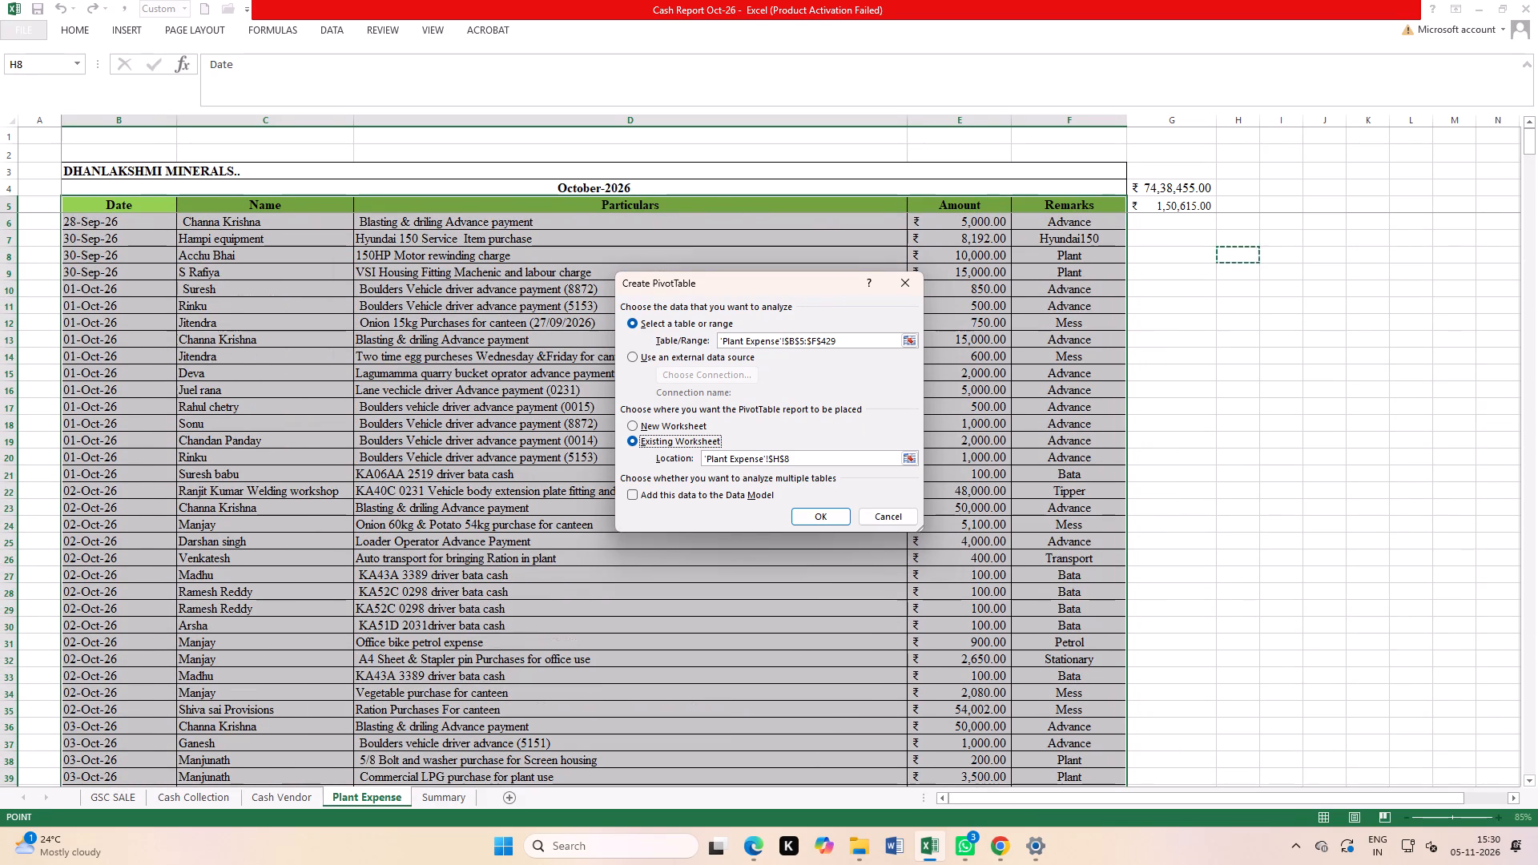
left_click(808, 514)
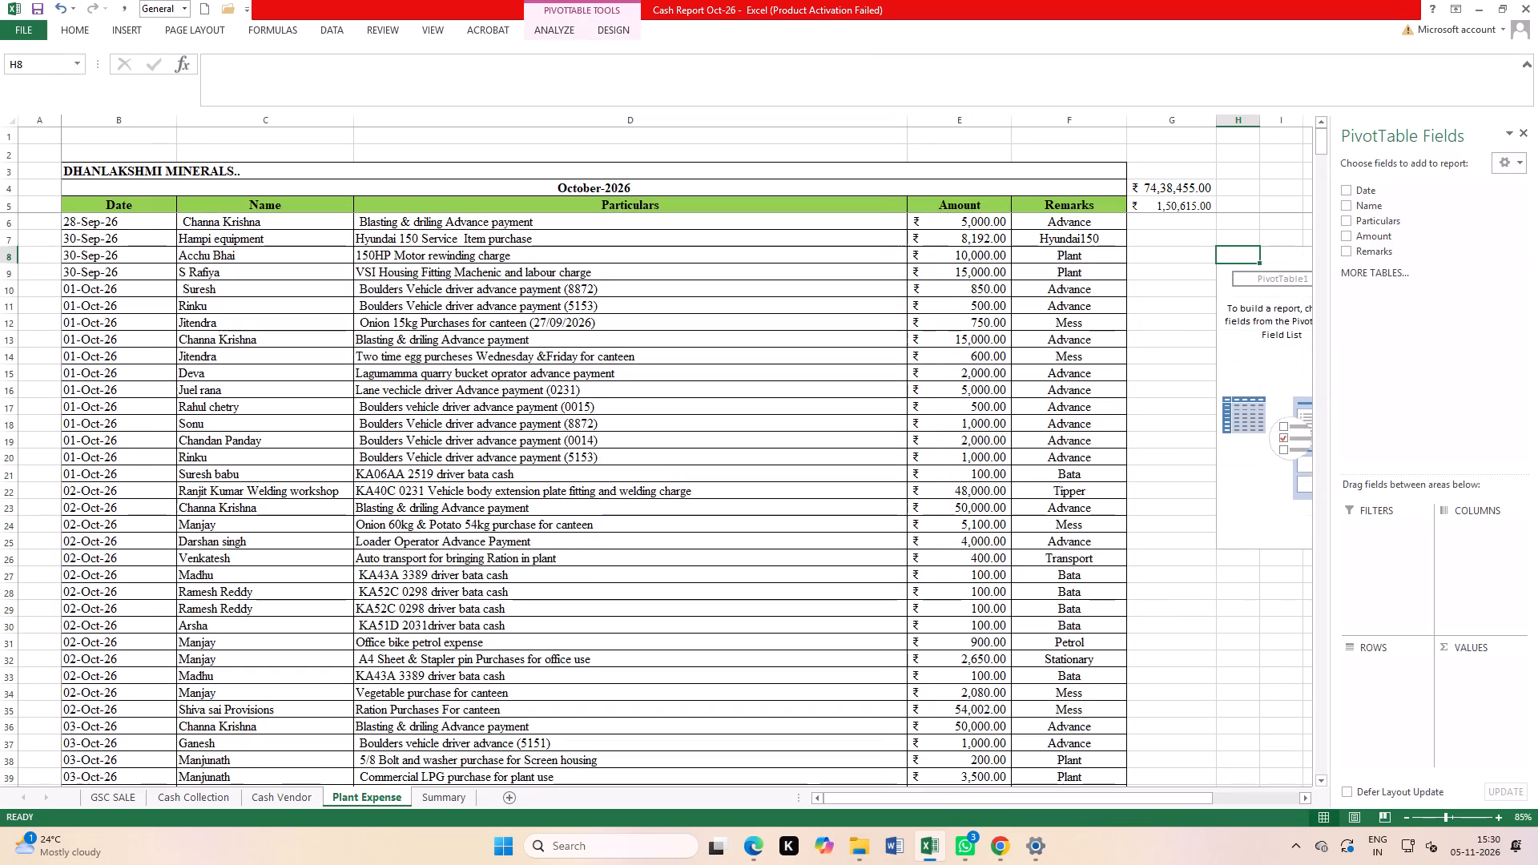
Summarise the PivotTable as sum of Amount by Remarks, save Cash Report Oct-26 and close it.
left_click(1347, 255)
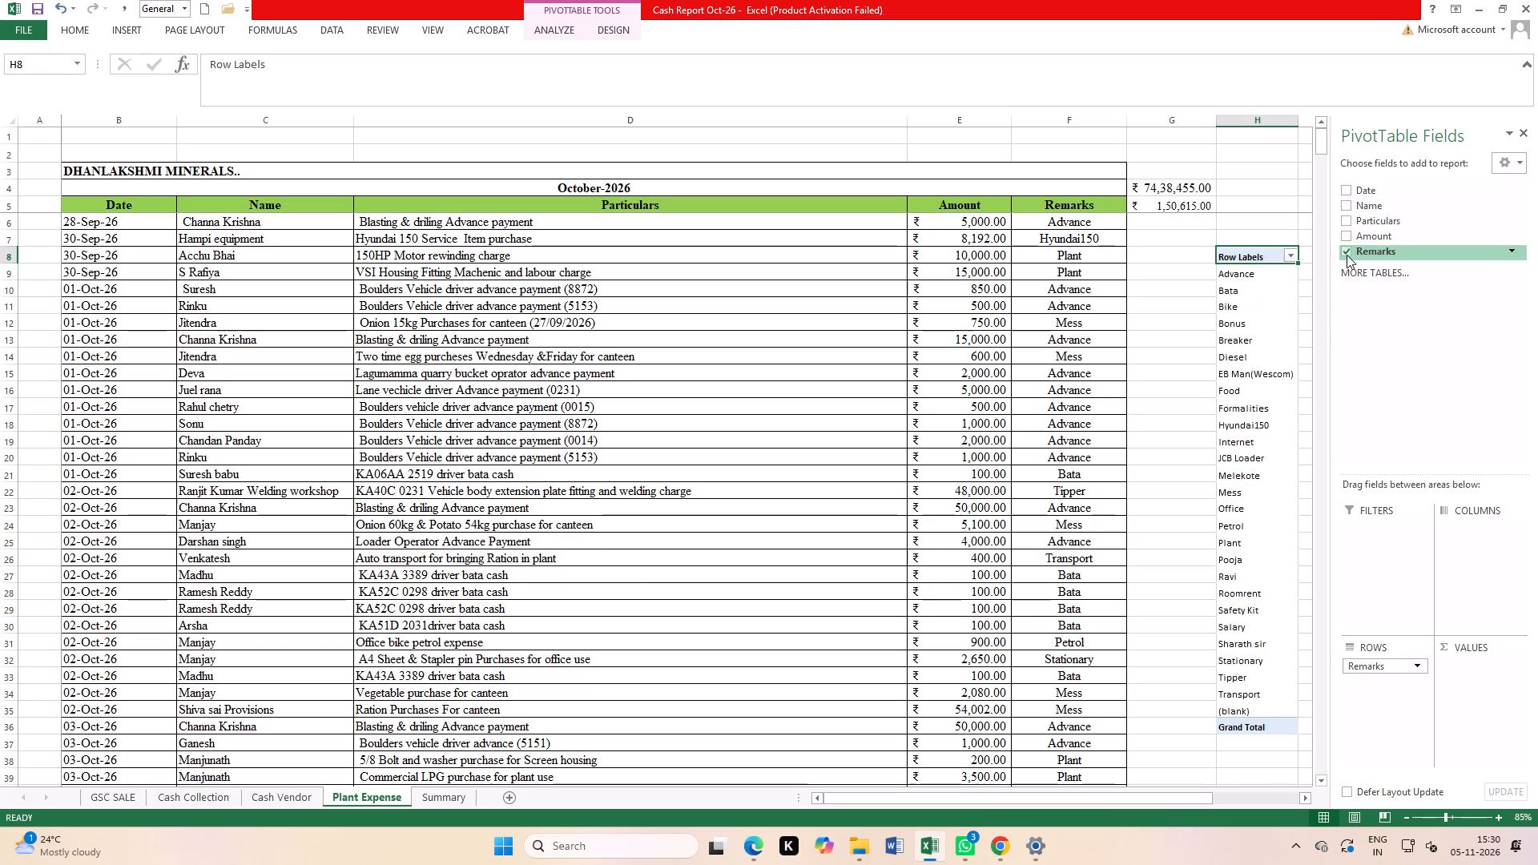
left_click(1348, 235)
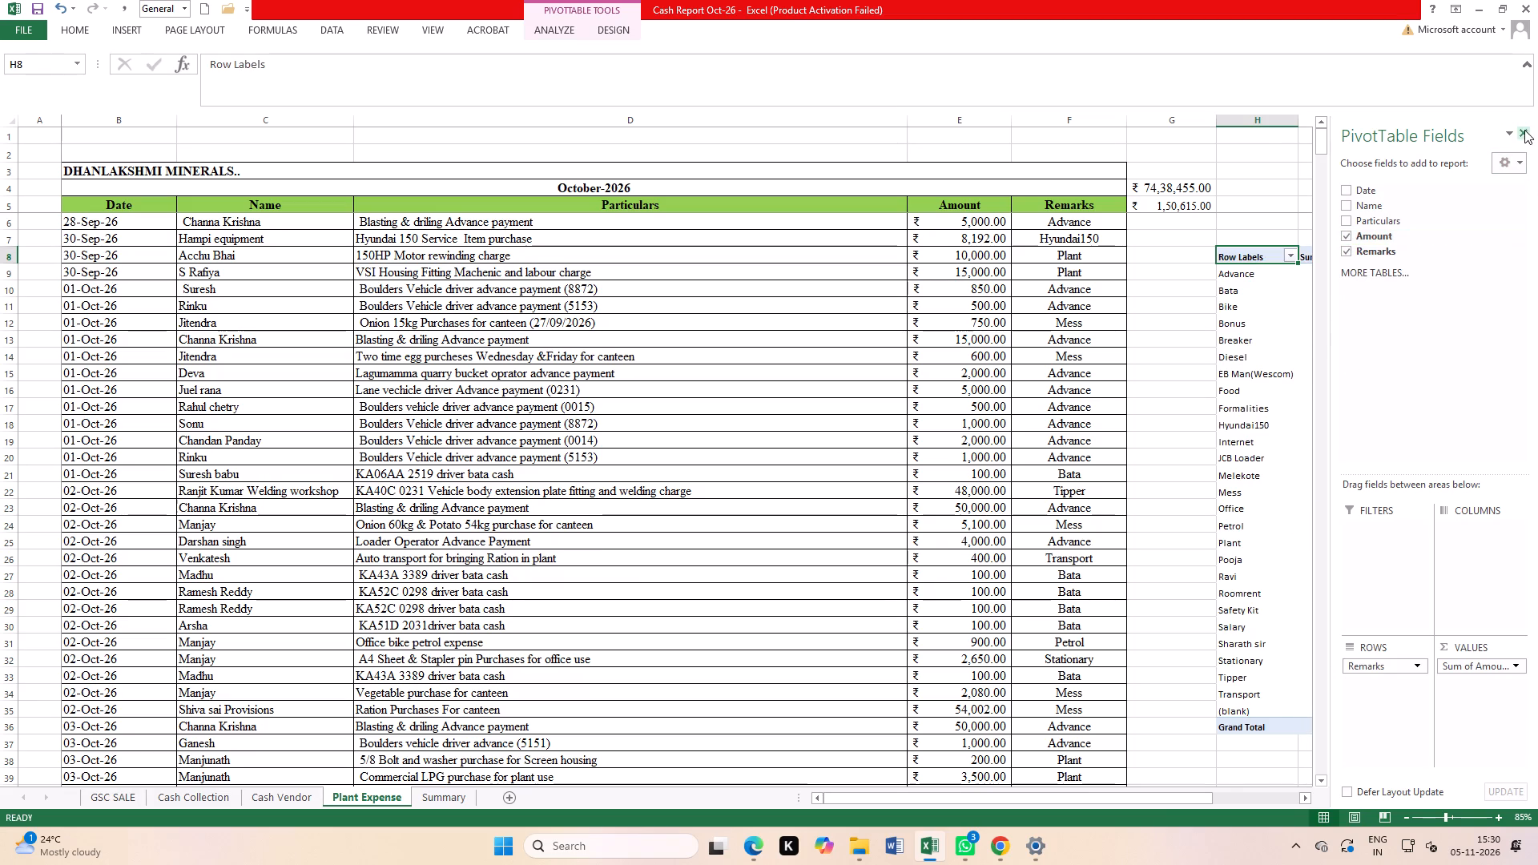
left_click(1524, 130)
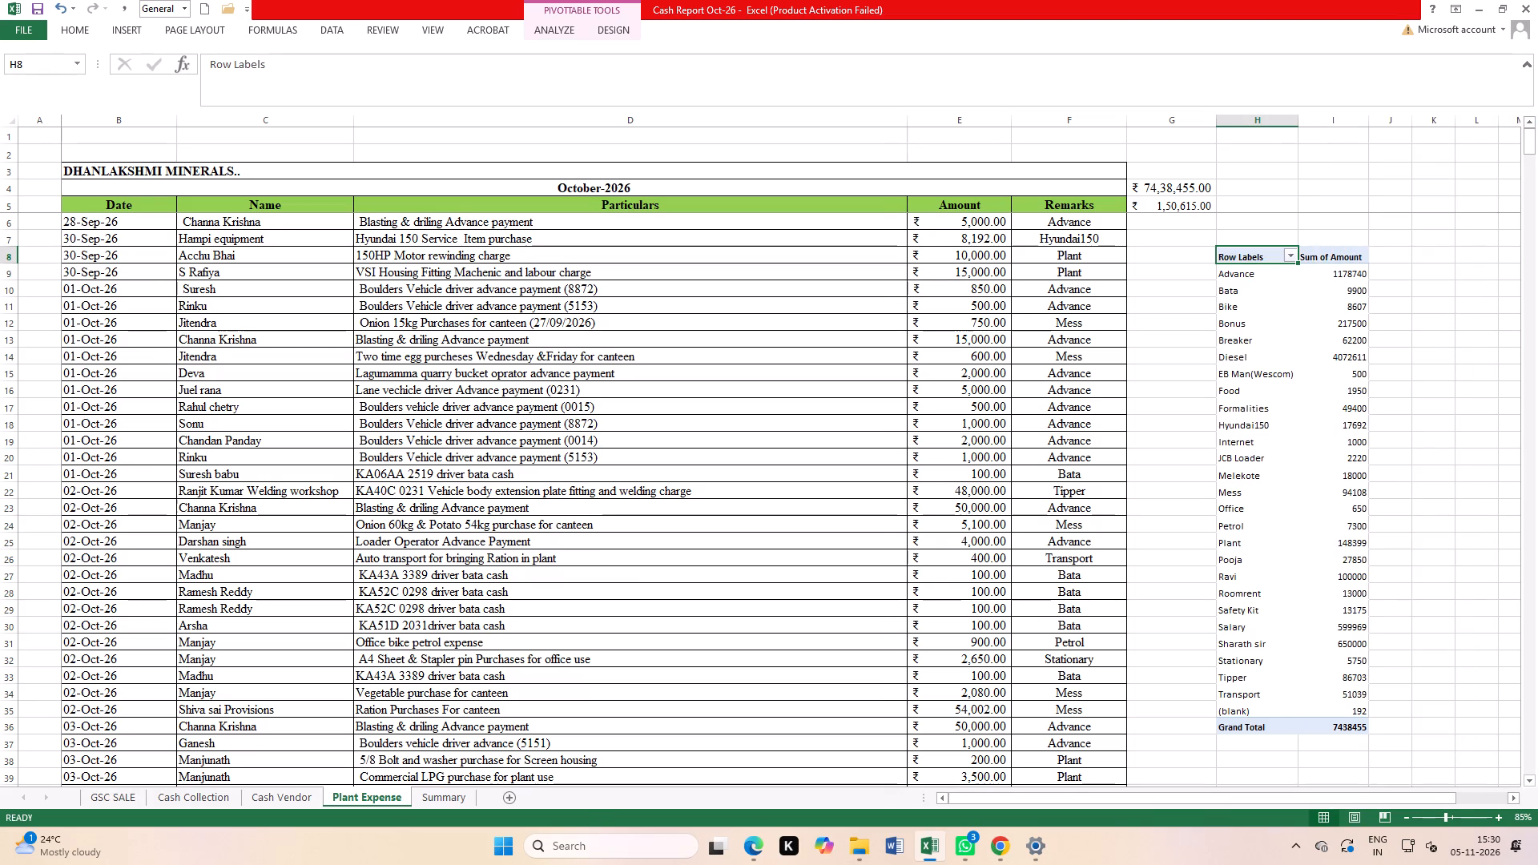
left_click(33, 2)
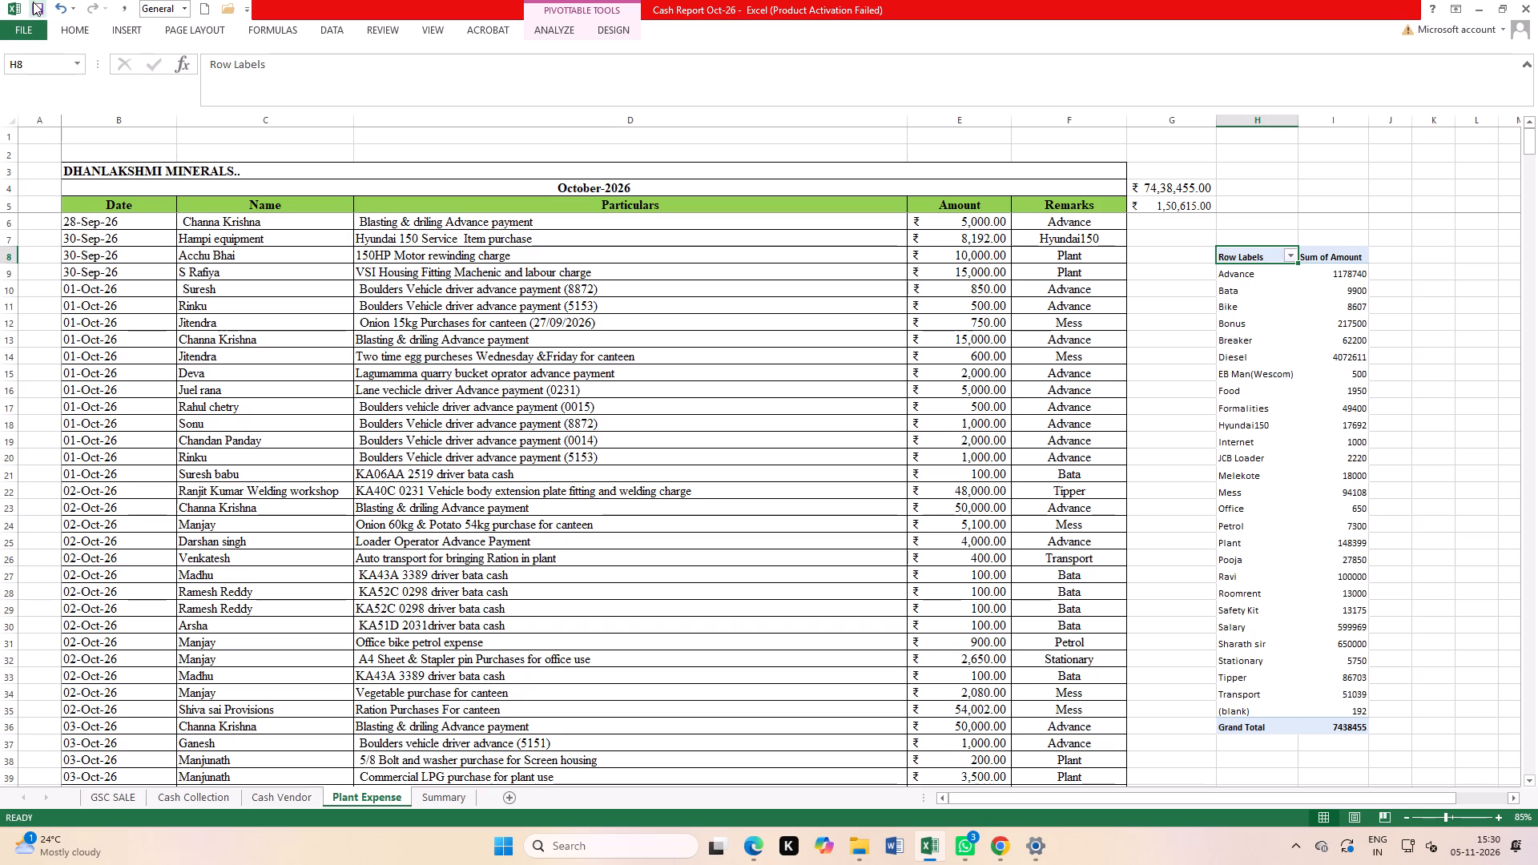
left_click(37, 13)
triple_click(36, 3)
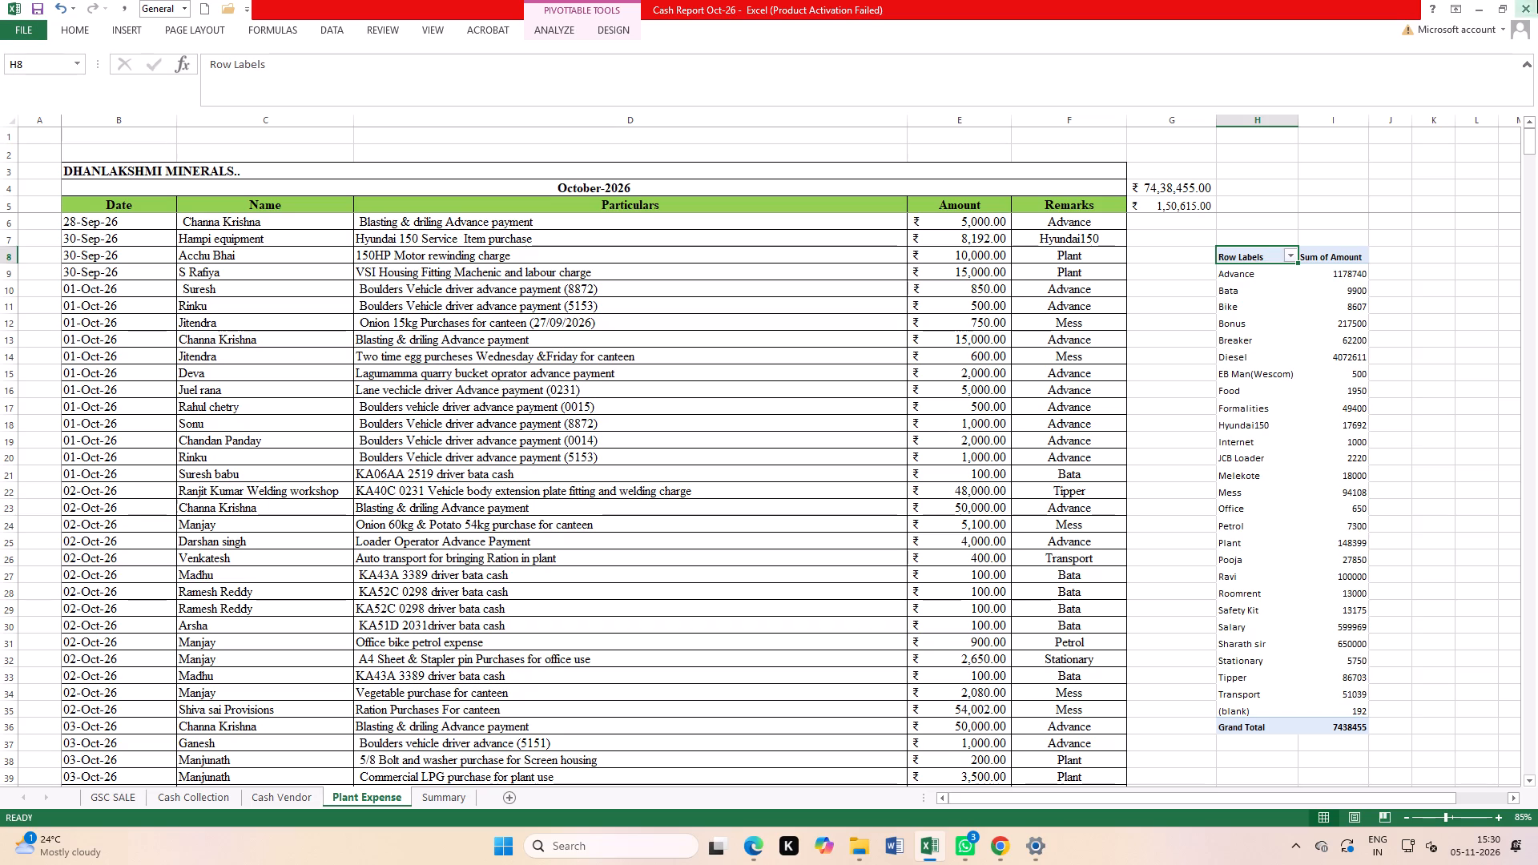
left_click(1534, 0)
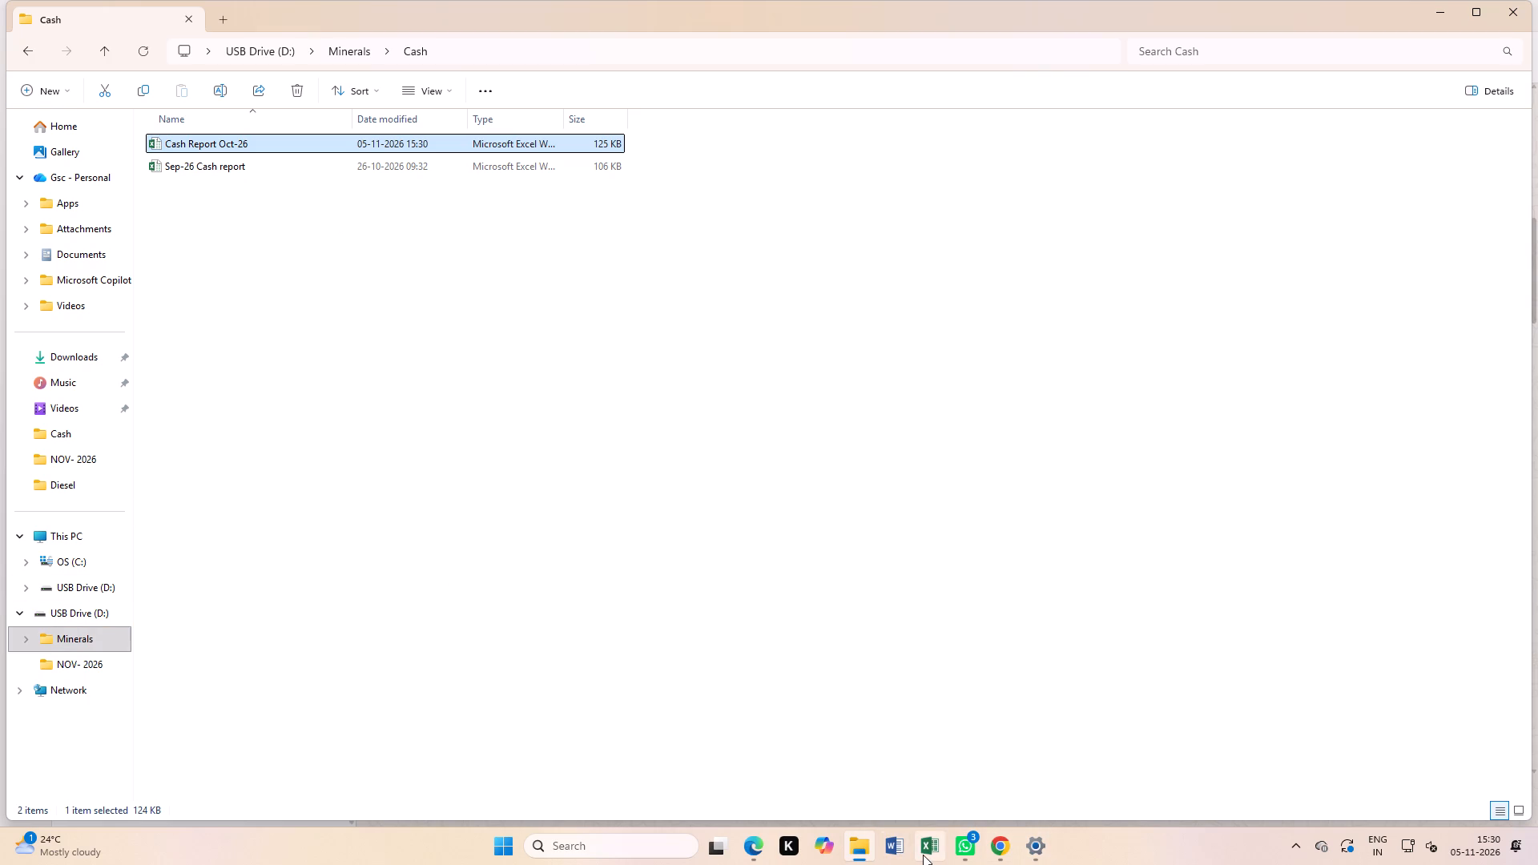
Open the Cash Report Nov-26 workbook from the NOV- 2026 folder and dismiss the external links prompt.
left_click(839, 788)
left_click(79, 673)
double_click(232, 139)
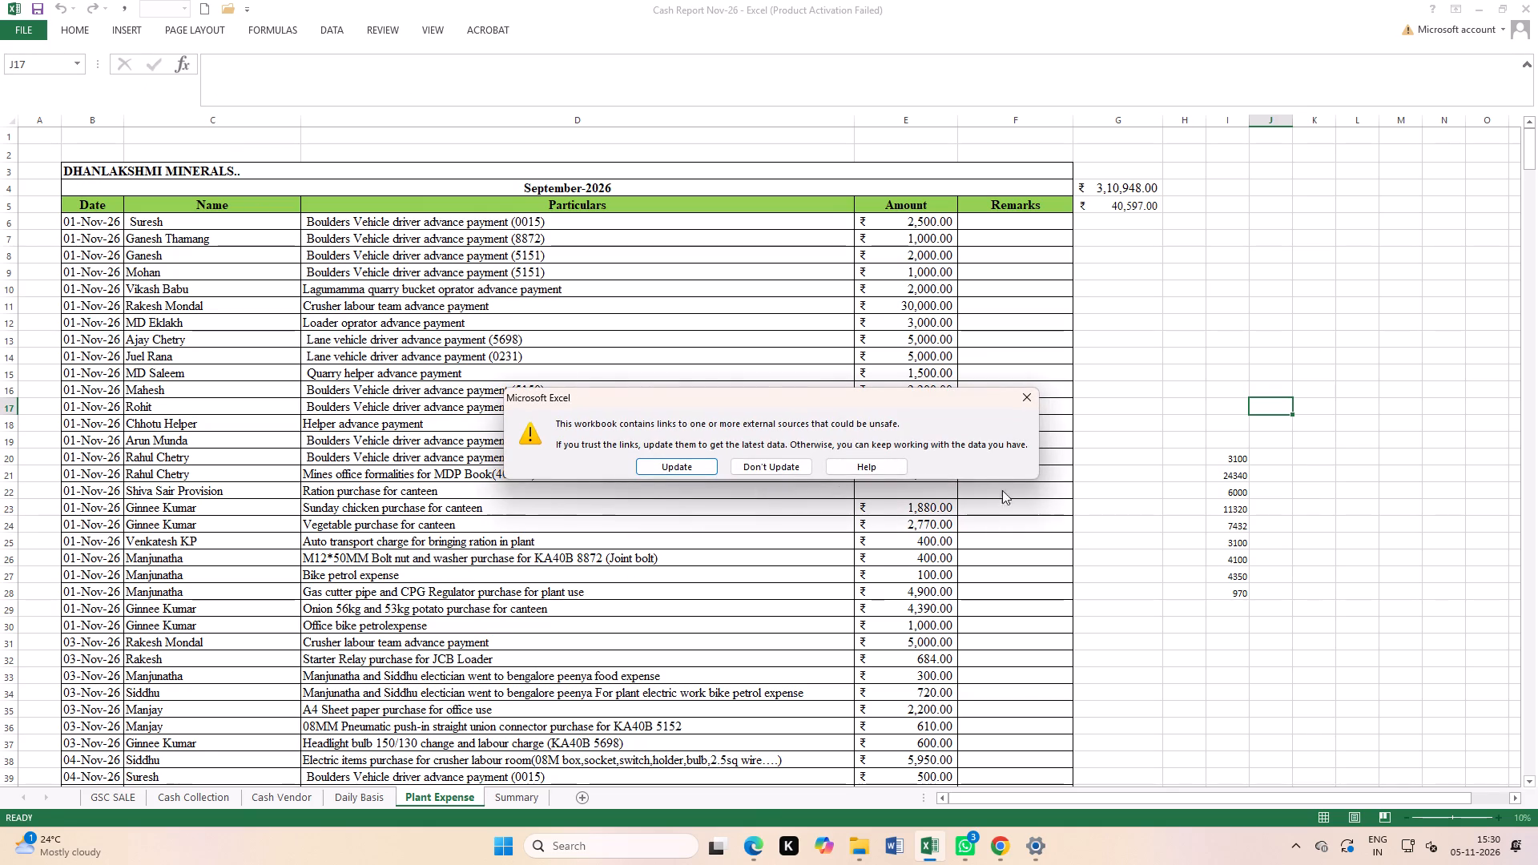
left_click(1029, 395)
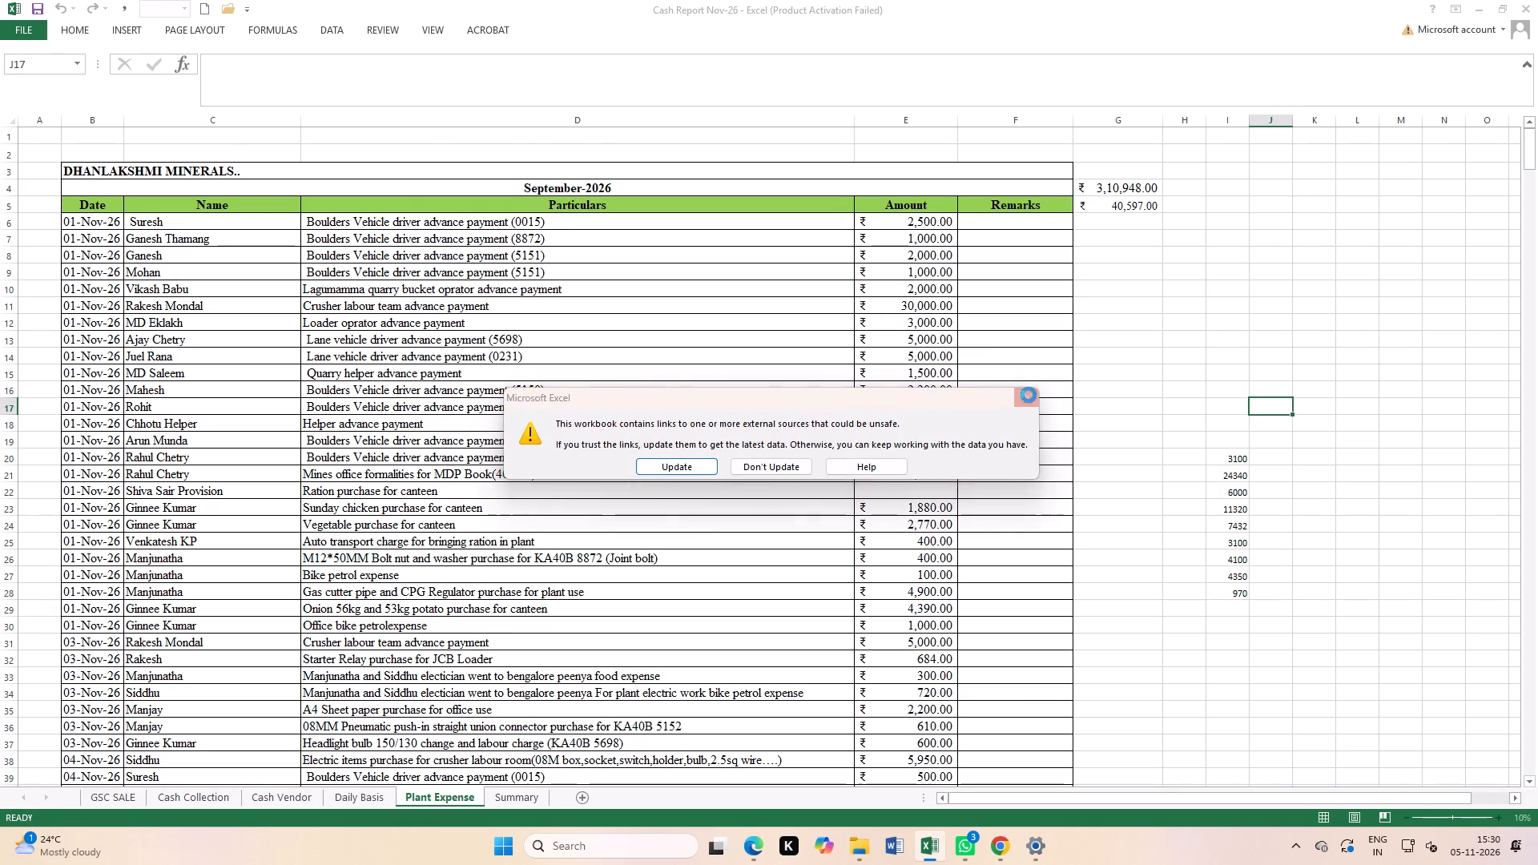
scroll(793, 719, "down", 6)
left_click(947, 567)
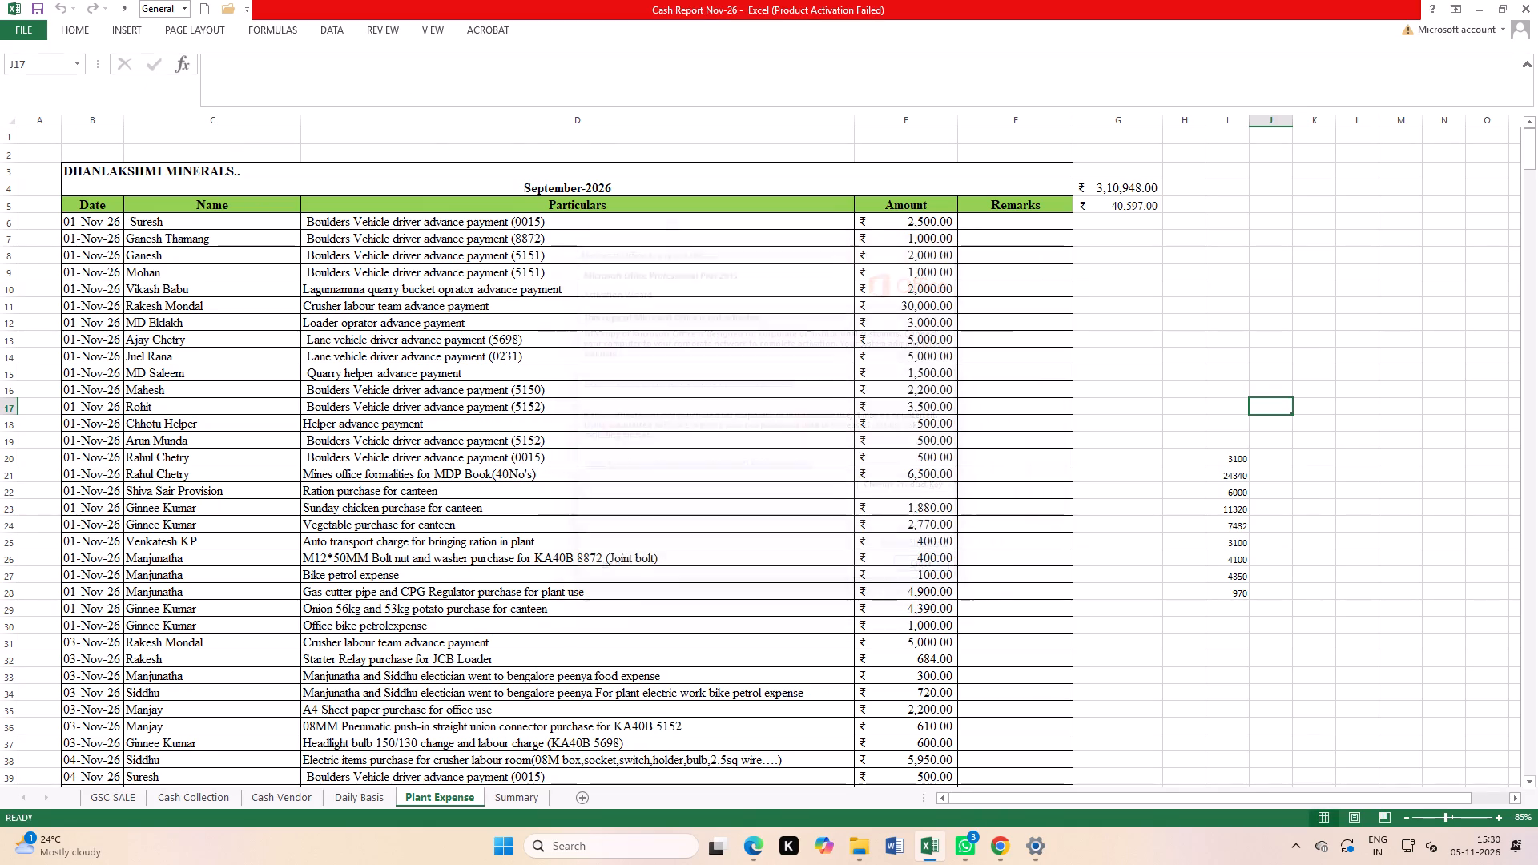
Clear the unlabelled amount in cell E48 below the Madhu row of the November Plant Expense sheet.
scroll(897, 692, "down", 6)
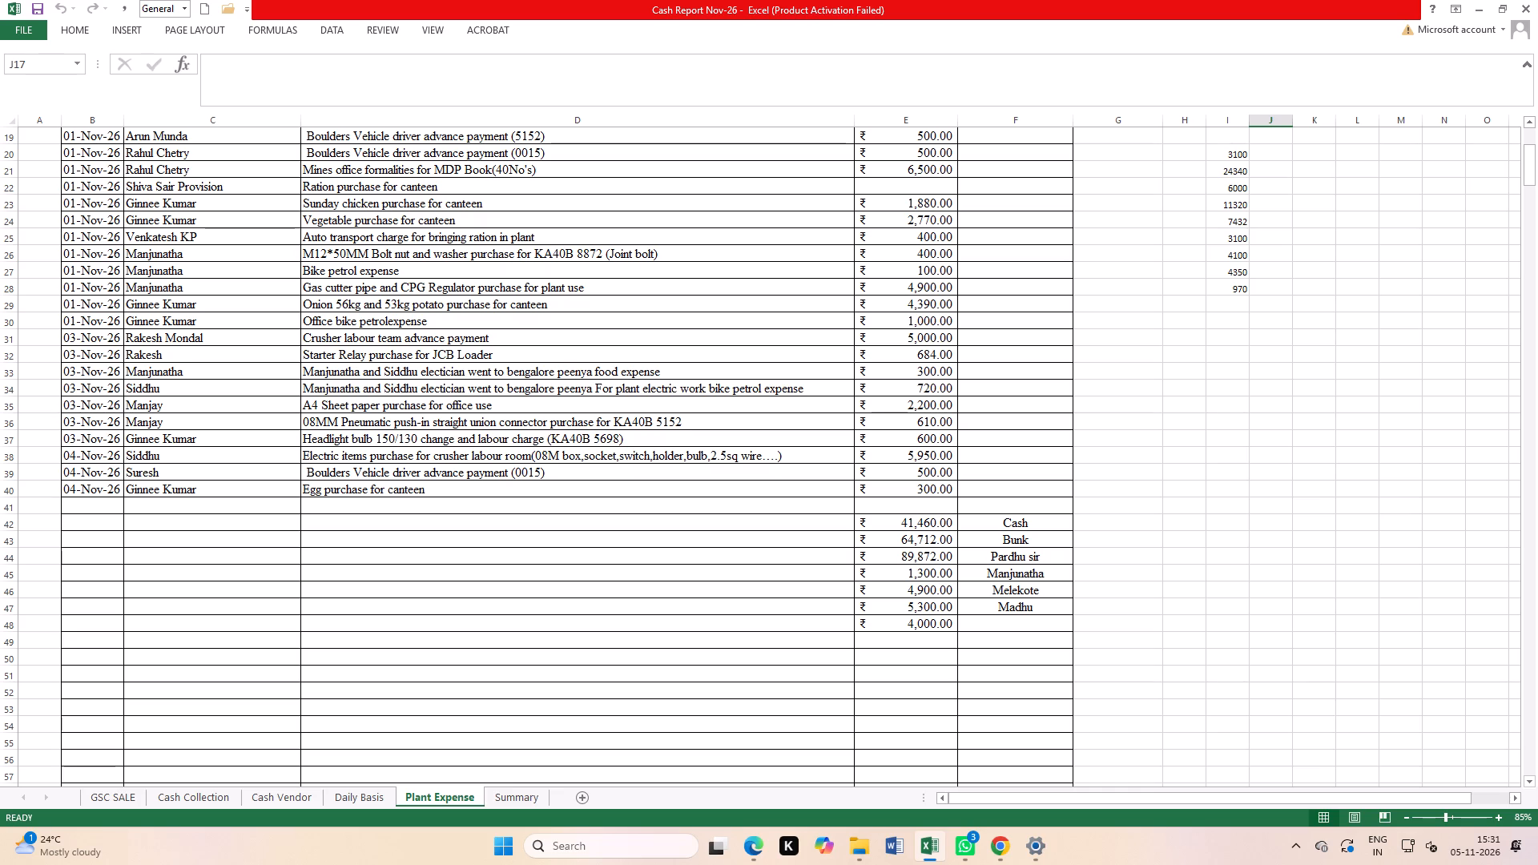
left_click(916, 626)
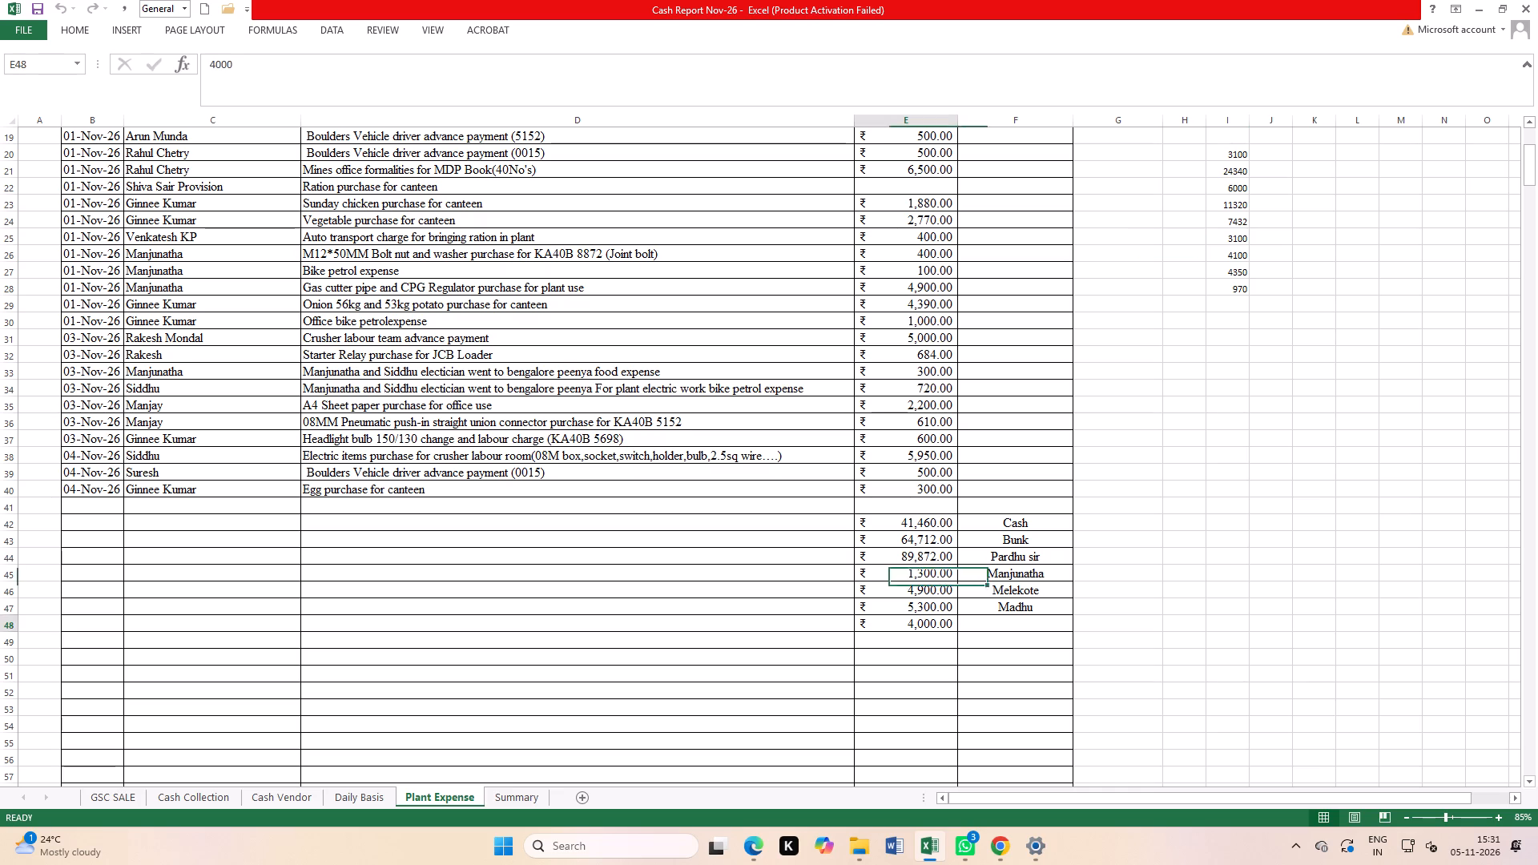
key("Delete")
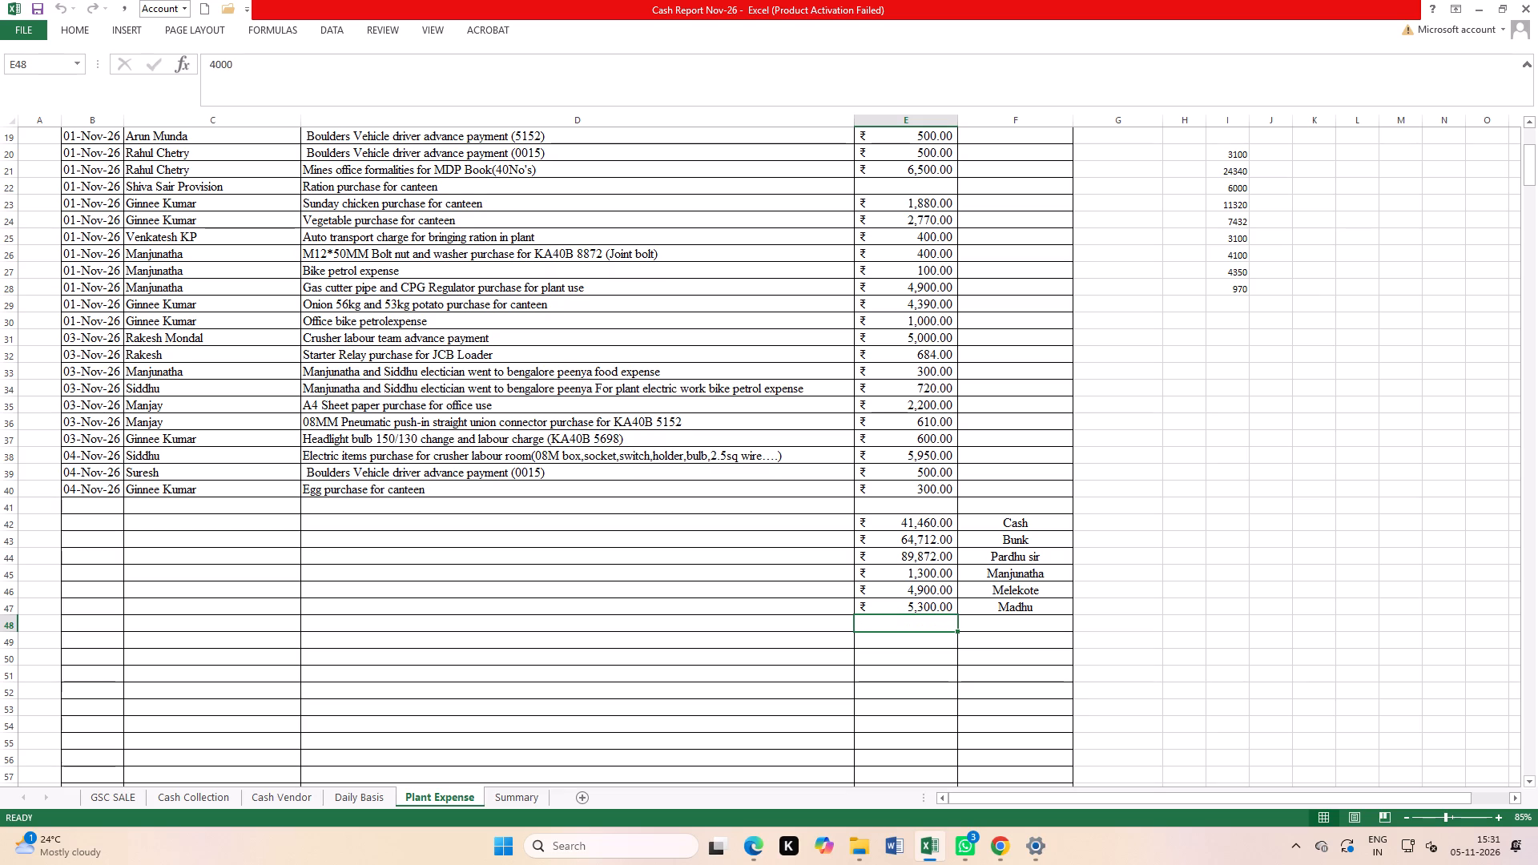
left_click(569, 670)
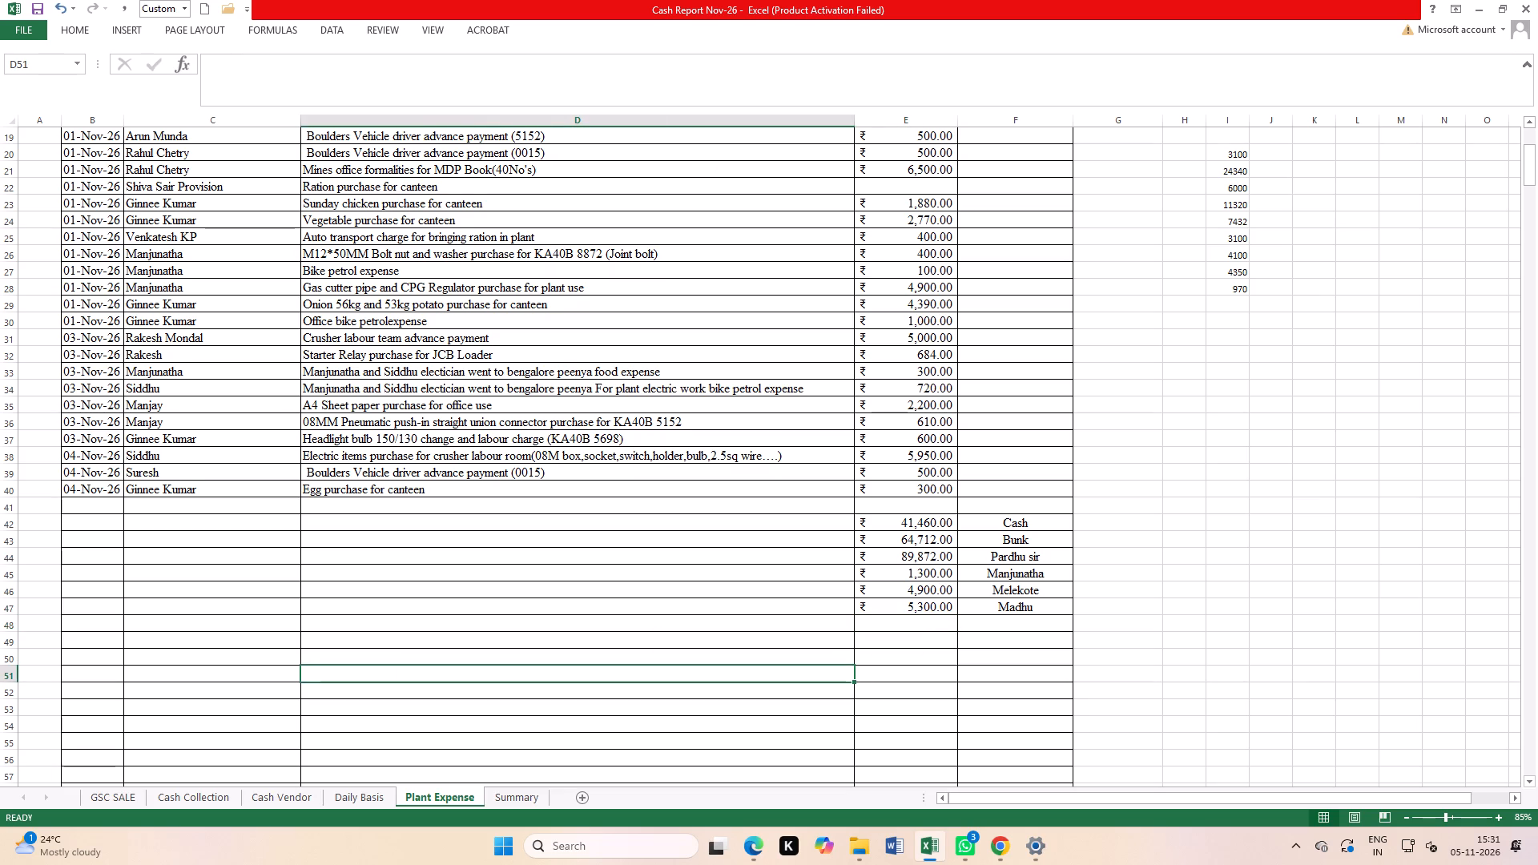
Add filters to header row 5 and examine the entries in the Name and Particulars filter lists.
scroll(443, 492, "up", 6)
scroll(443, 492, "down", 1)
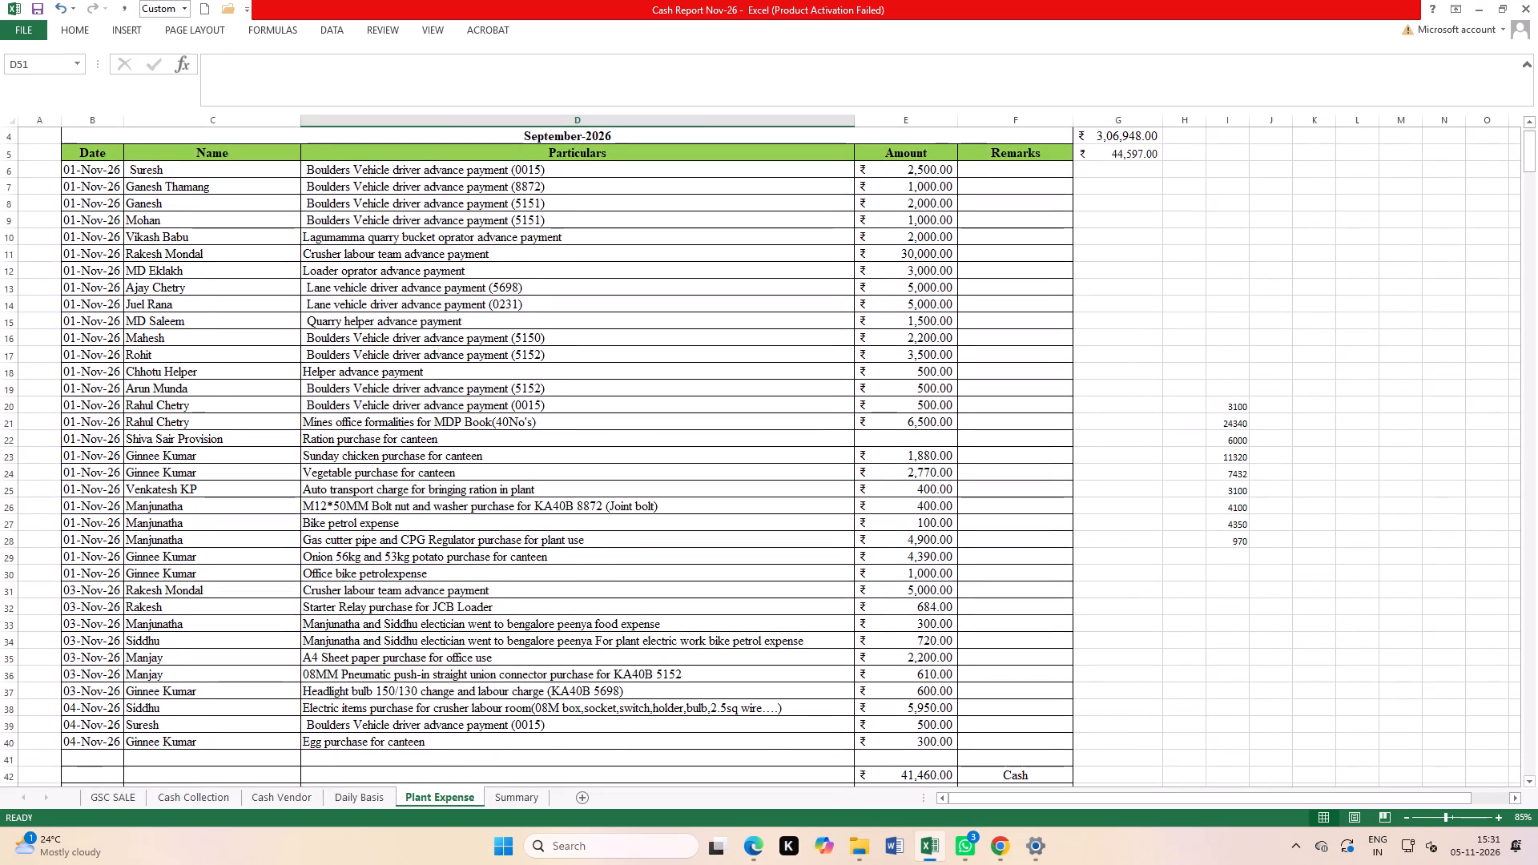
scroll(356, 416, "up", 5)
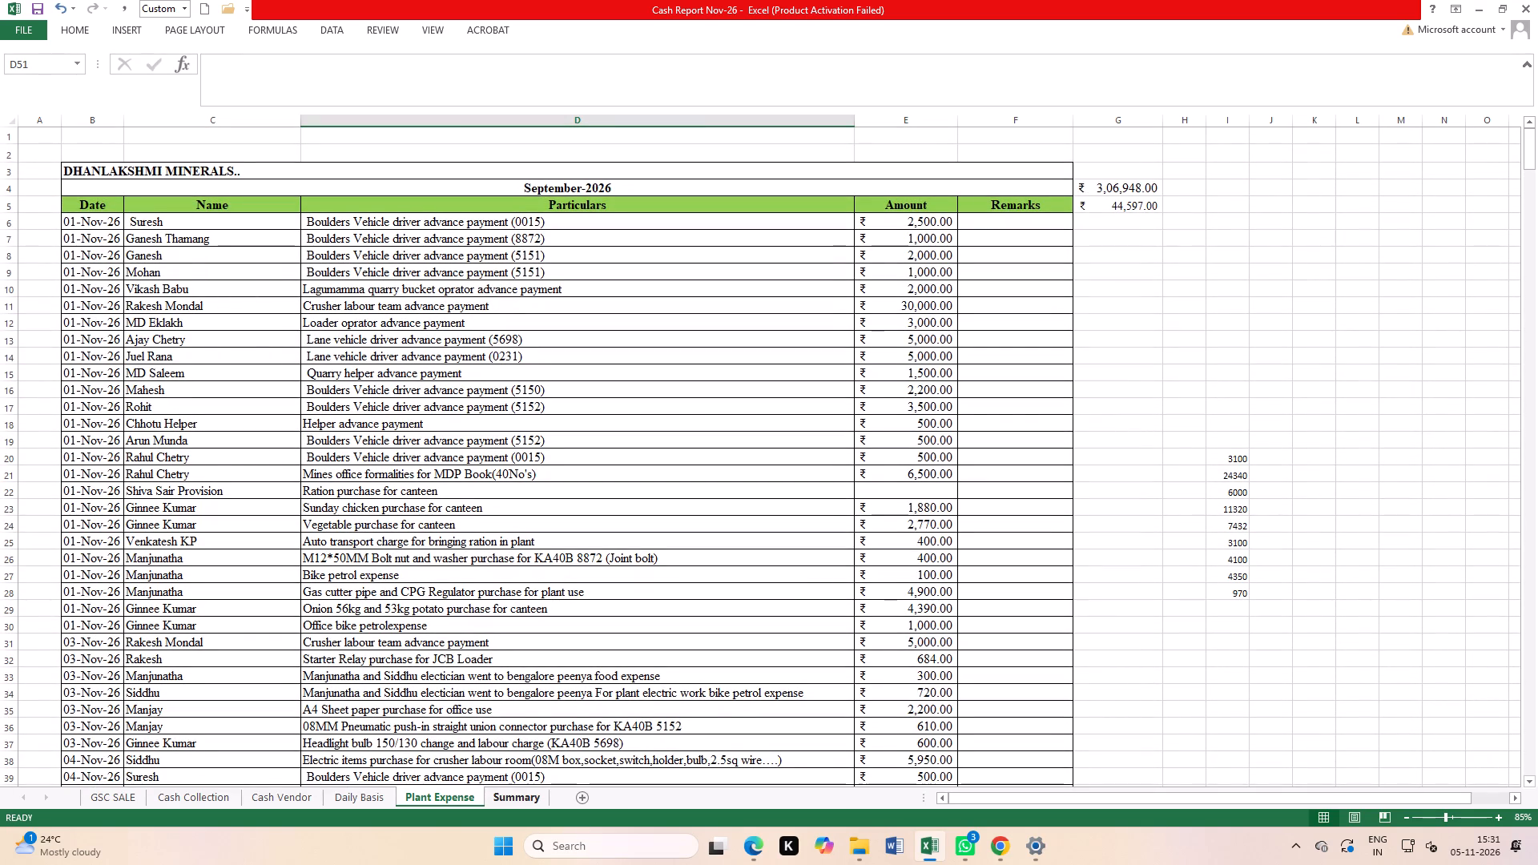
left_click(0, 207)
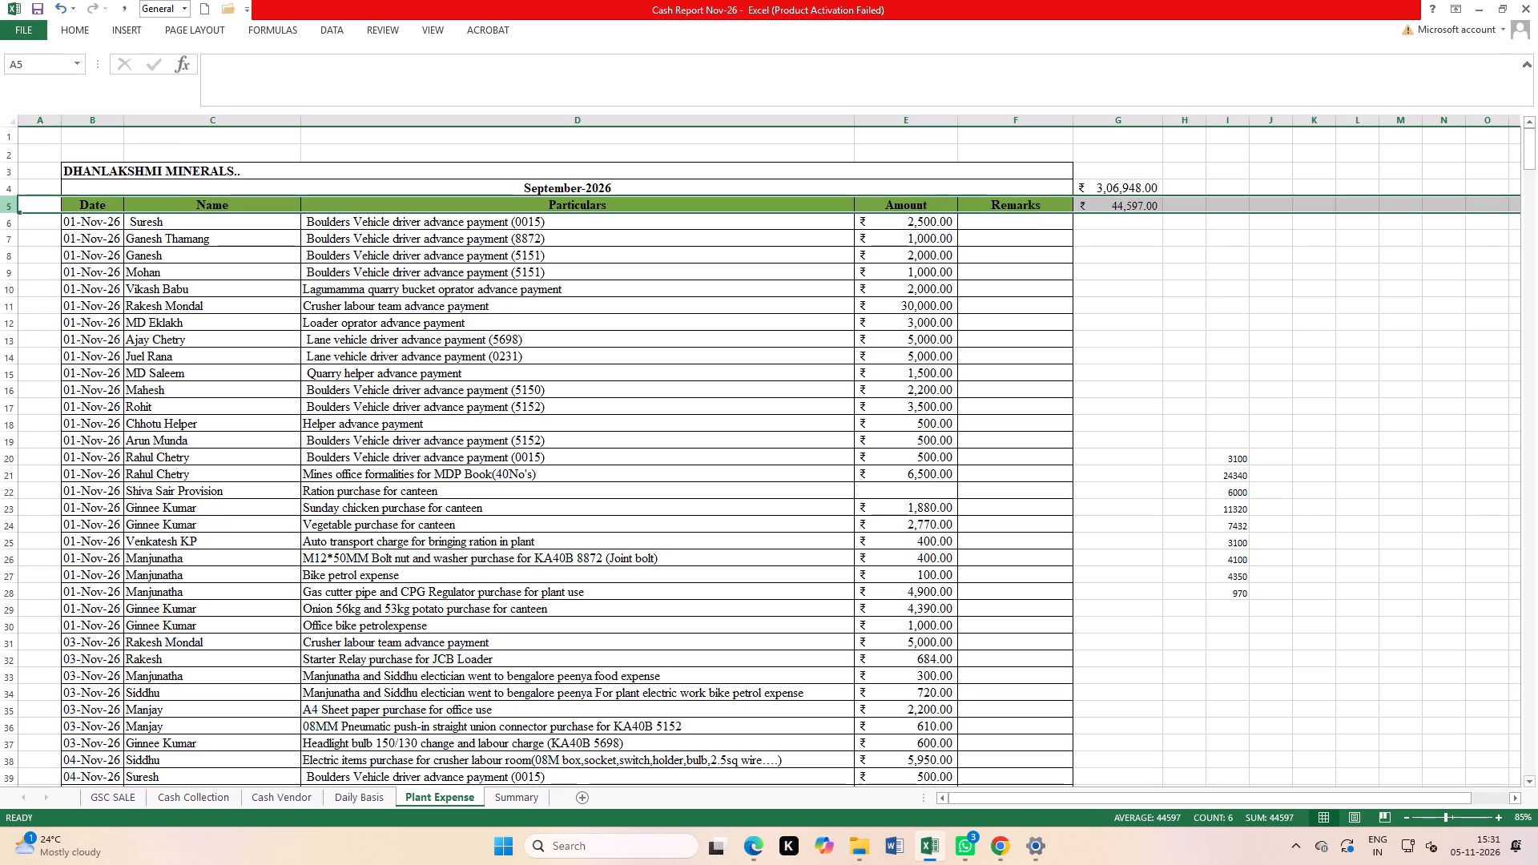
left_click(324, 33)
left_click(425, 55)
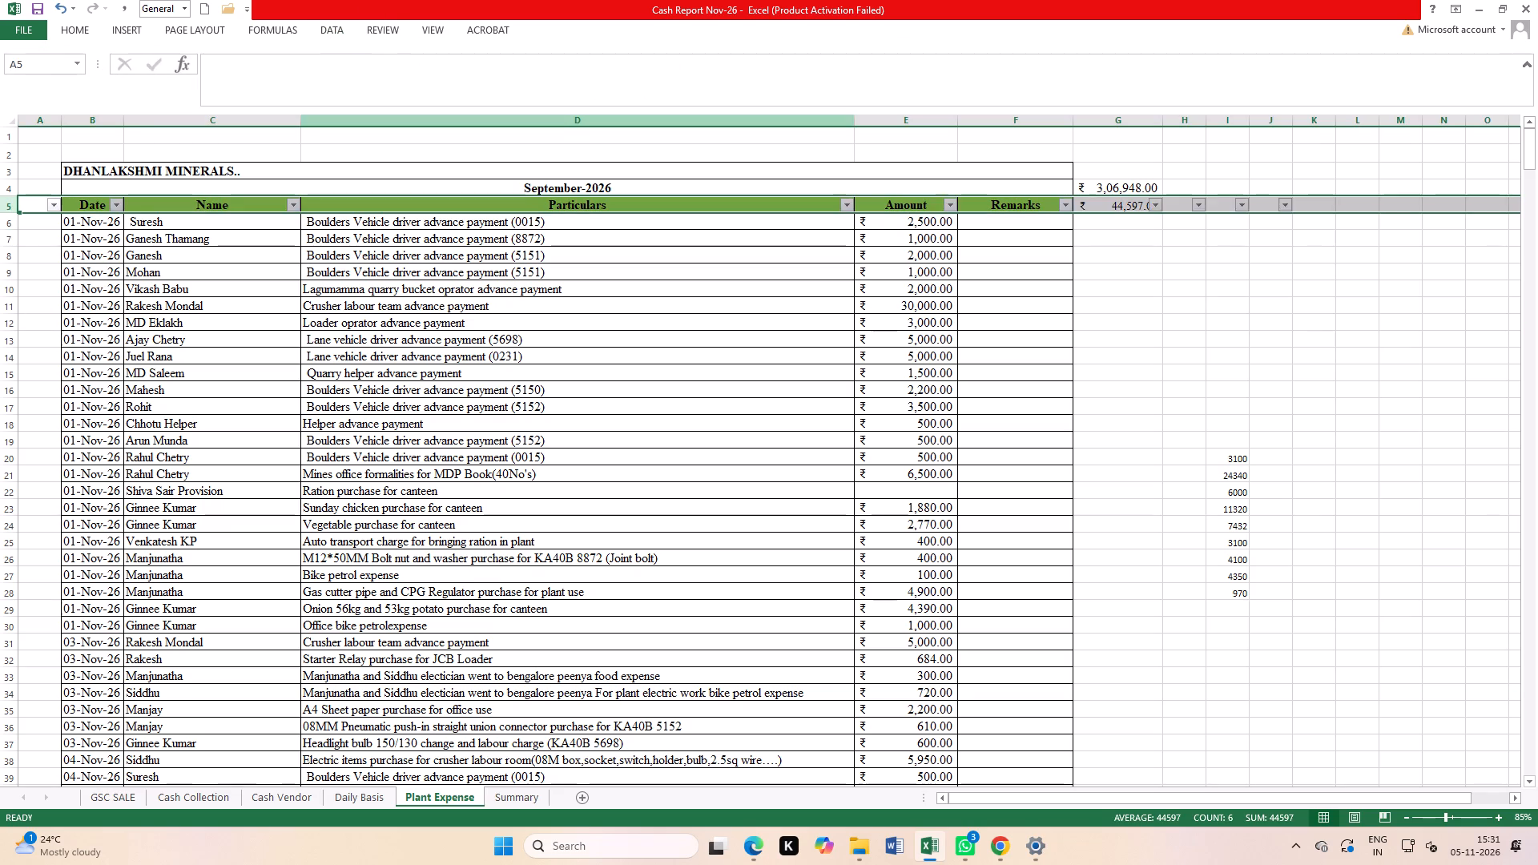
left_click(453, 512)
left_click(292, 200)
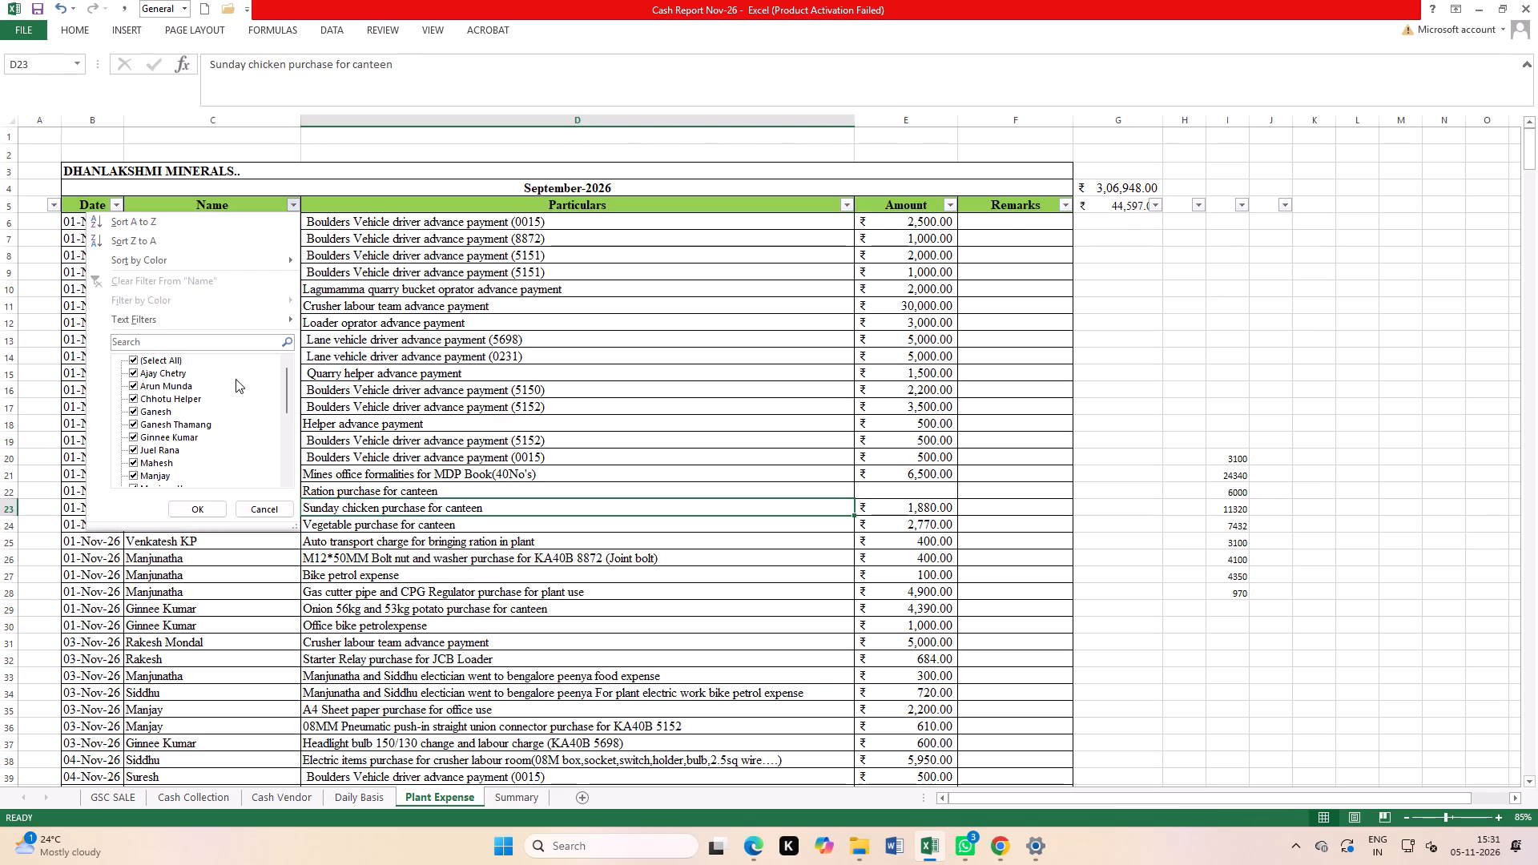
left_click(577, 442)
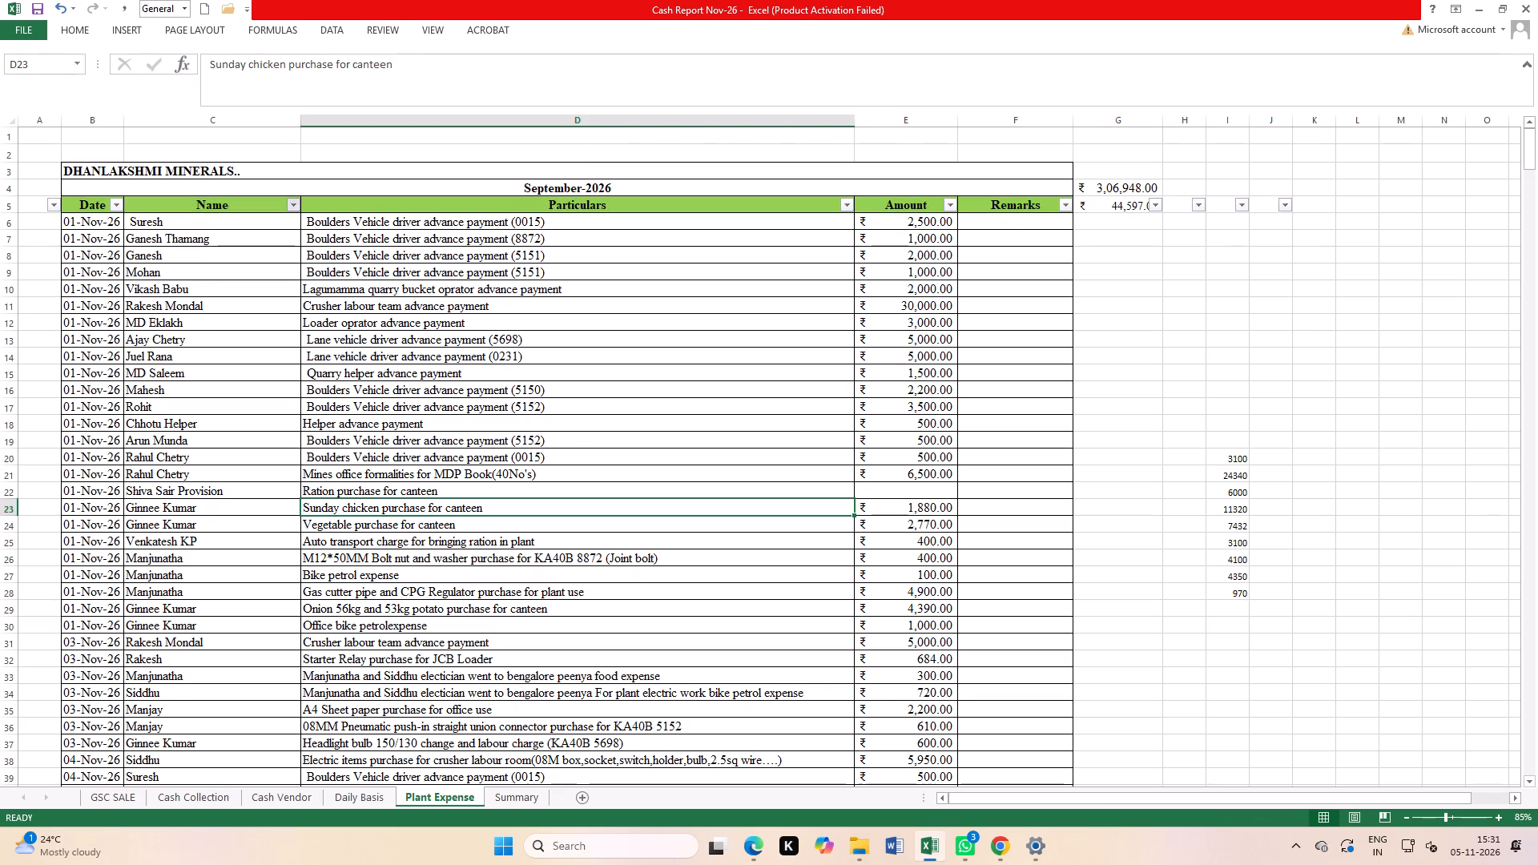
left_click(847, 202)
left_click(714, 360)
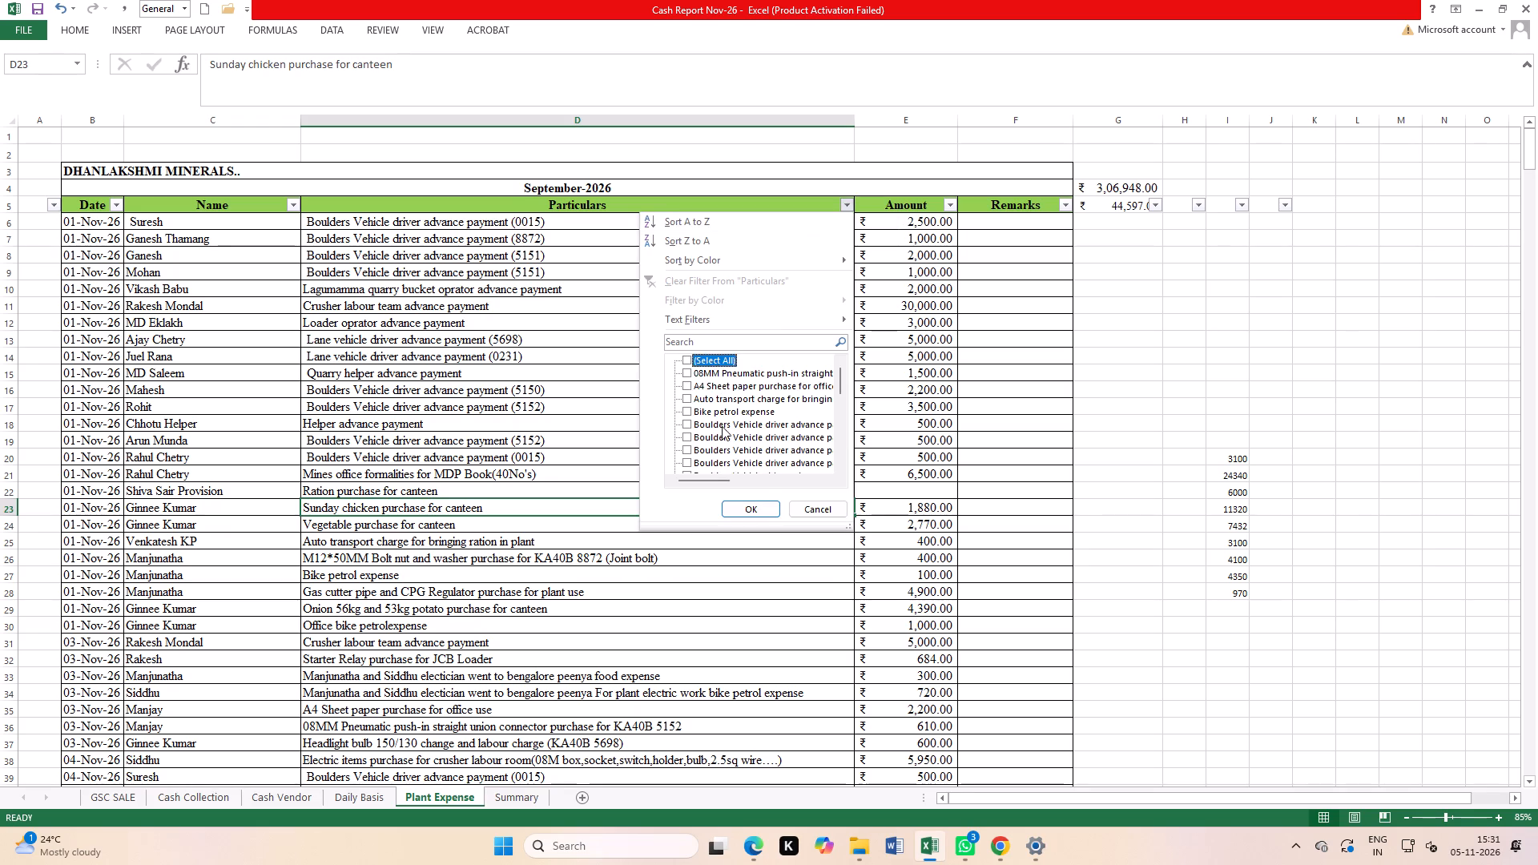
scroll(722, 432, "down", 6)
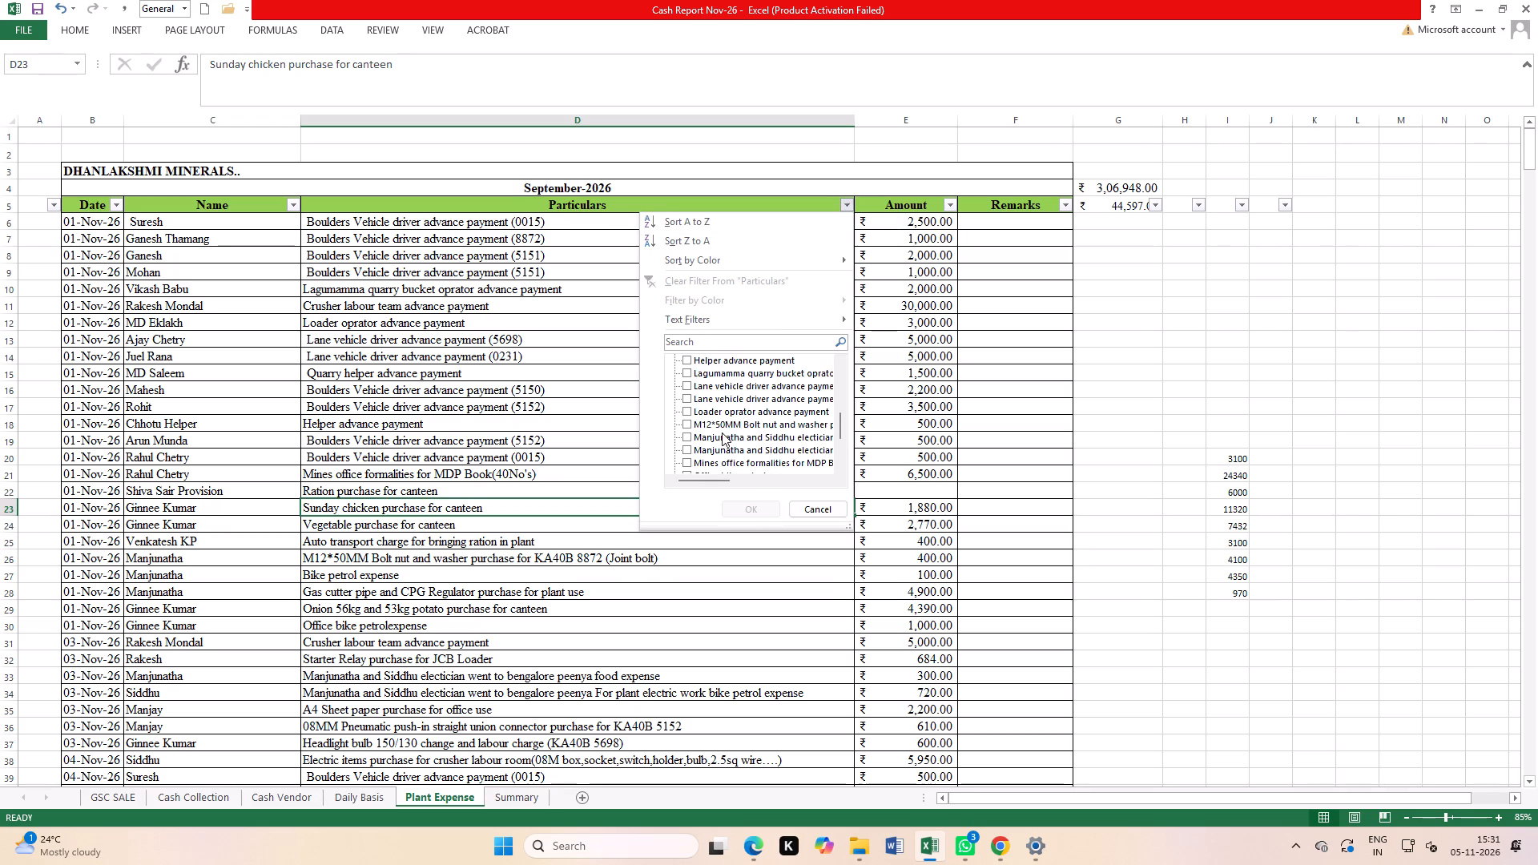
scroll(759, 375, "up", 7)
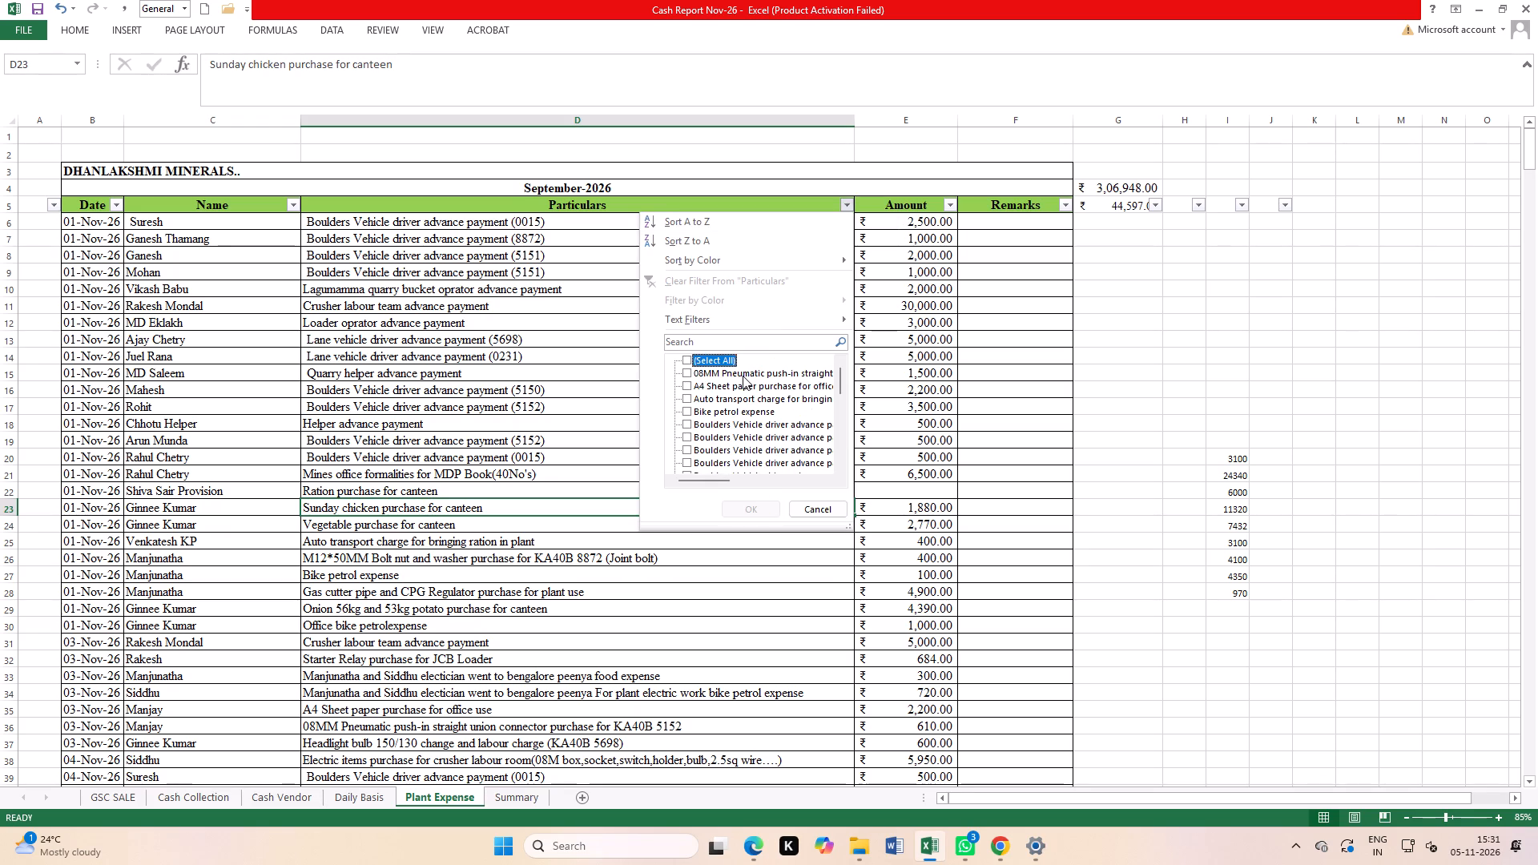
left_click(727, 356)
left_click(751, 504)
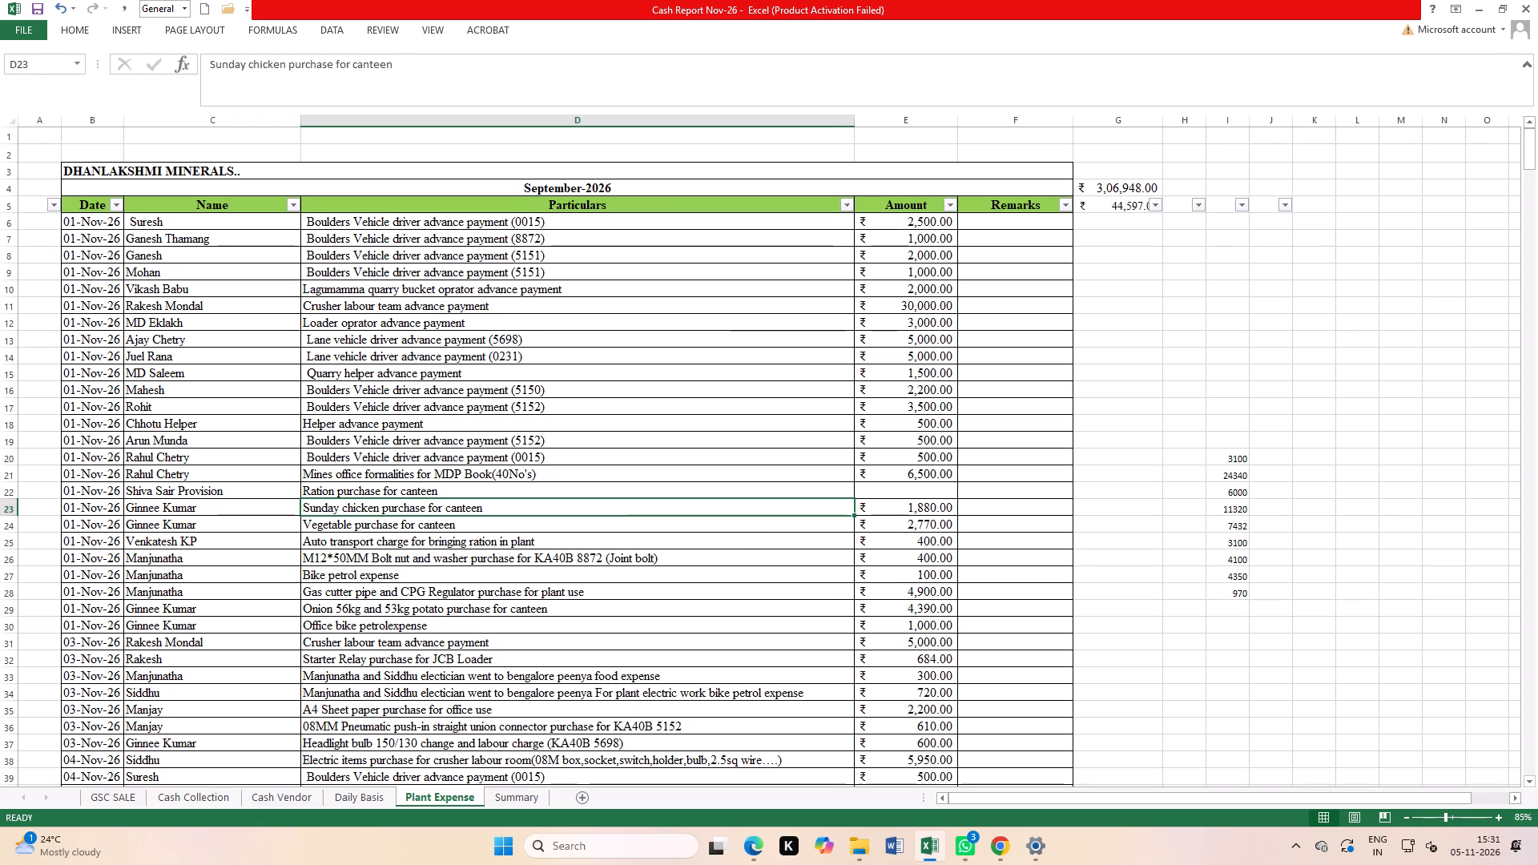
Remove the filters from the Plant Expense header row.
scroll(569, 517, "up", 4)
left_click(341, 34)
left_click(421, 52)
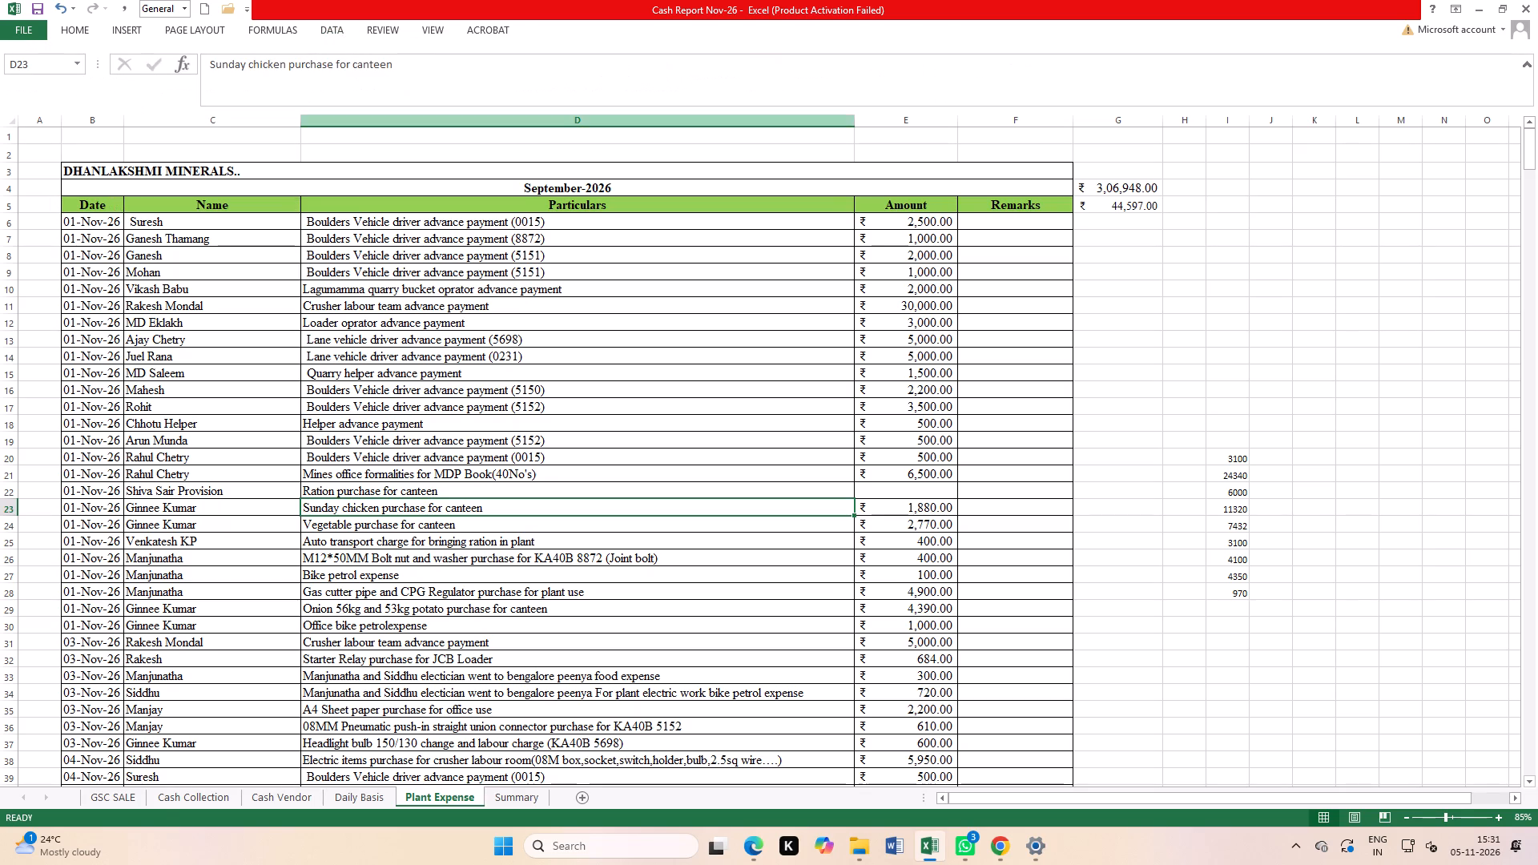
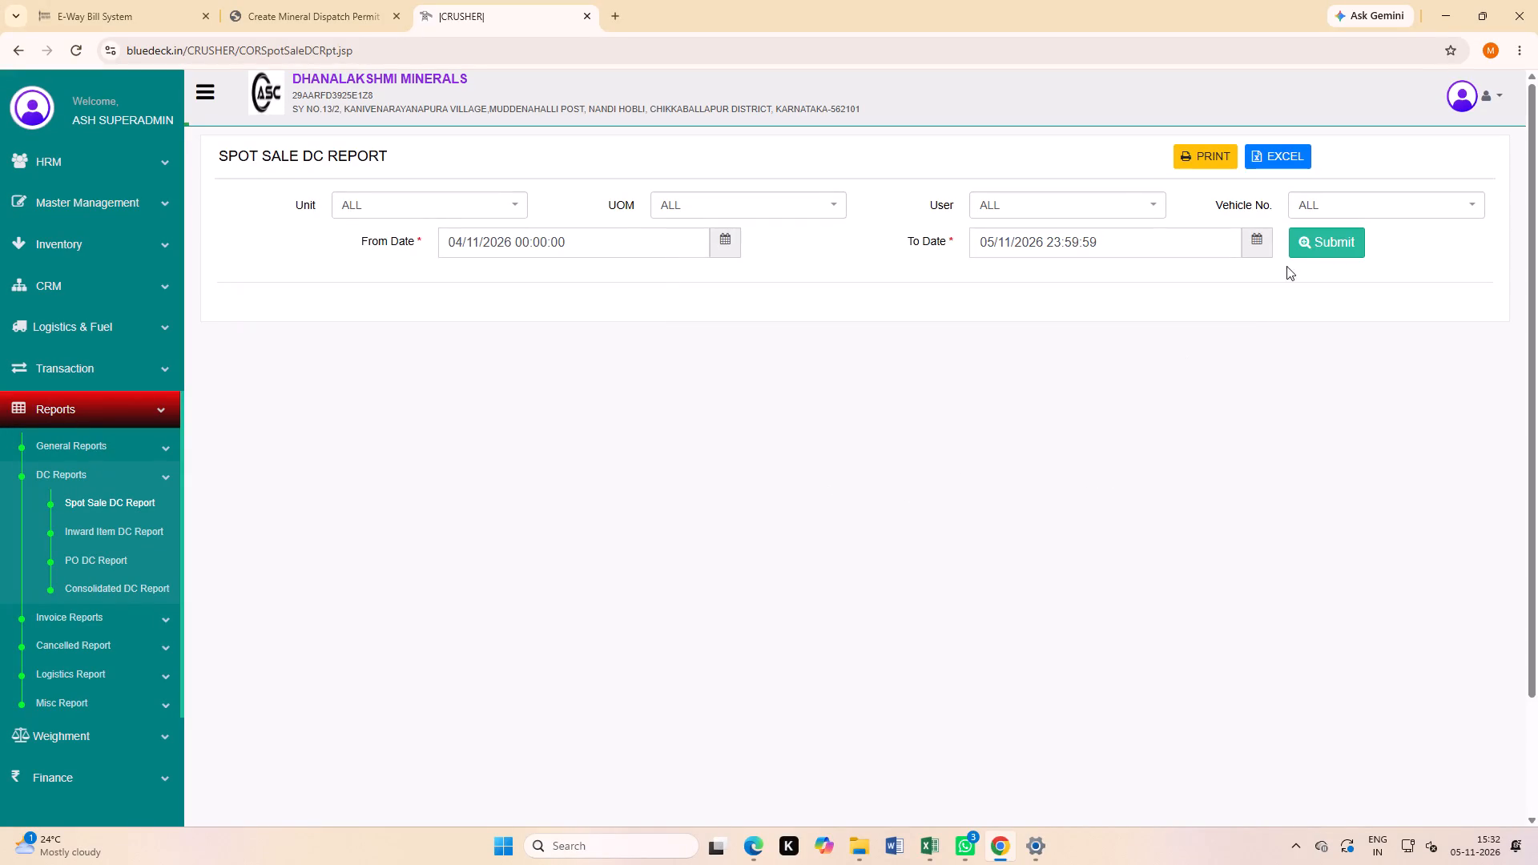
Generate the Spot Sale DC Report for 04/11/2026 00:00:00 to 05/11/2026 23:59:59.
left_click(1310, 239)
scroll(827, 461, "down", 5)
scroll(943, 474, "up", 2)
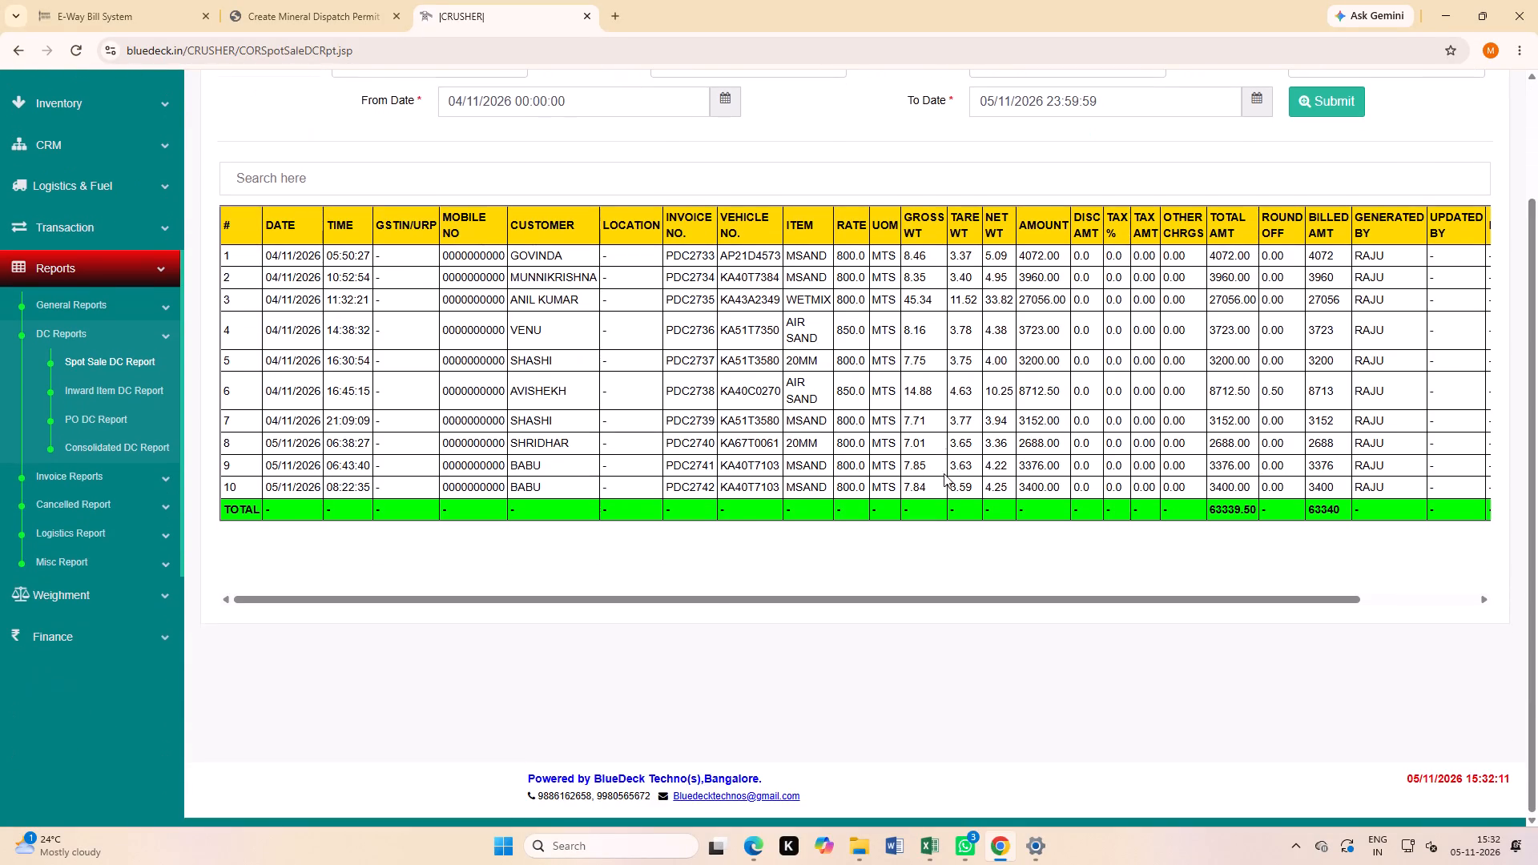
scroll(944, 473, "up", 3)
Export the Spot Sale DC Report to Excel, open the downloaded file and enable editing.
left_click(1270, 157)
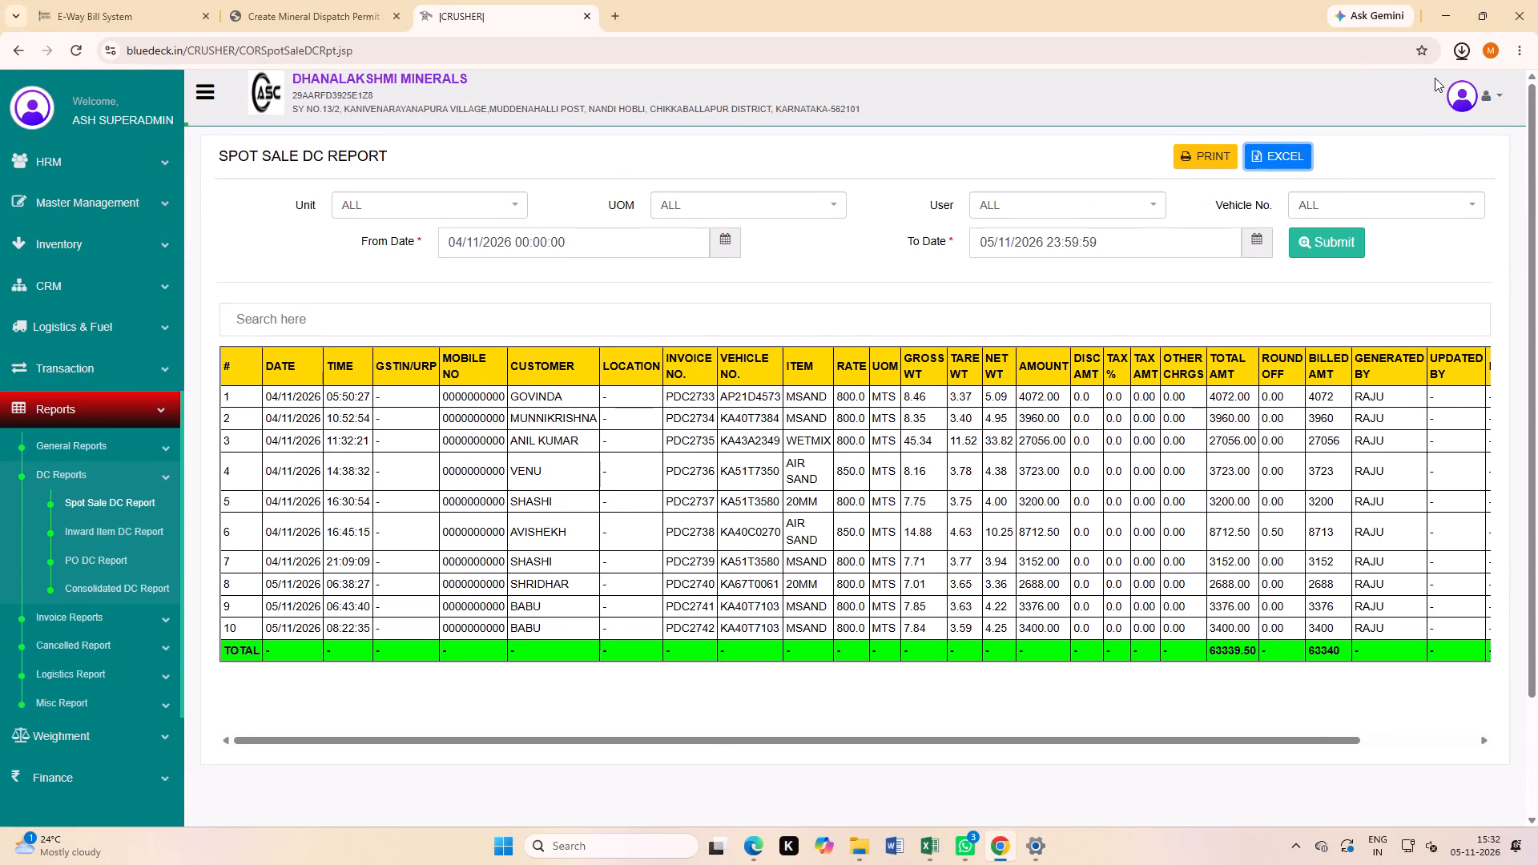
left_click(1308, 101)
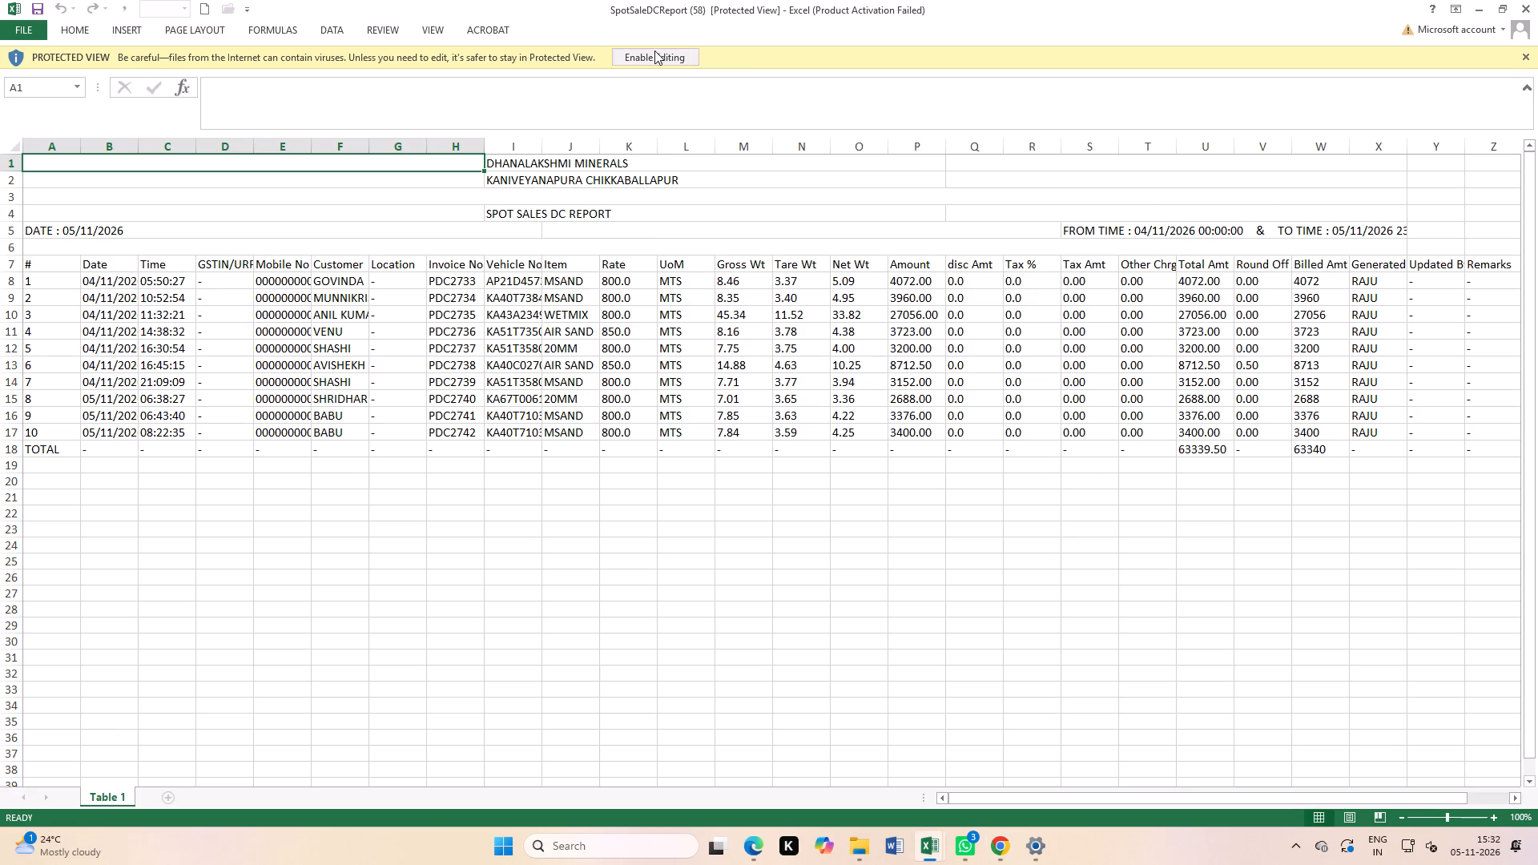
left_click(654, 50)
left_click(1053, 377)
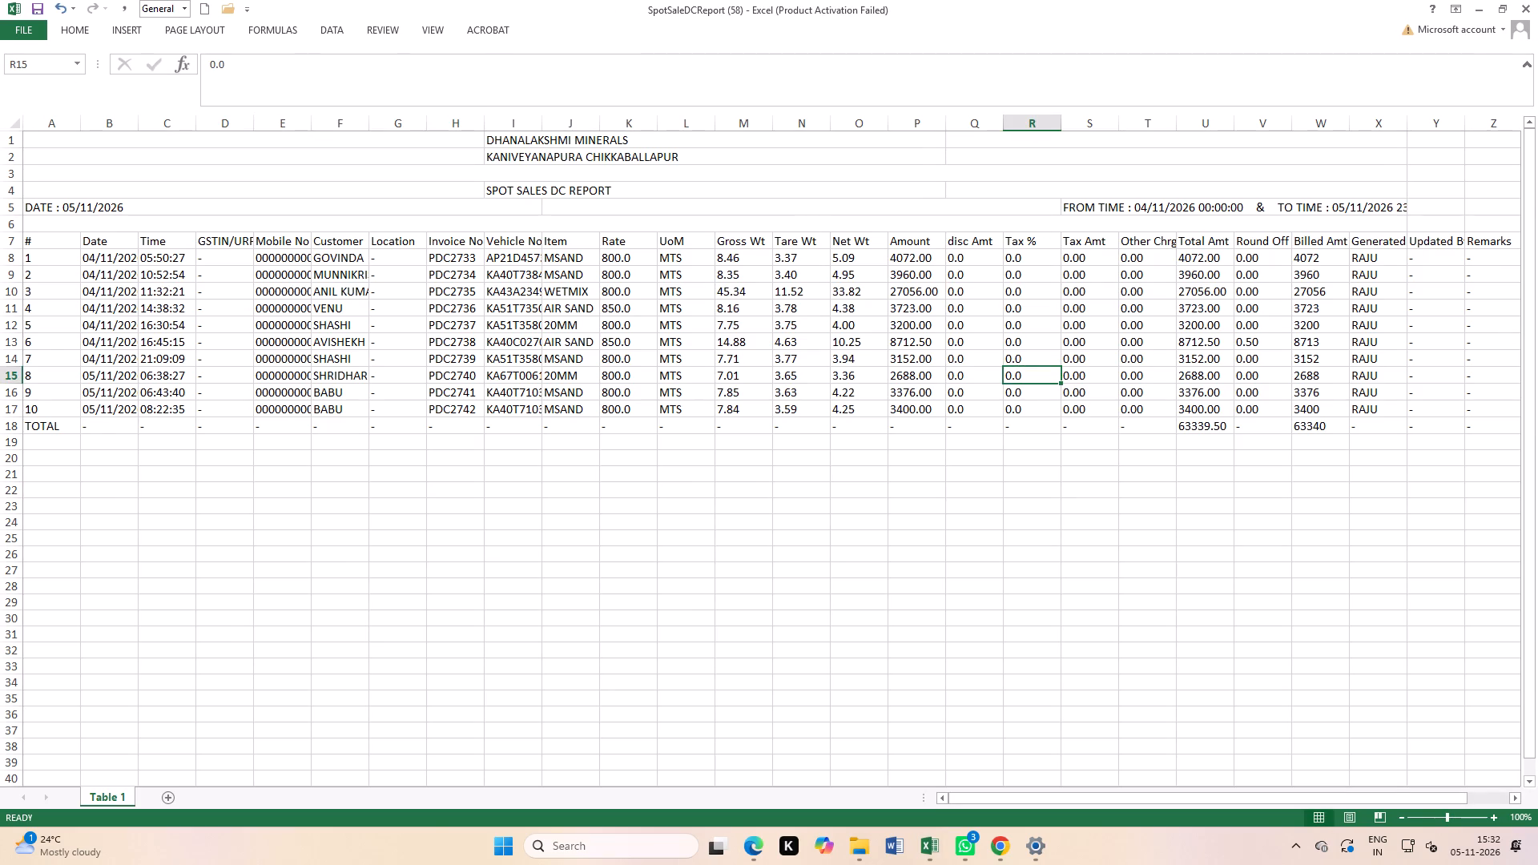
Delete heading rows 1 to 6 above the column headers of the exported sales report.
left_click_drag(6, 143, 6, 210)
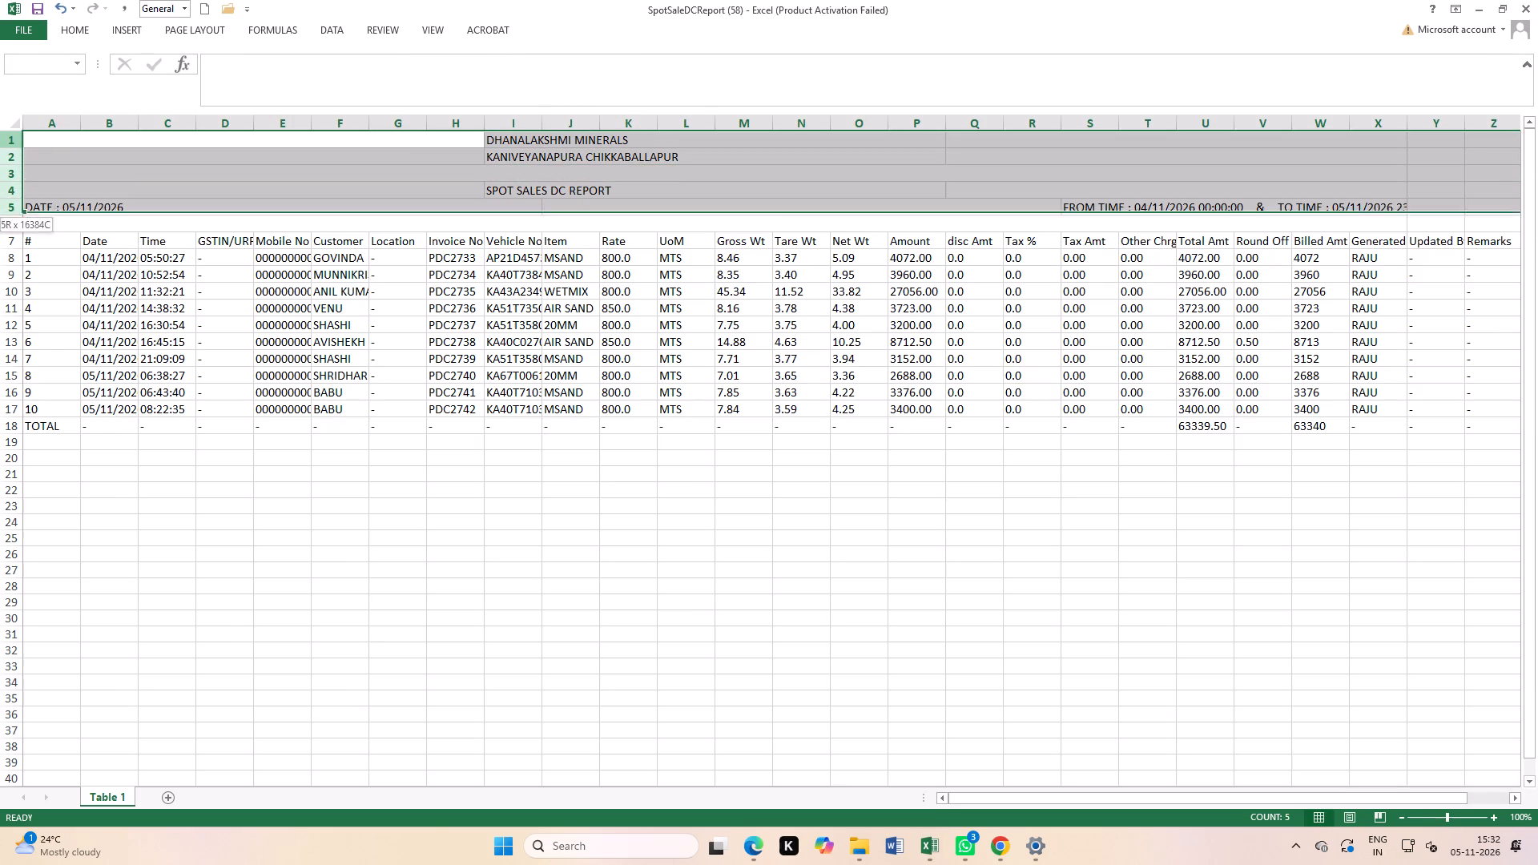
left_click_drag(6, 210, 10, 221)
right_click(235, 207)
left_click(305, 342)
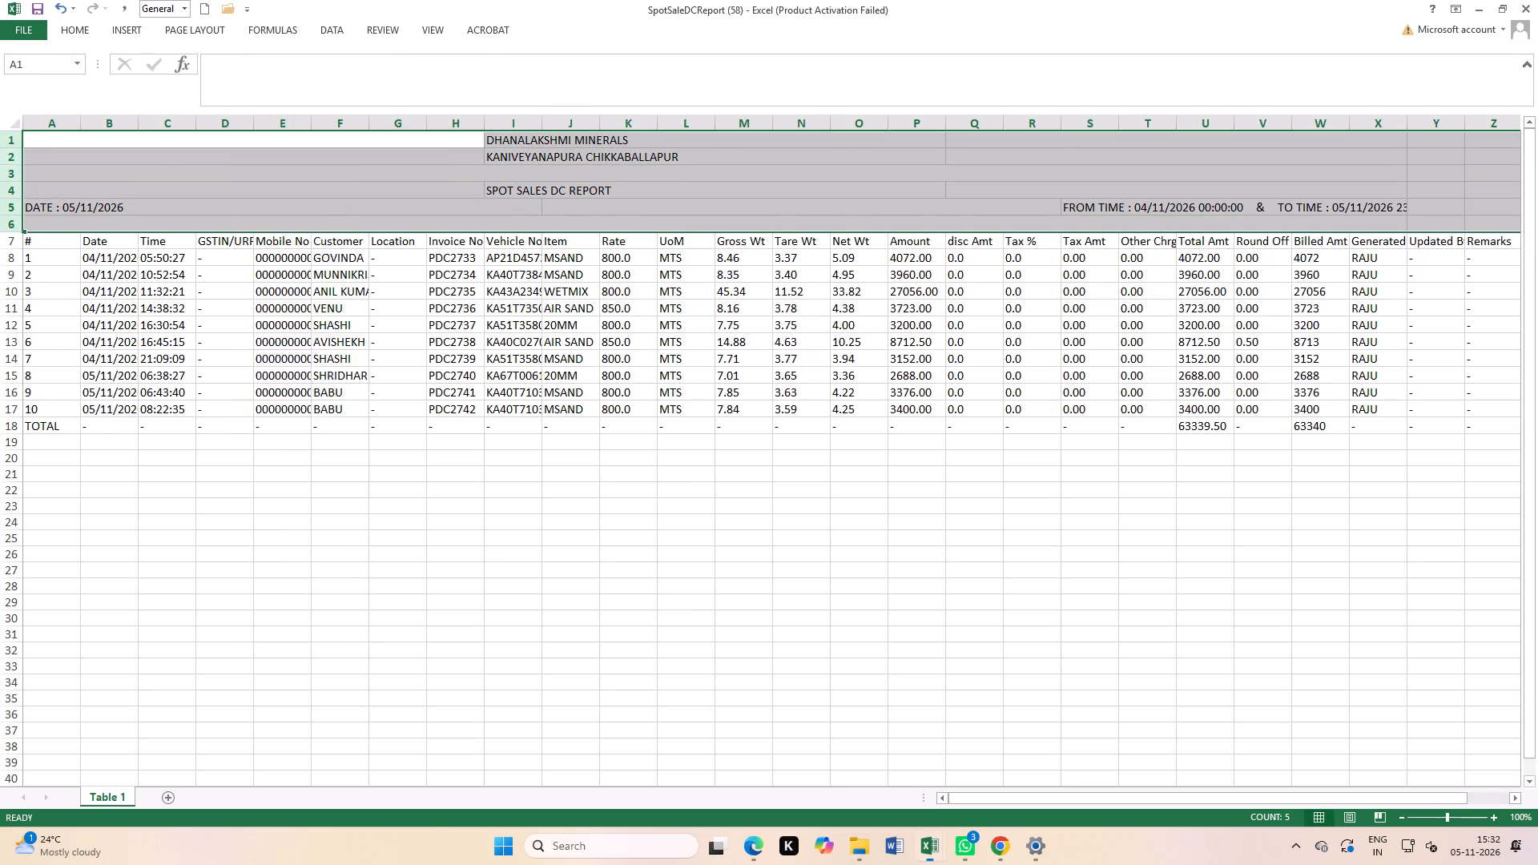
left_click(583, 314)
Move the ten invoice and vehicle numbers into the GSTIN/URP and Mobile No columns, starting at D2.
left_click_drag(235, 116, 292, 151)
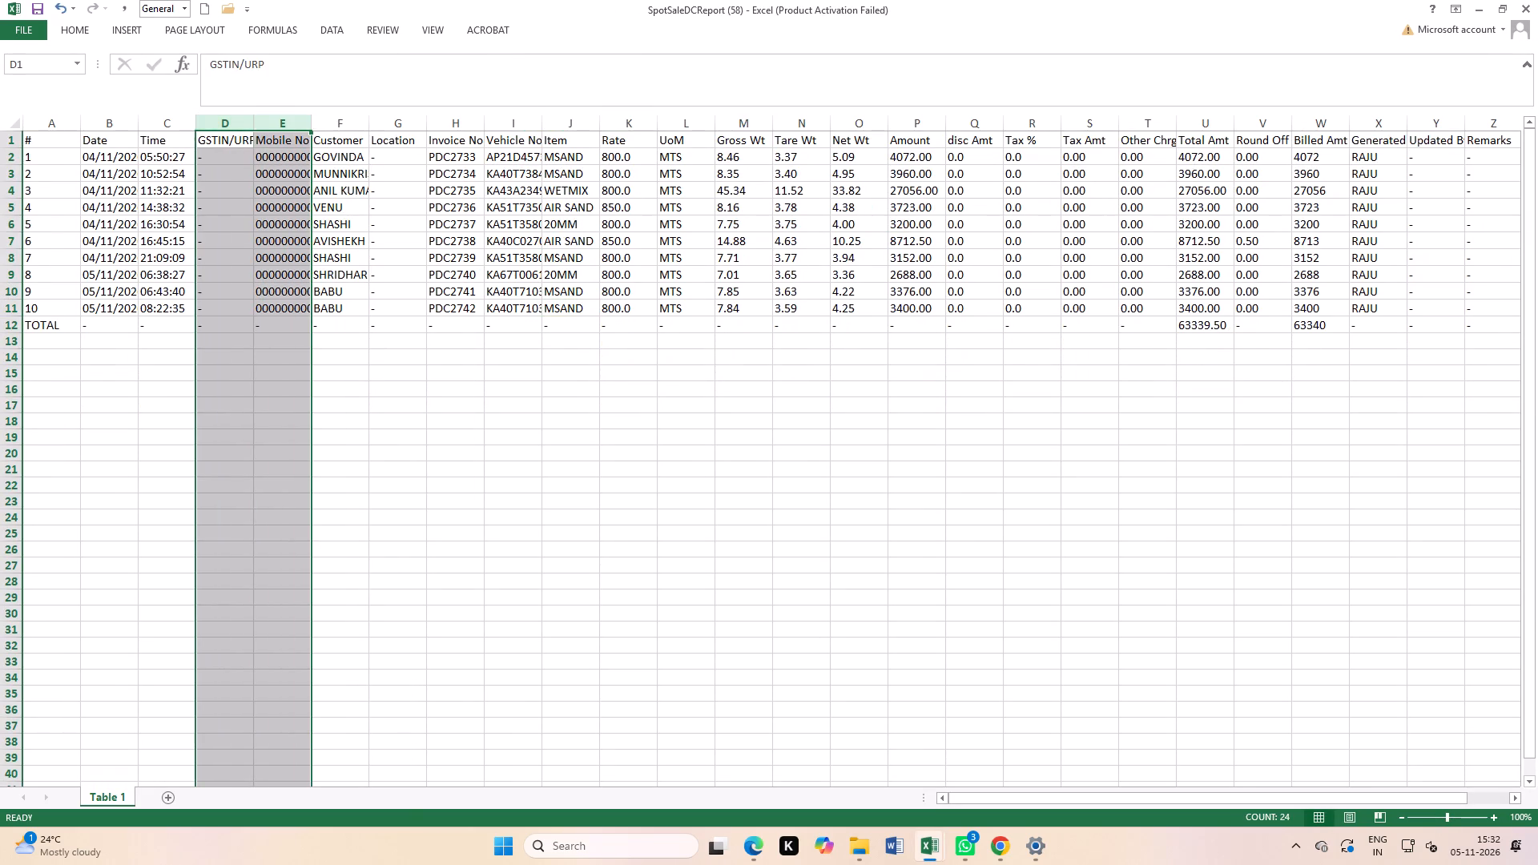
left_click(508, 301)
left_click_drag(468, 162, 493, 288)
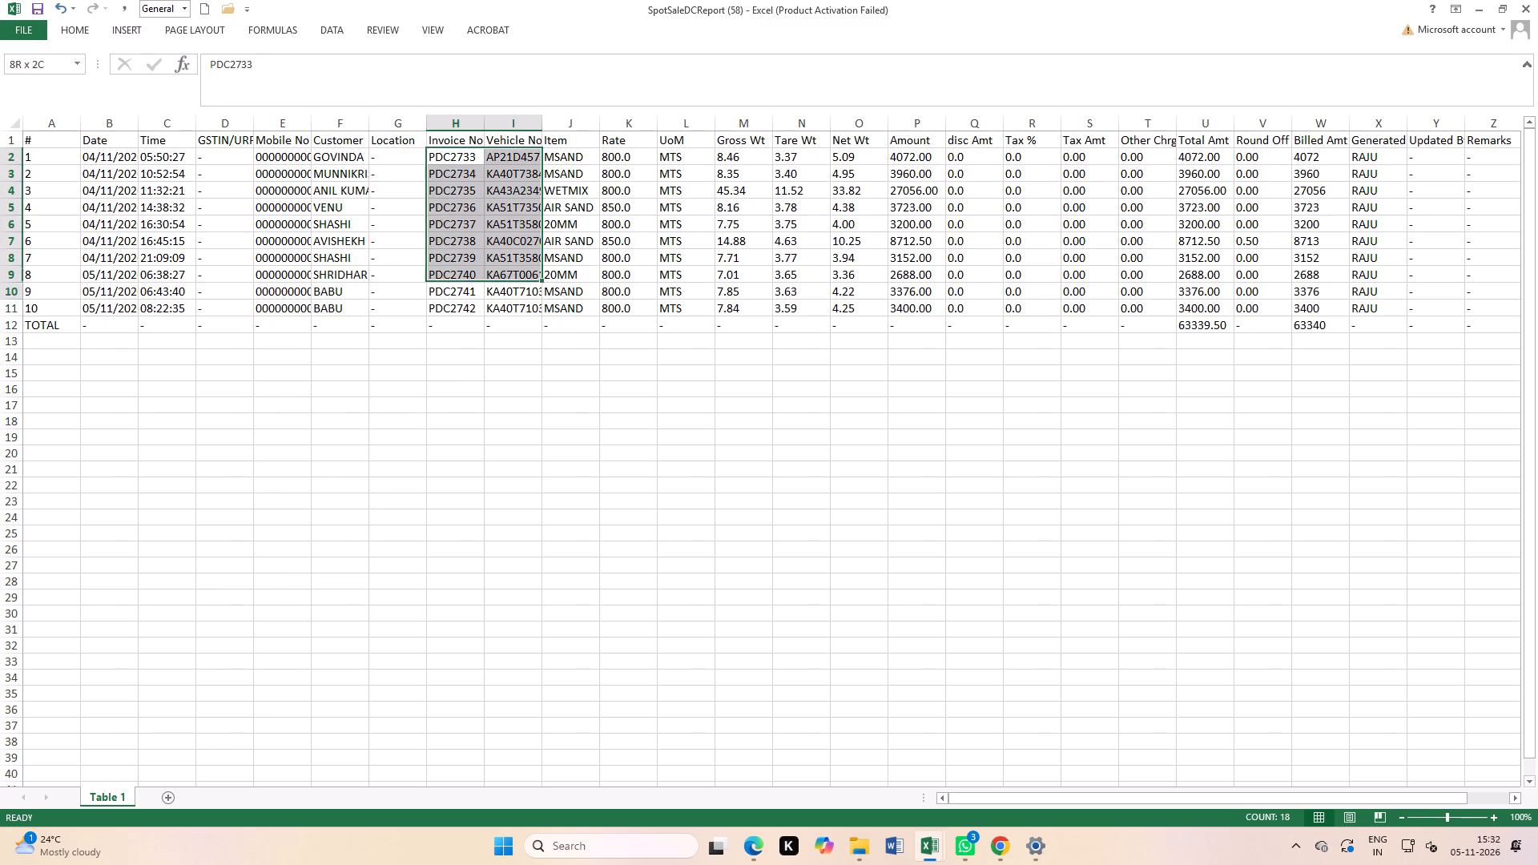
left_click_drag(493, 288, 496, 305)
right_click(496, 304)
left_click(507, 312)
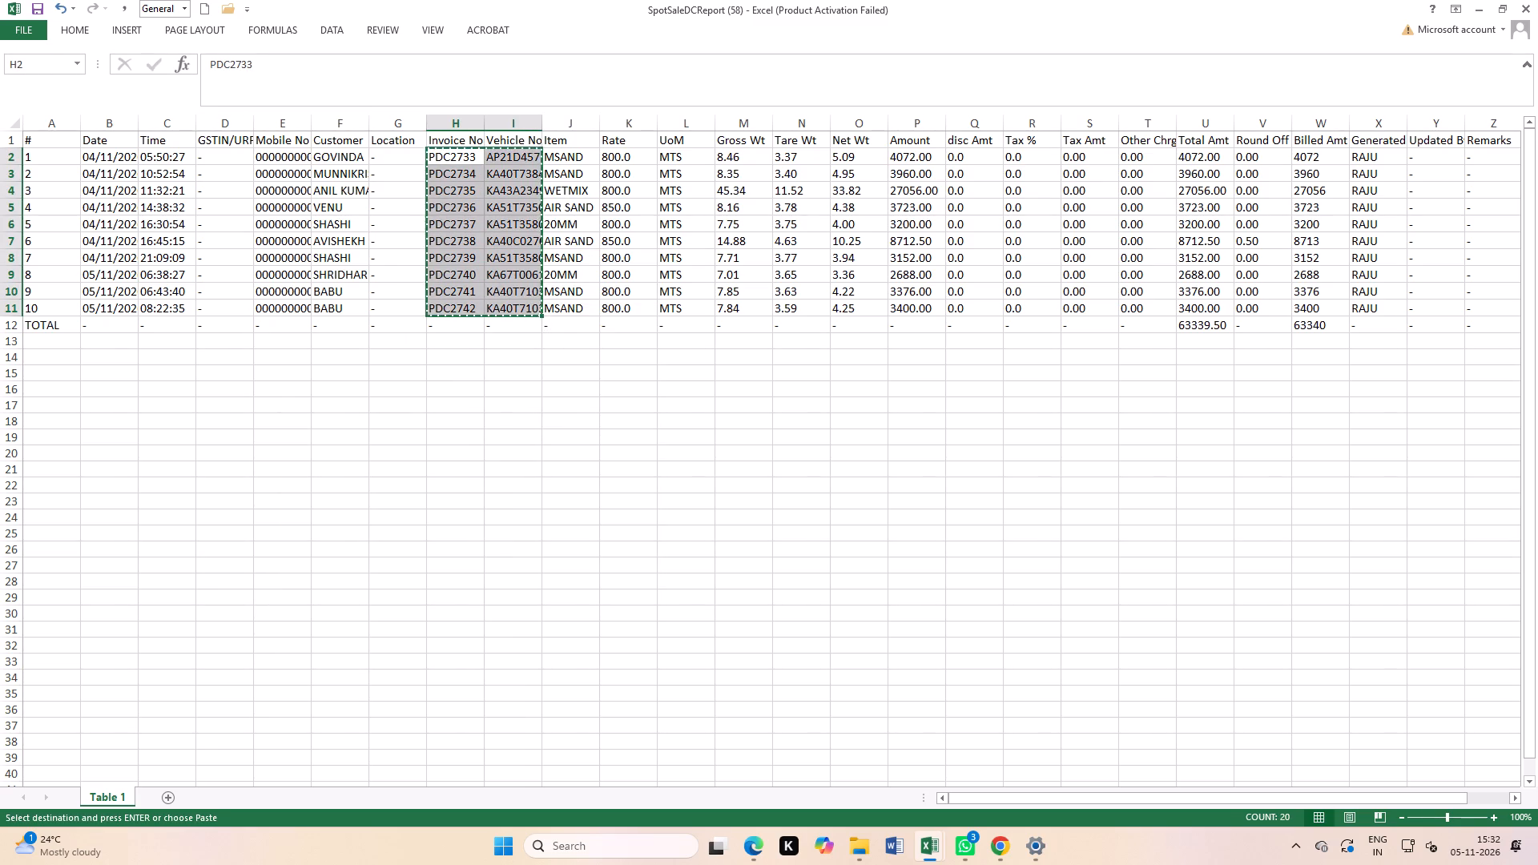
left_click(229, 152)
right_click(229, 152)
left_click(272, 220)
left_click(453, 318)
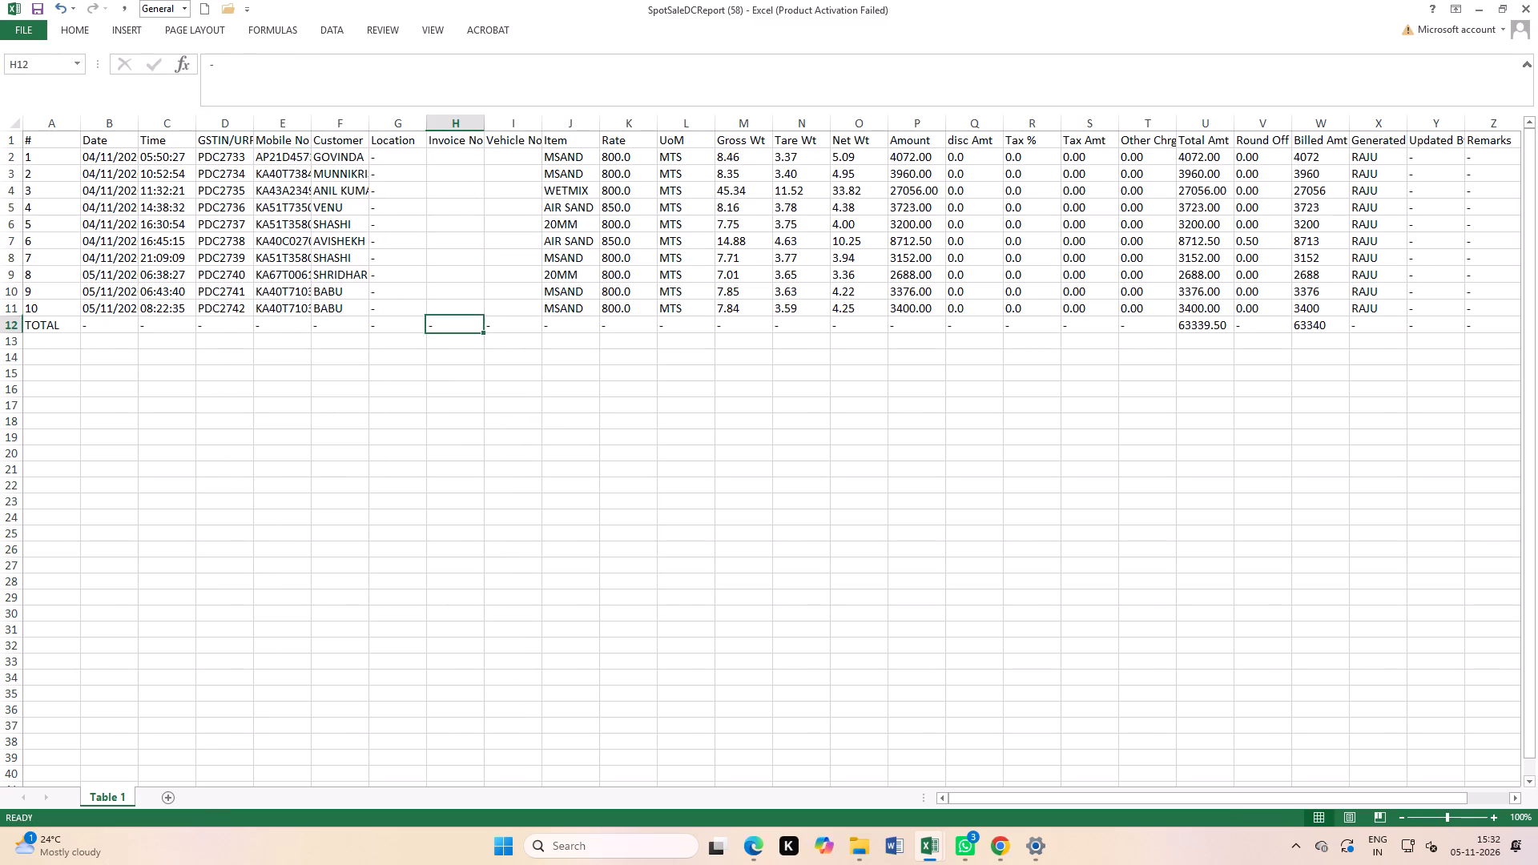
Delete the Location, Invoice No and Vehicle No columns (G to I).
left_click_drag(396, 123, 517, 175)
right_click(433, 187)
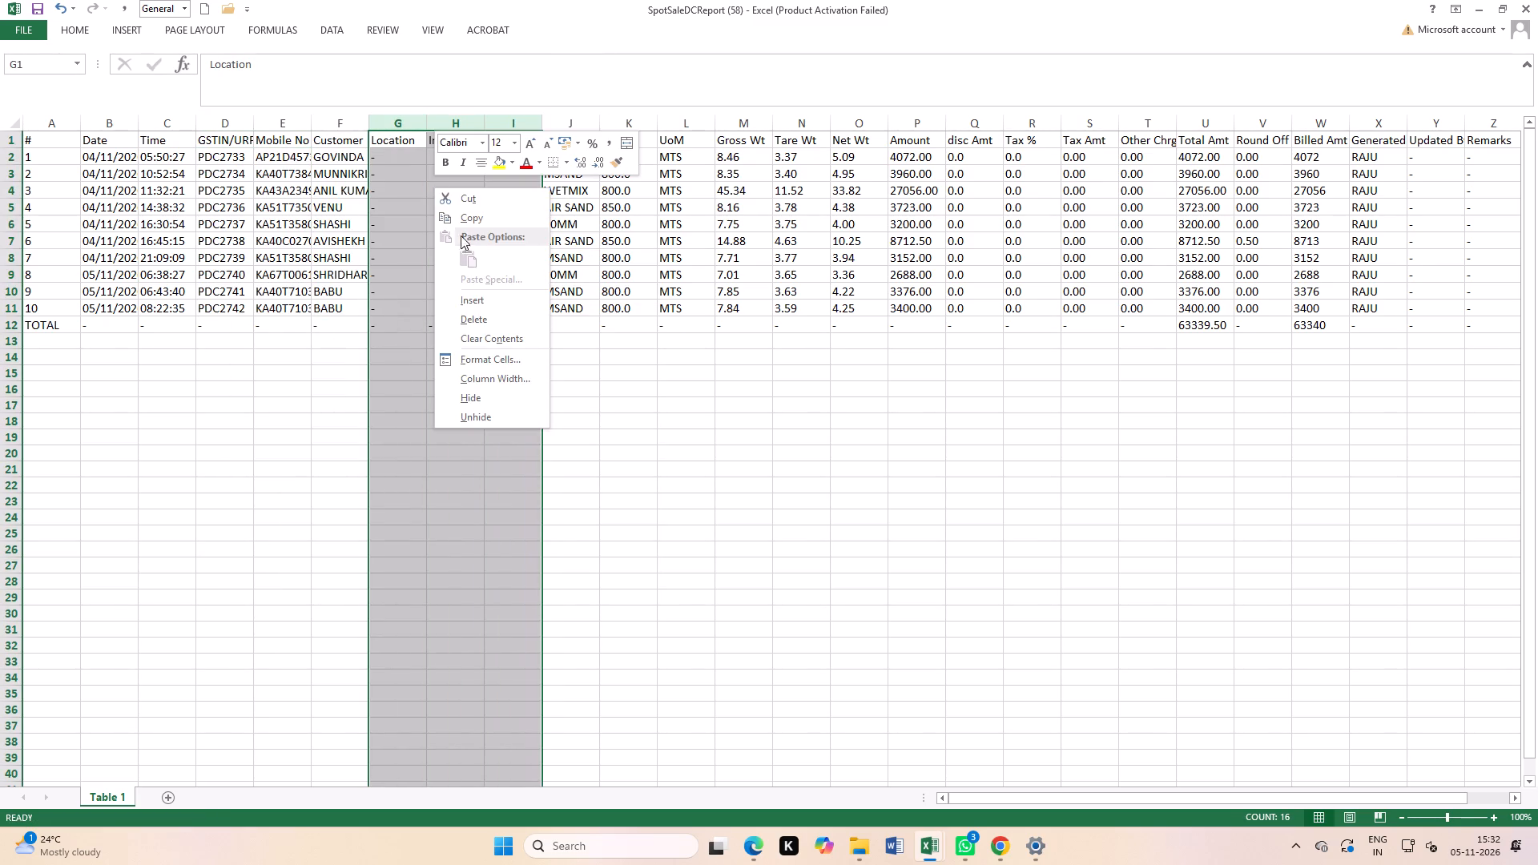
left_click(492, 320)
left_click(681, 367)
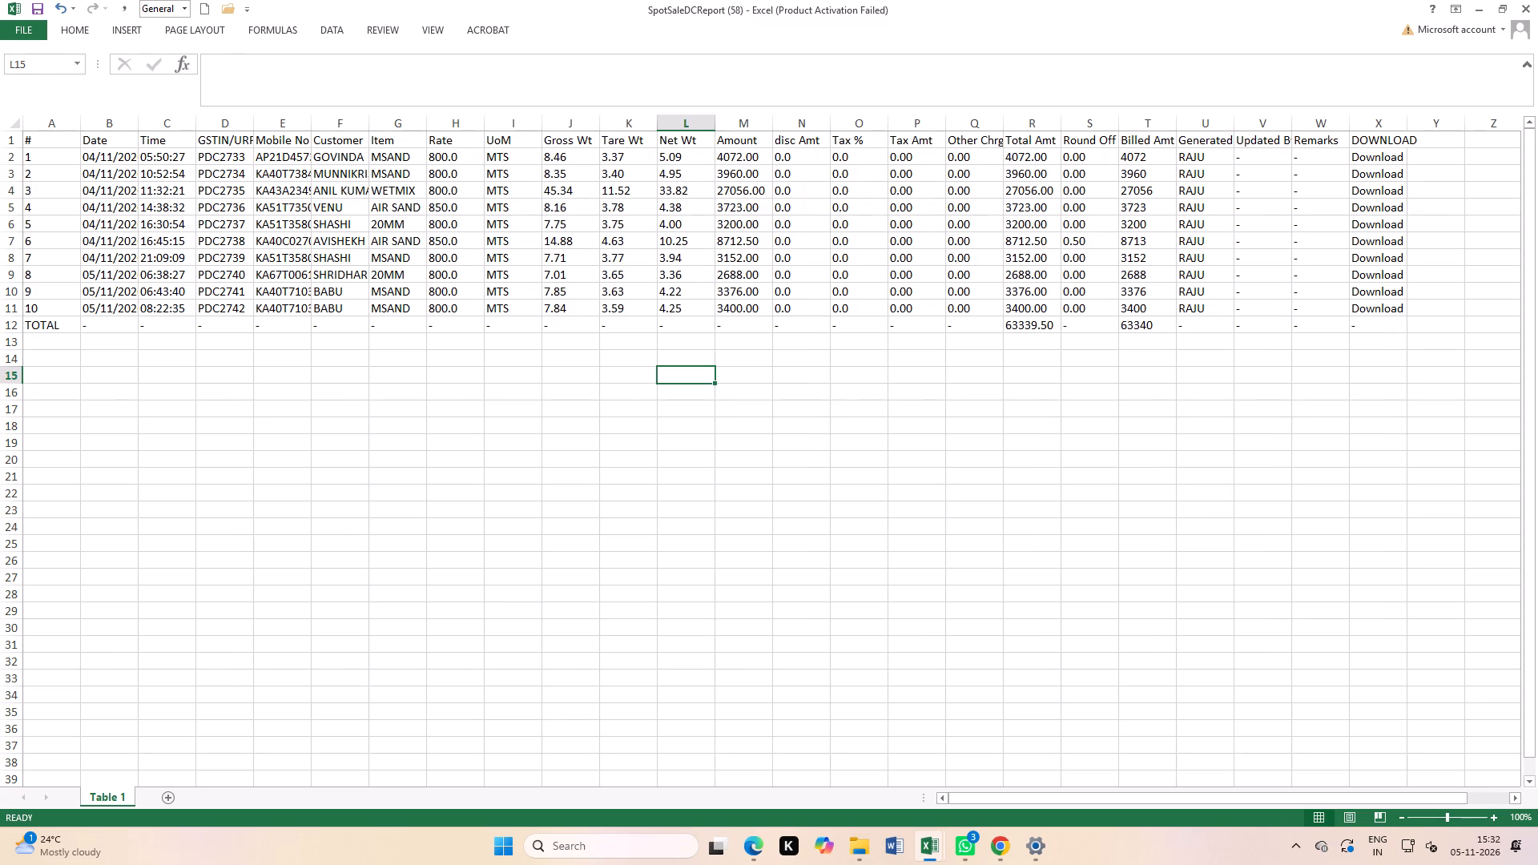
Move the Rate values from H2:H11 into the Amount column starting at M2, replacing the amounts there.
left_click_drag(465, 155, 465, 307)
right_click(464, 308)
left_click(484, 320)
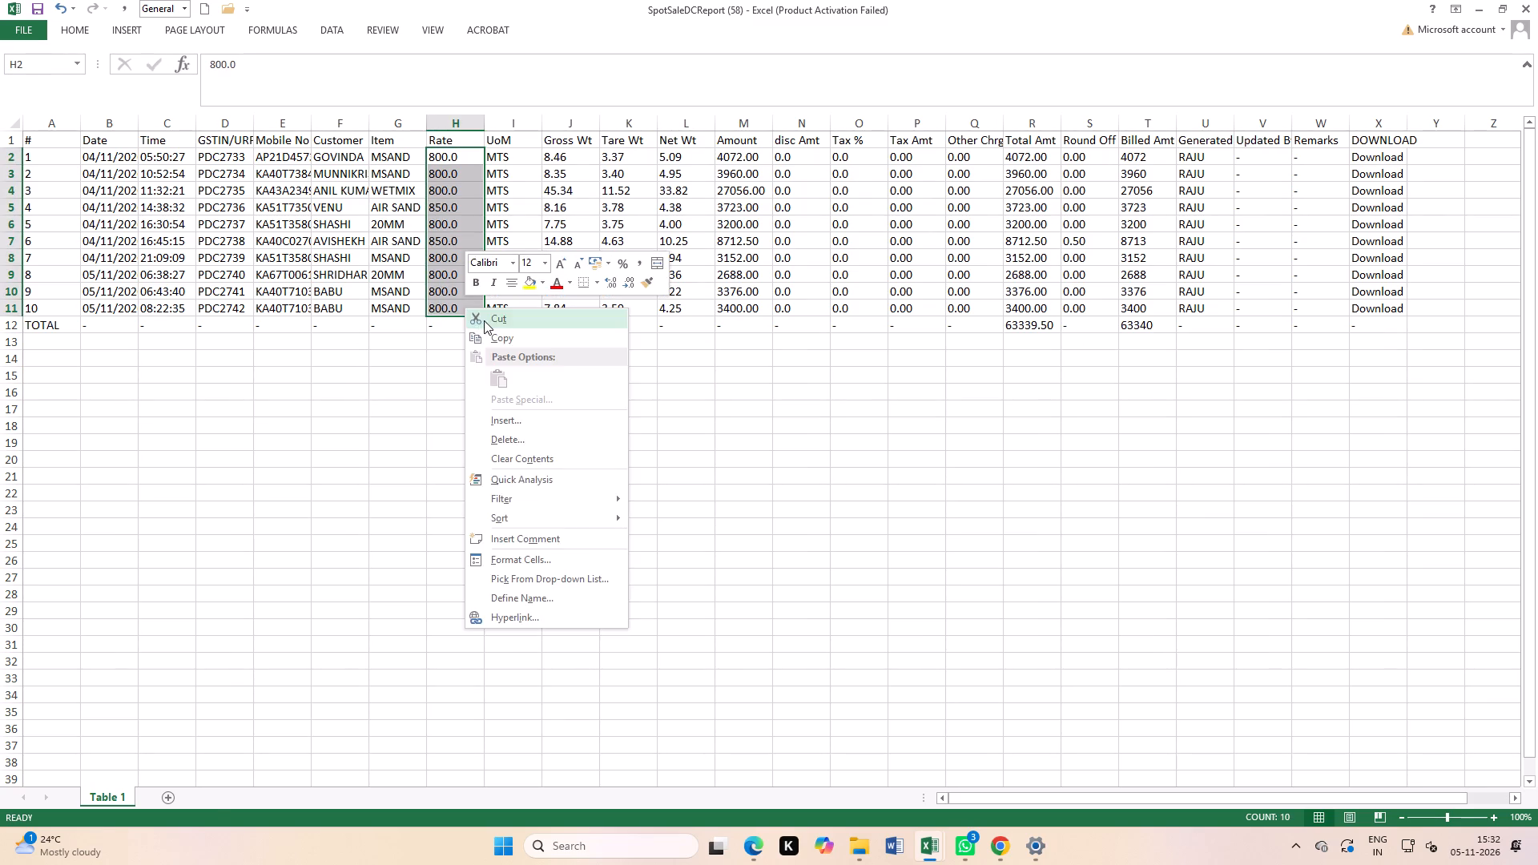
left_click(739, 157)
right_click(739, 157)
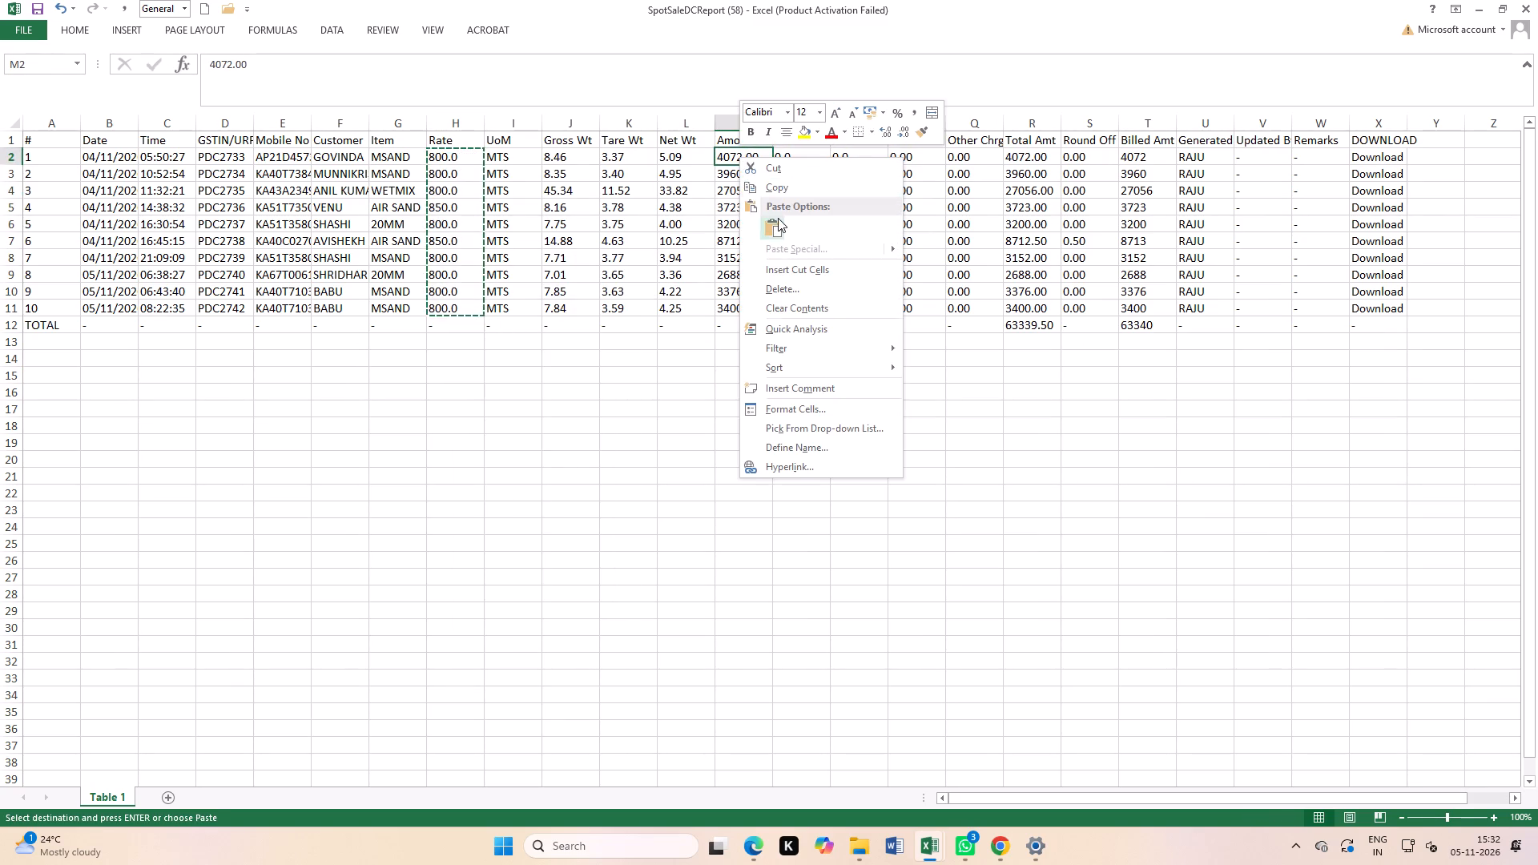
left_click(778, 218)
left_click(698, 360)
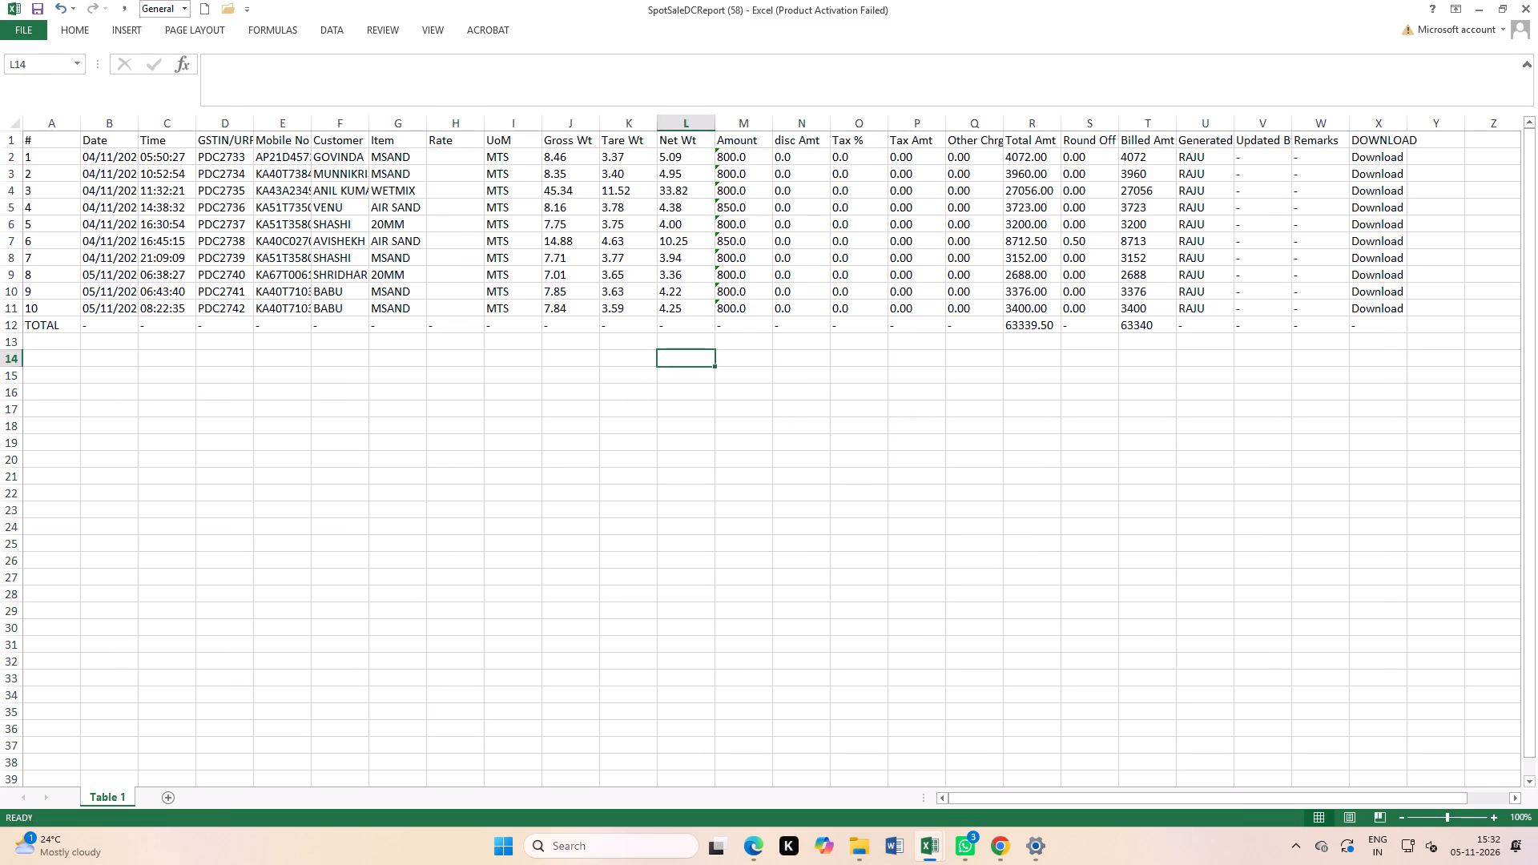
Move the Time values from C2:C11 into the UoM column starting at I2, replacing the MTS entries.
left_click_drag(171, 160, 180, 300)
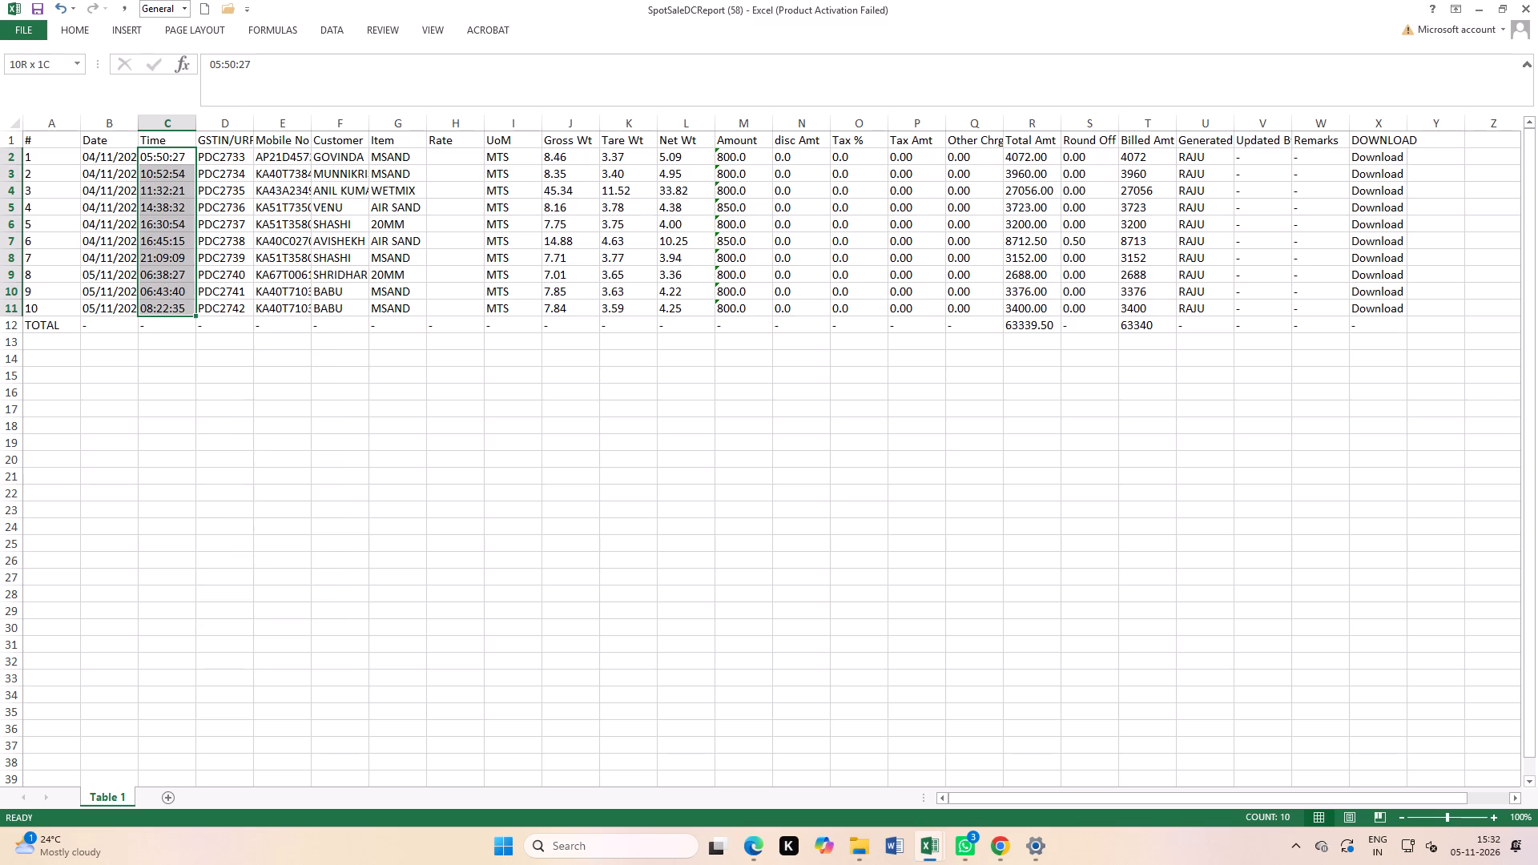
right_click(181, 299)
left_click(205, 310)
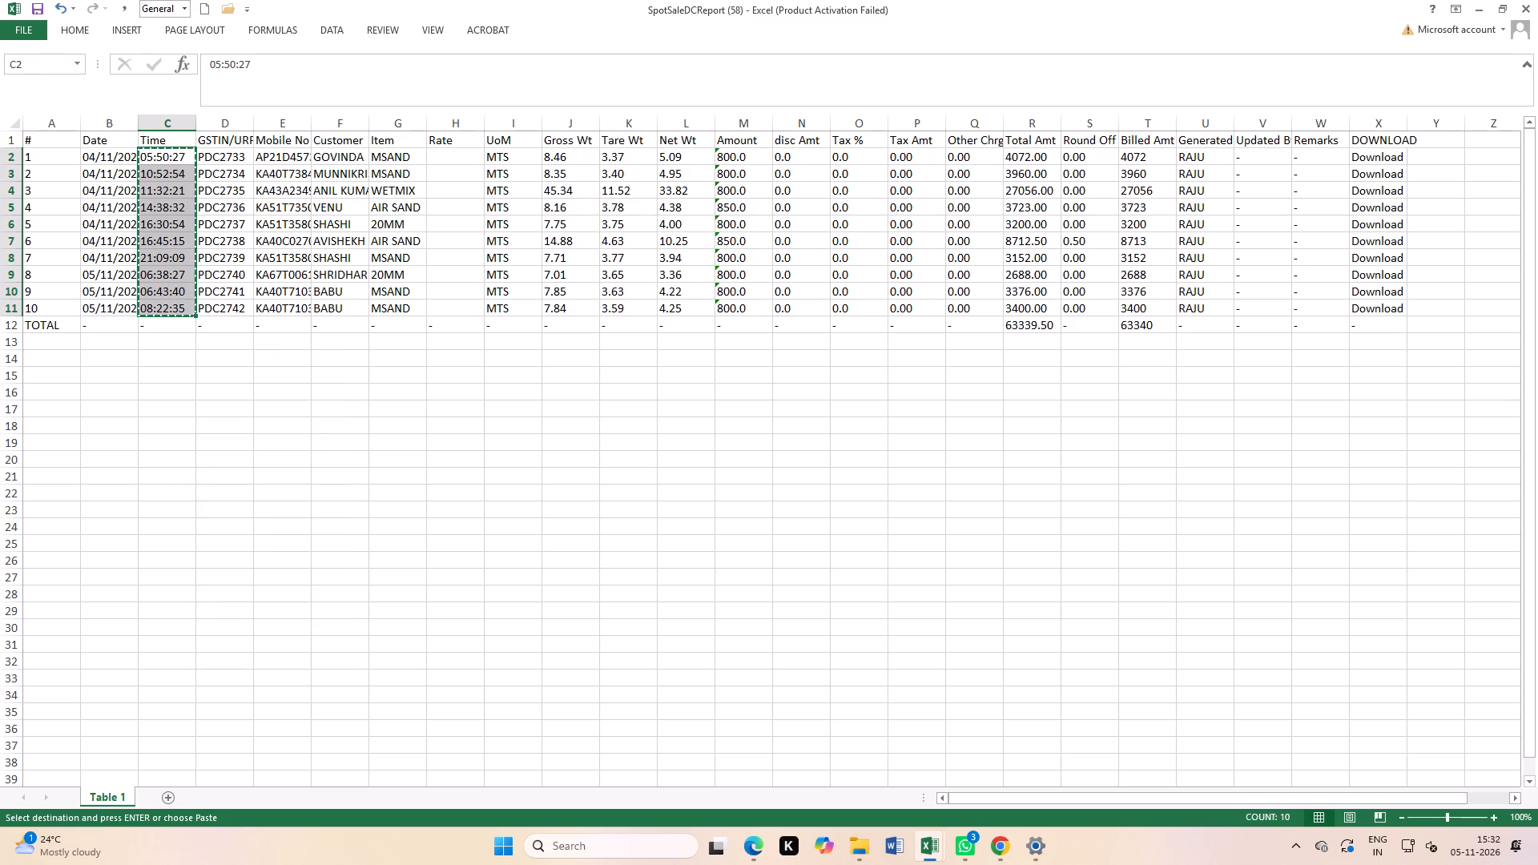
left_click(515, 157)
right_click(515, 157)
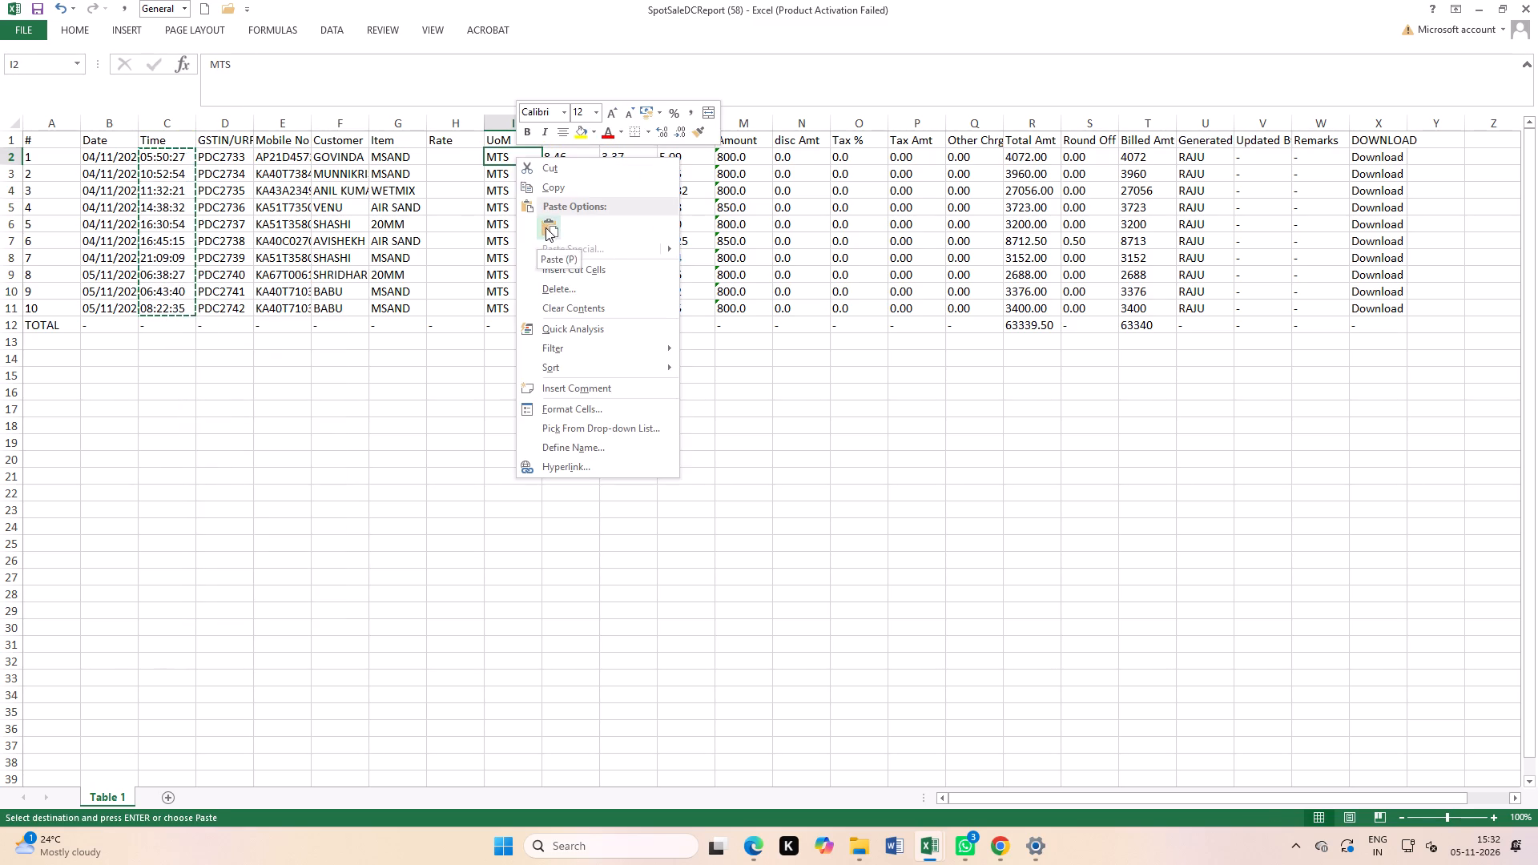
left_click(546, 227)
left_click(446, 187)
Delete the emptied Rate and Time columns.
left_click(453, 122)
right_click(441, 167)
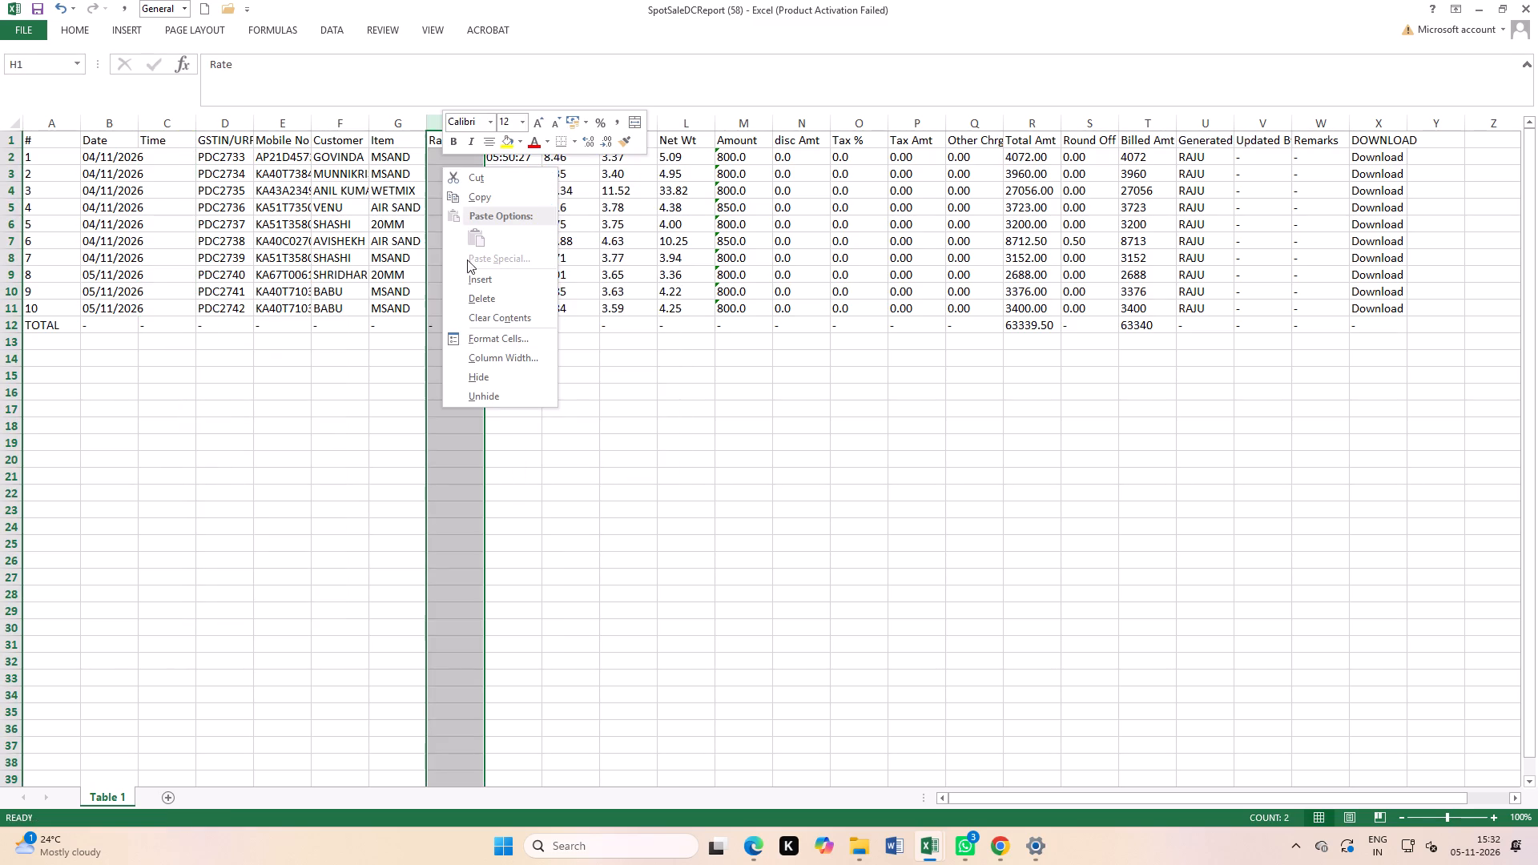
left_click(471, 295)
left_click(173, 120)
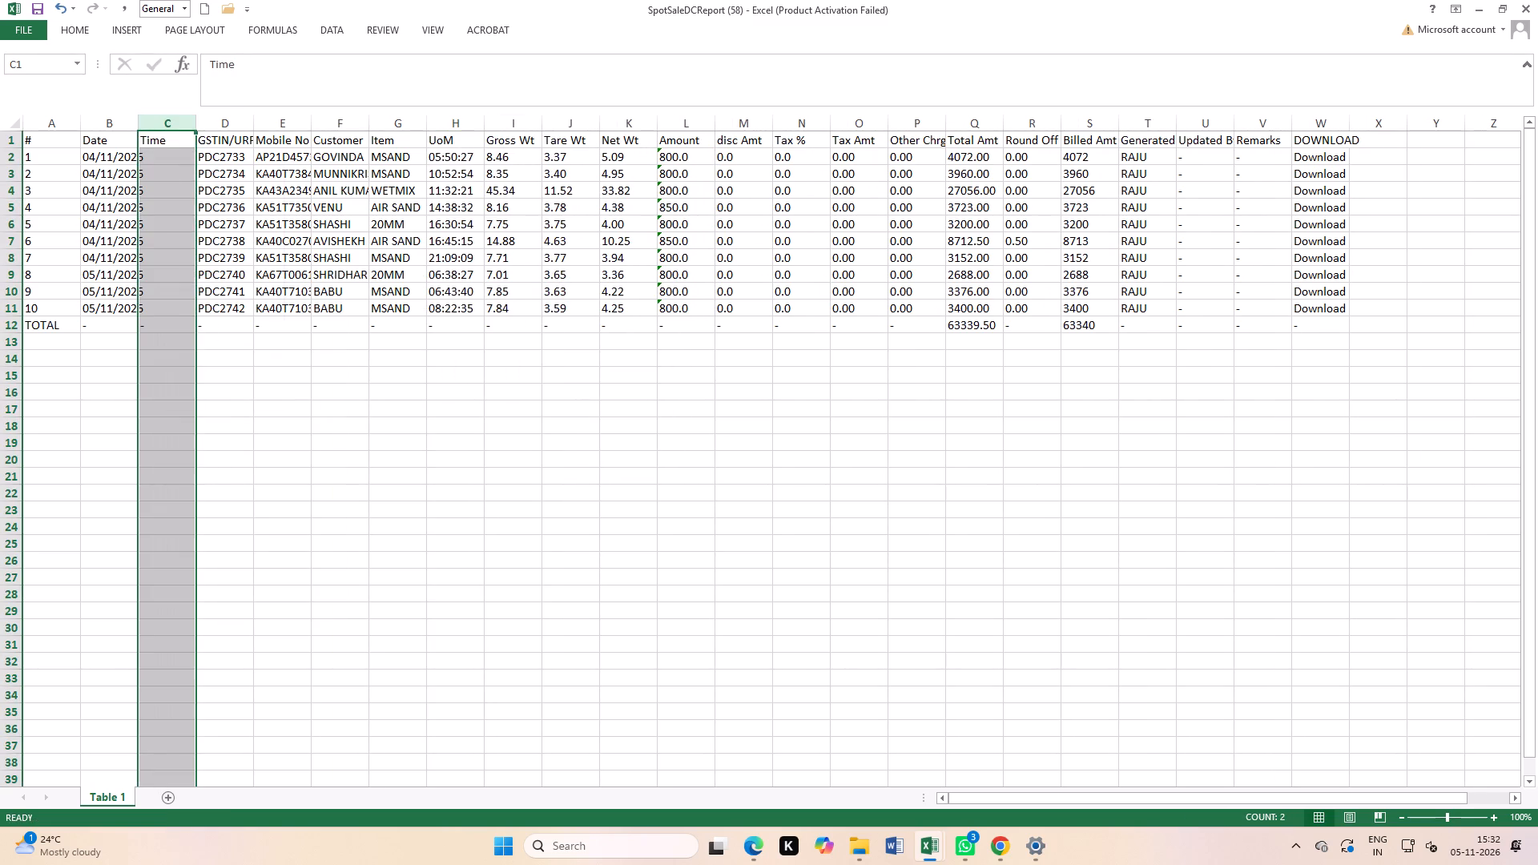
right_click(167, 166)
left_click(201, 295)
left_click(777, 432)
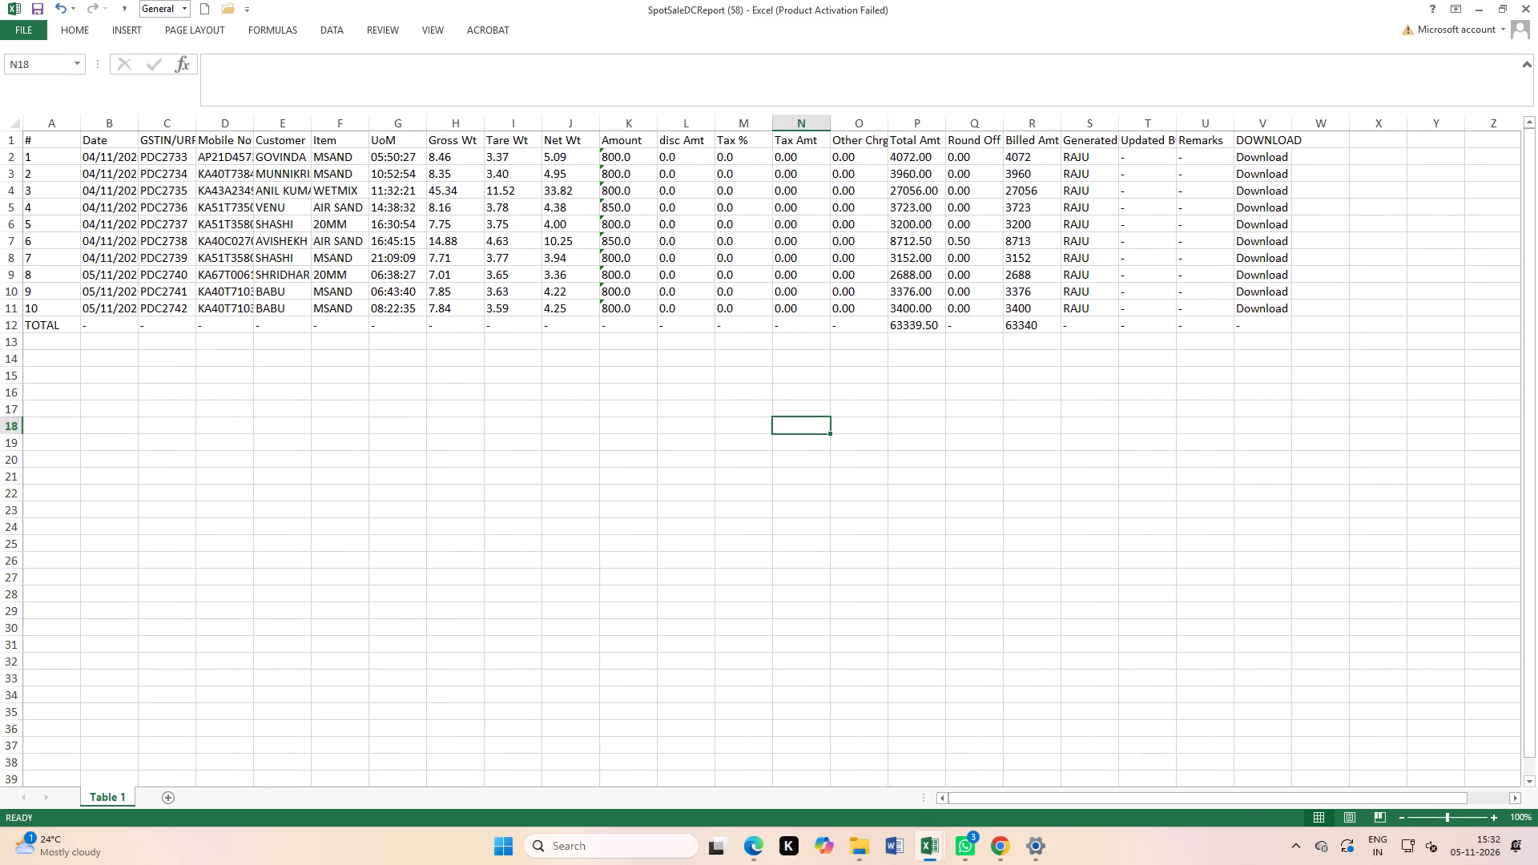
Centre the sales data in B2:K11 horizontally and vertically and apply all borders.
left_click_drag(107, 155, 617, 303)
left_click(79, 26)
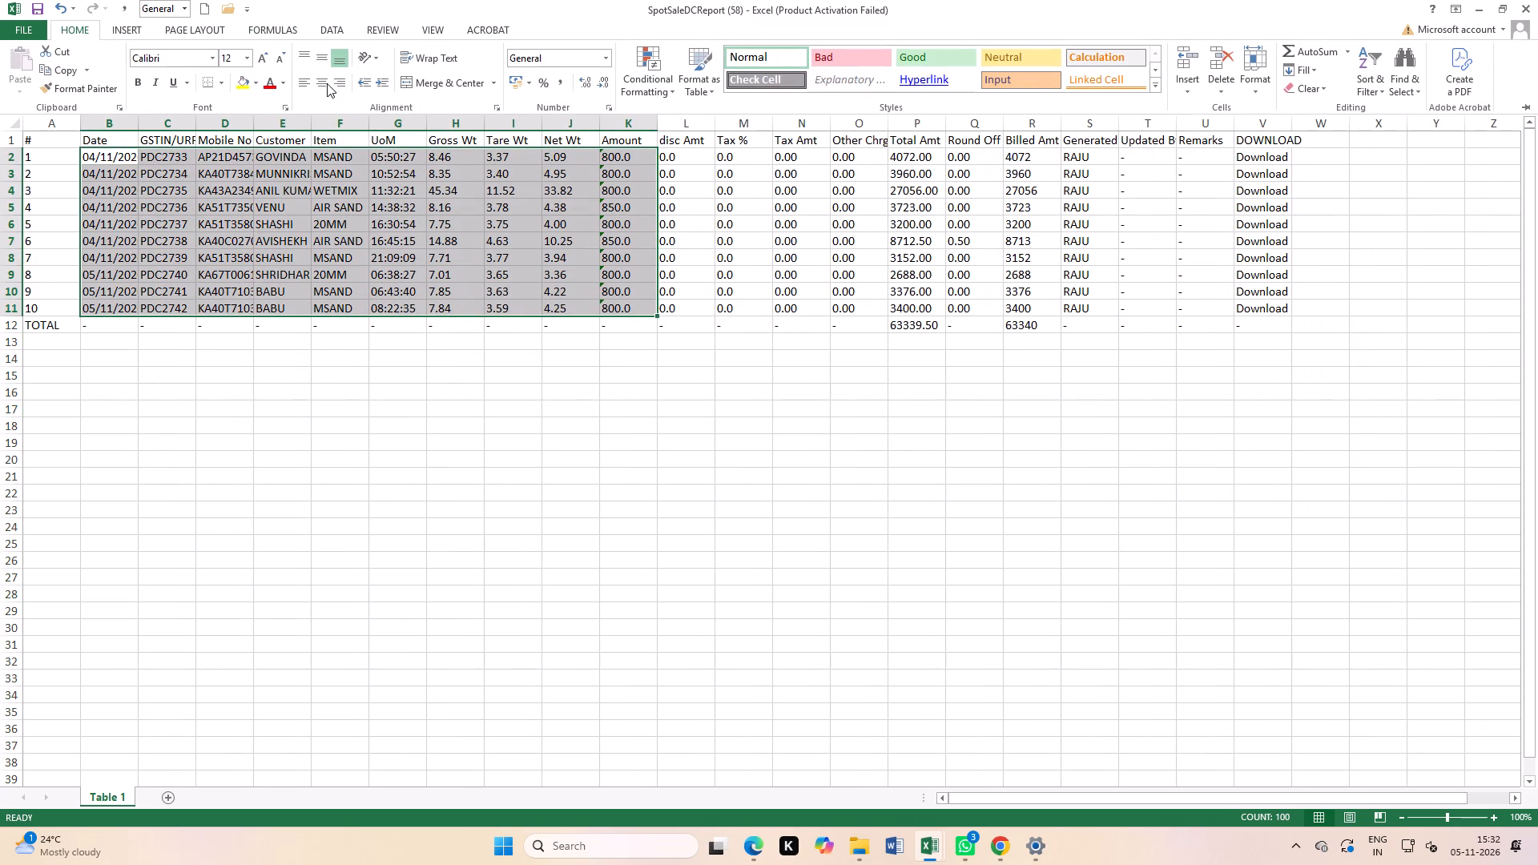
left_click(327, 83)
left_click(326, 56)
left_click(222, 84)
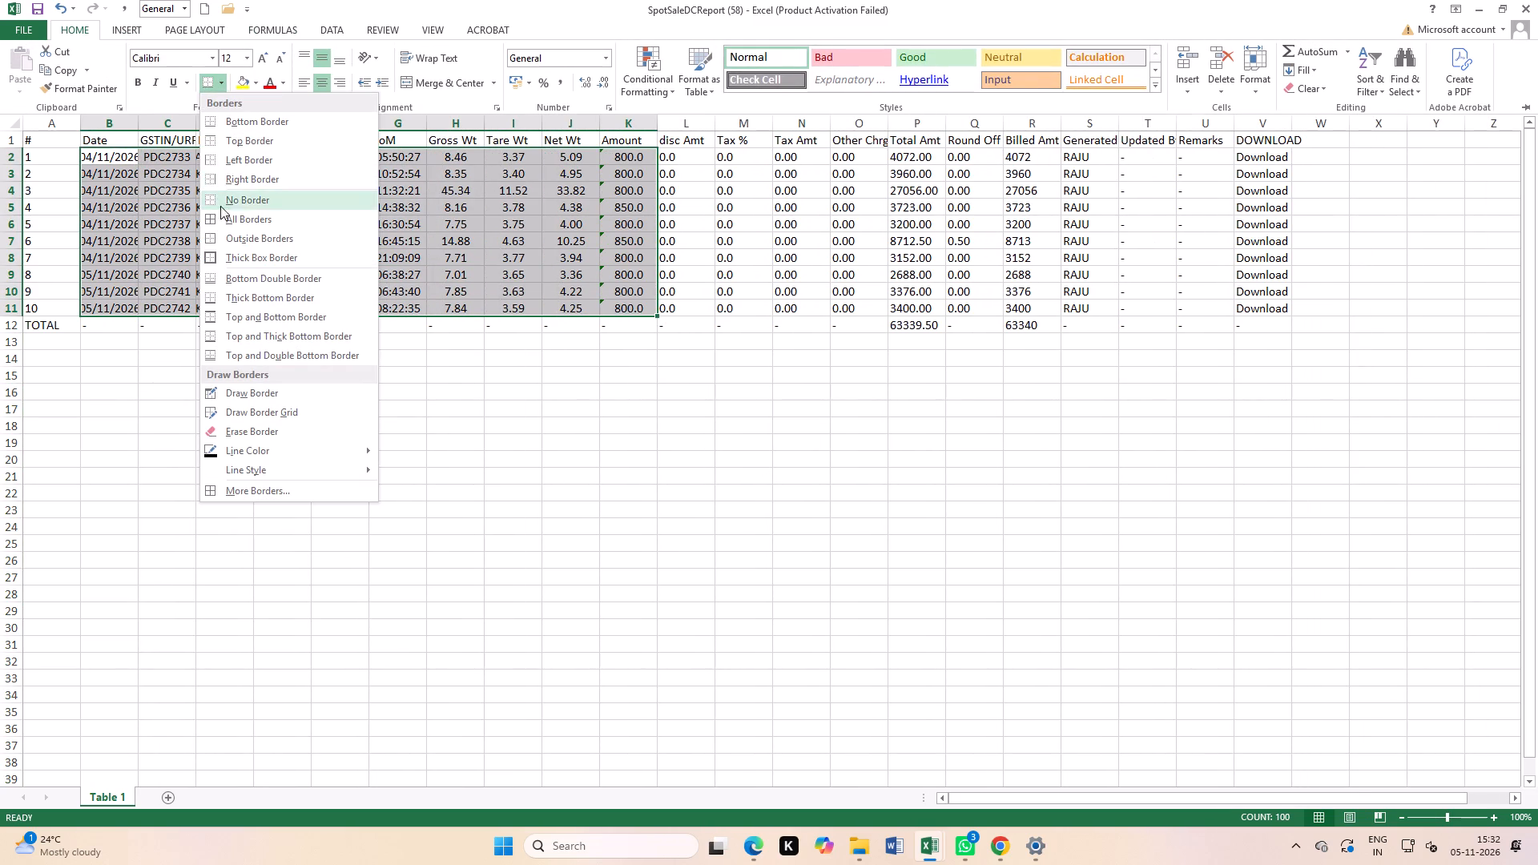
left_click(240, 221)
left_click(805, 409)
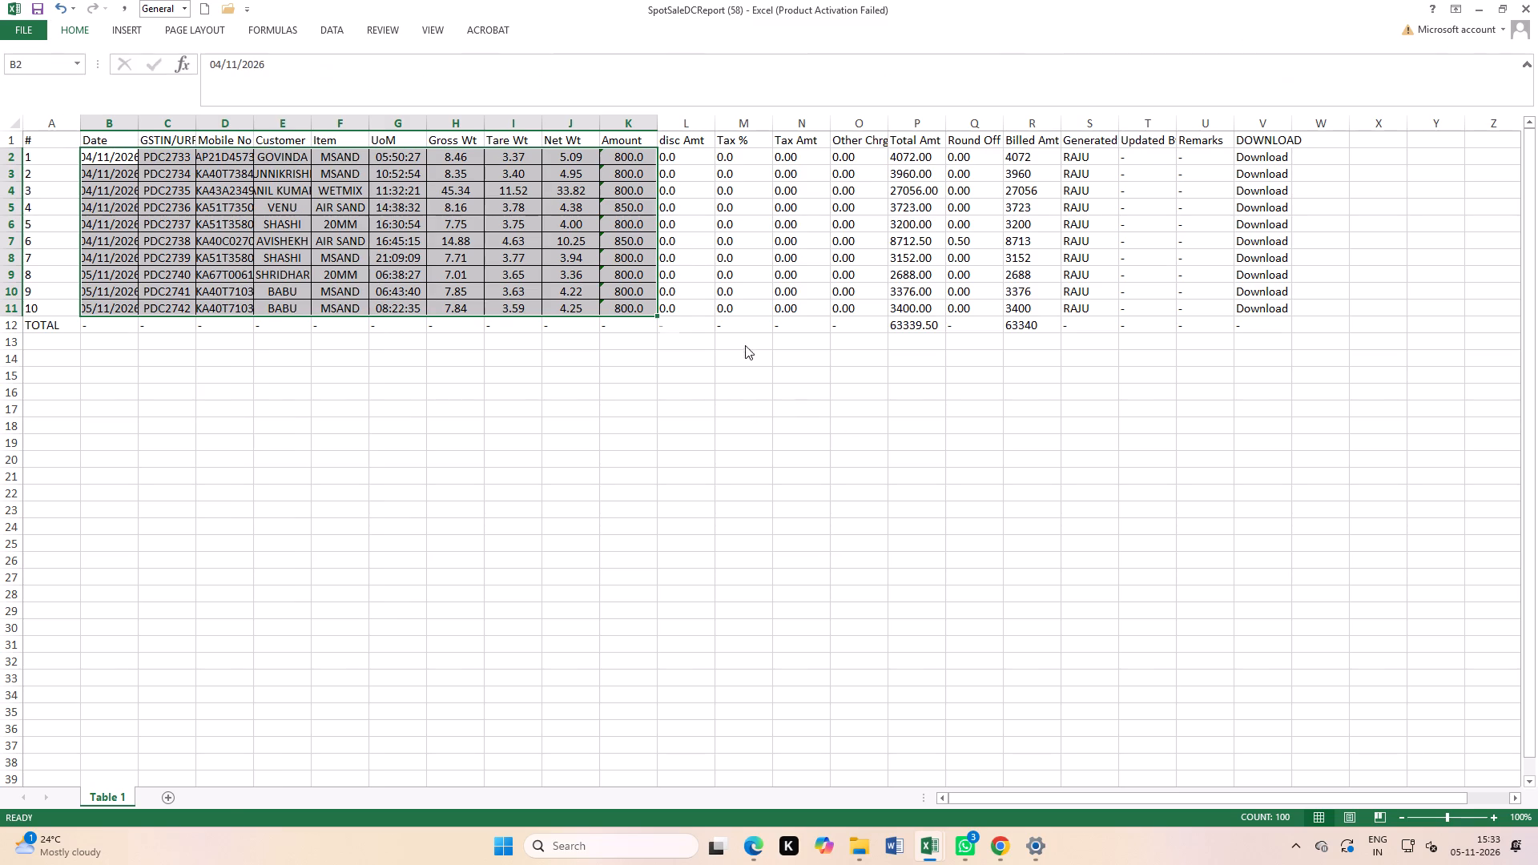
Convert the text-stored rates in the Amount column, K2:K11, to numbers.
left_click(654, 187)
left_click(716, 176)
left_click_drag(630, 157, 630, 207)
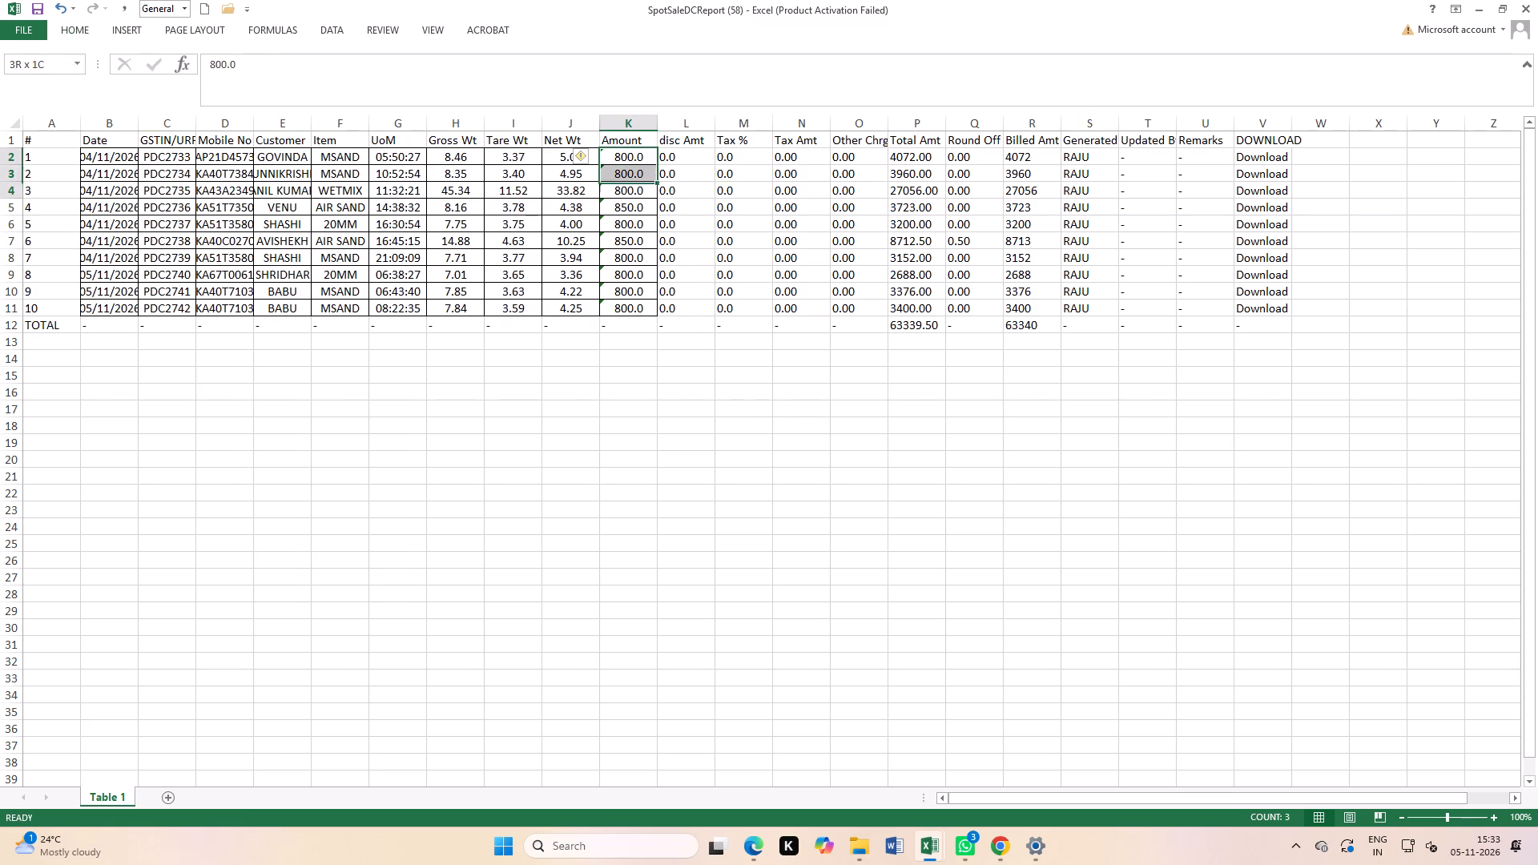
left_click_drag(630, 207, 635, 305)
left_click(578, 157)
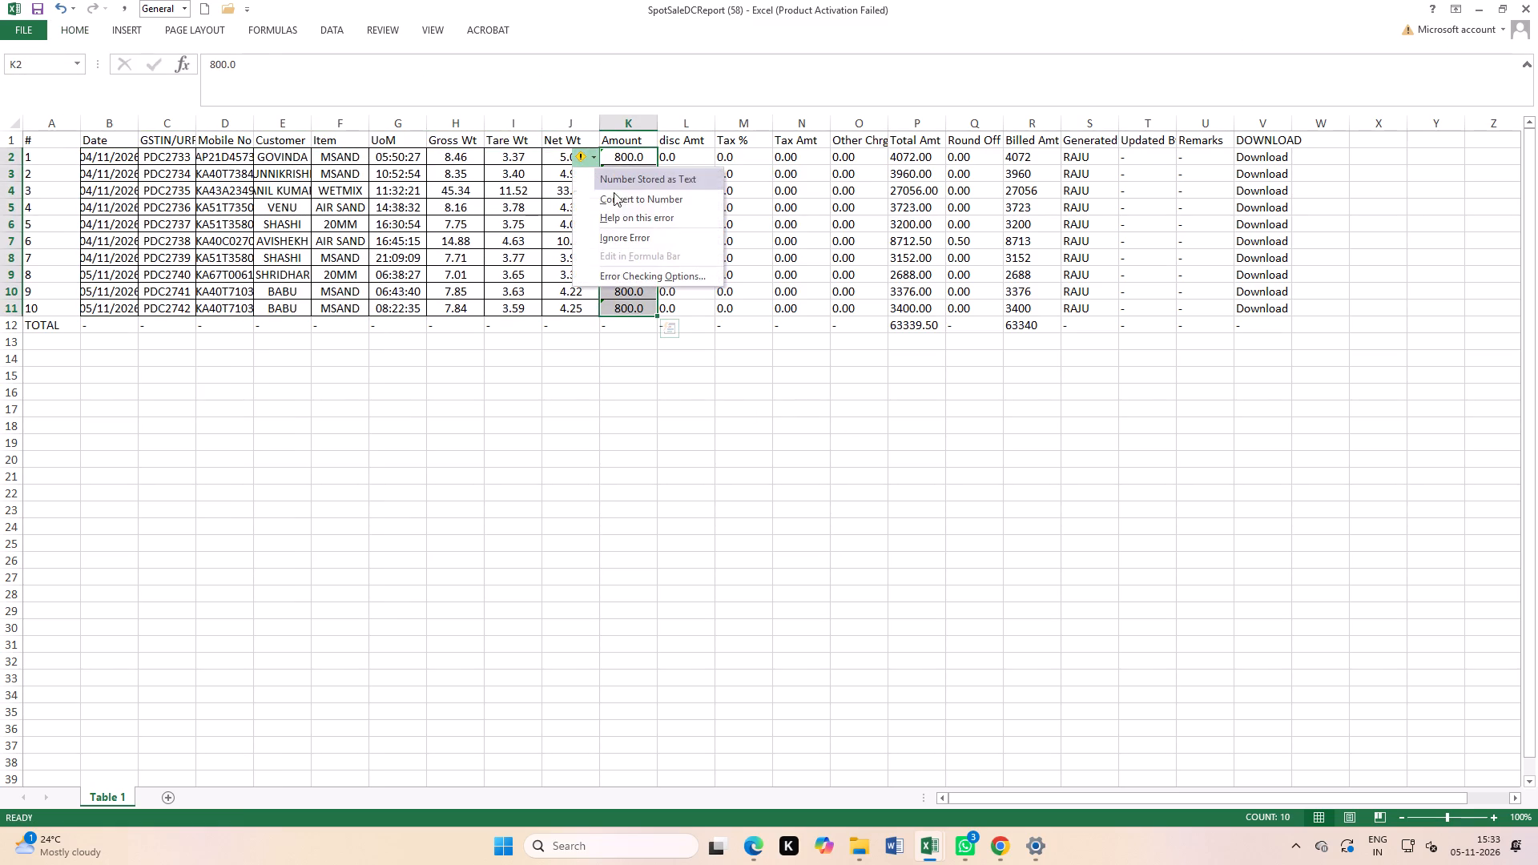
left_click(623, 199)
left_click(803, 444)
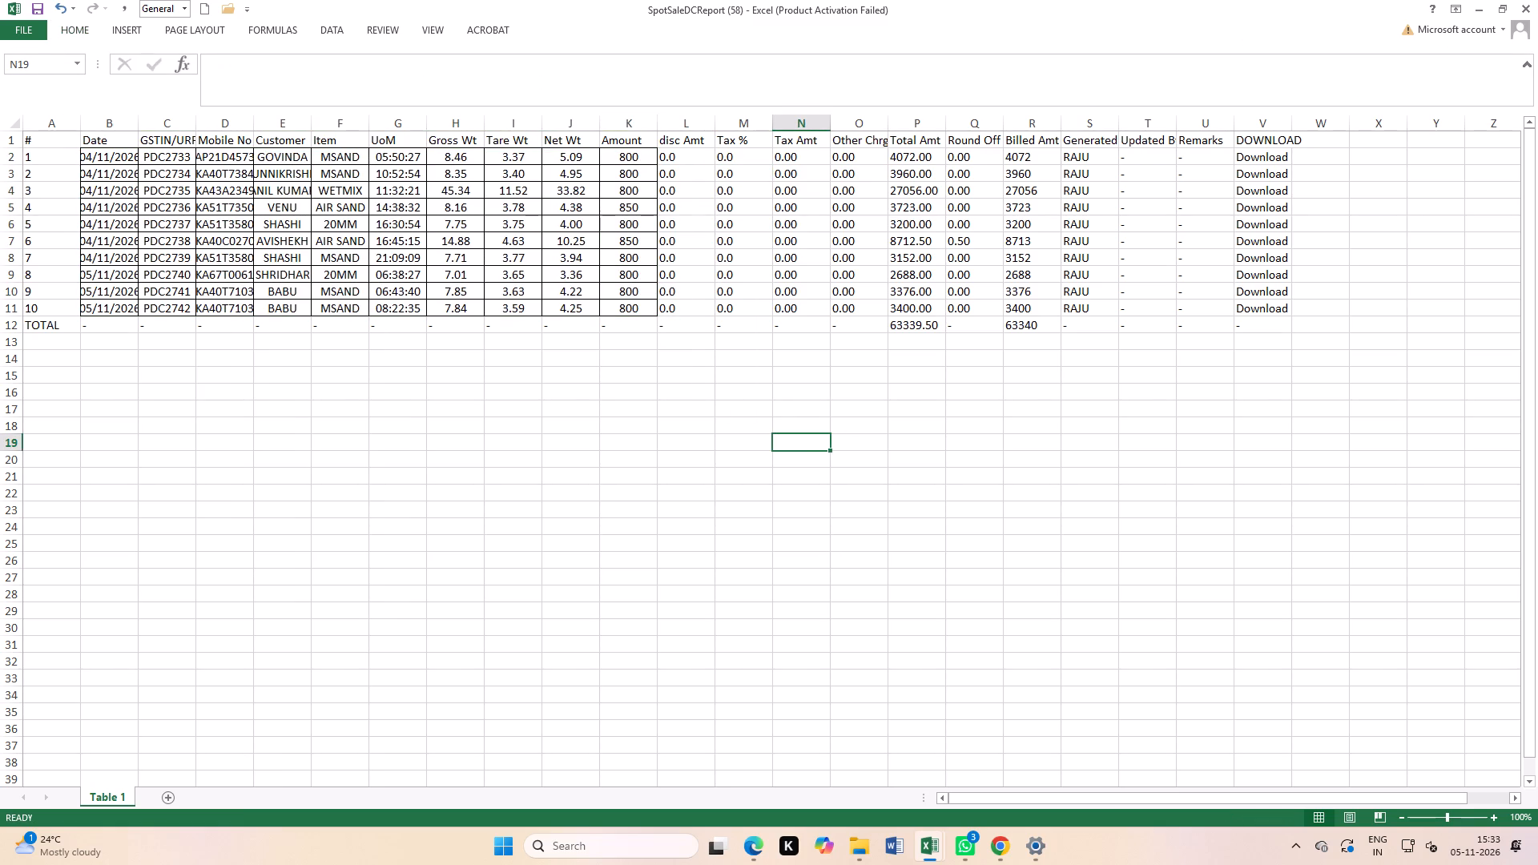
Auto-fit the widths of the Customer, Mobile No and Date columns to their contents.
double_click(312, 115)
double_click(259, 122)
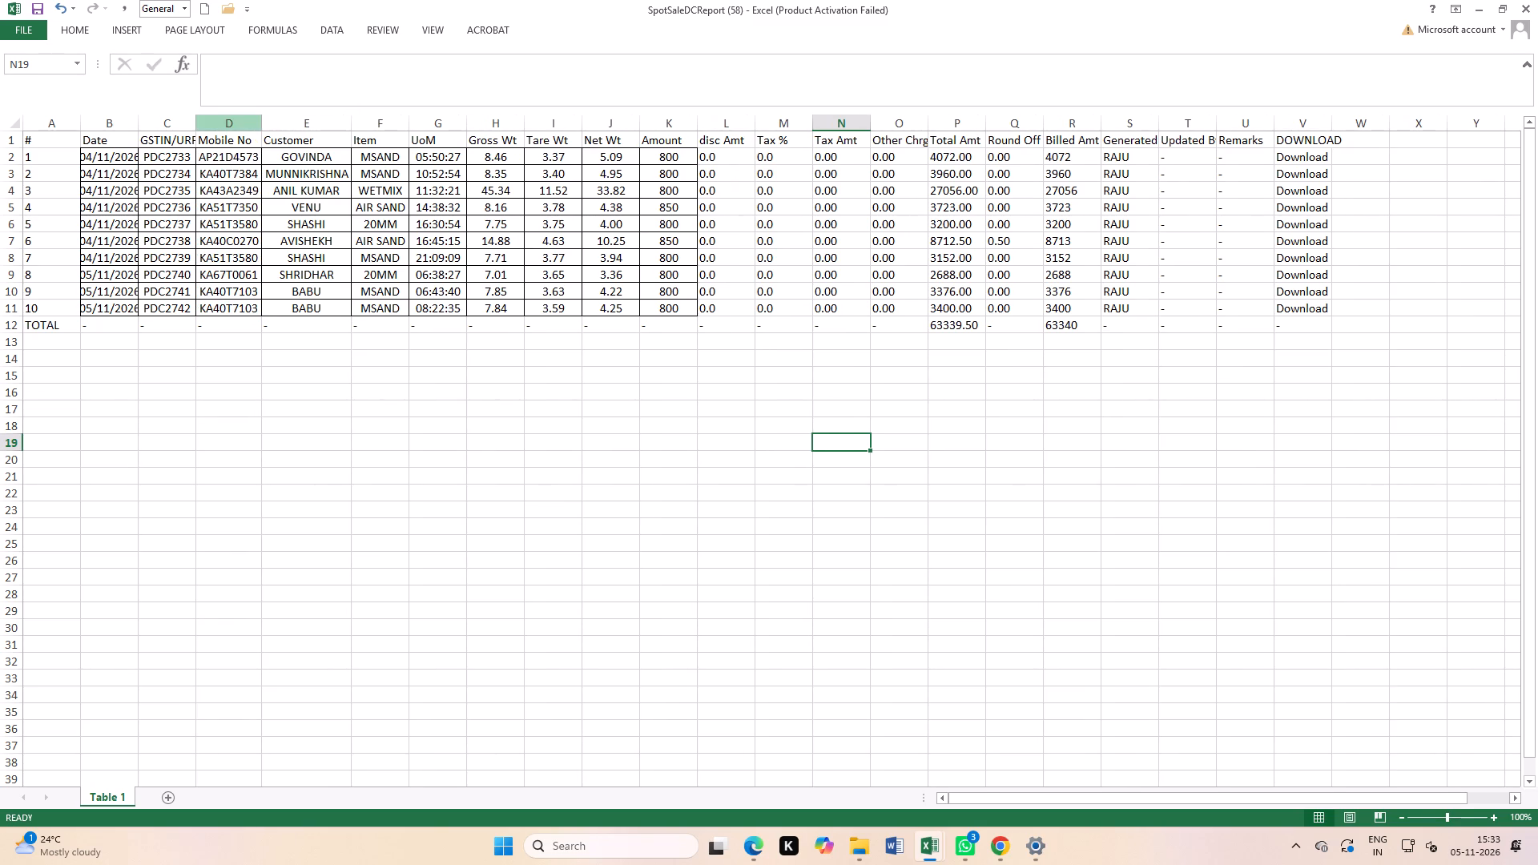
double_click(135, 116)
left_click(460, 324)
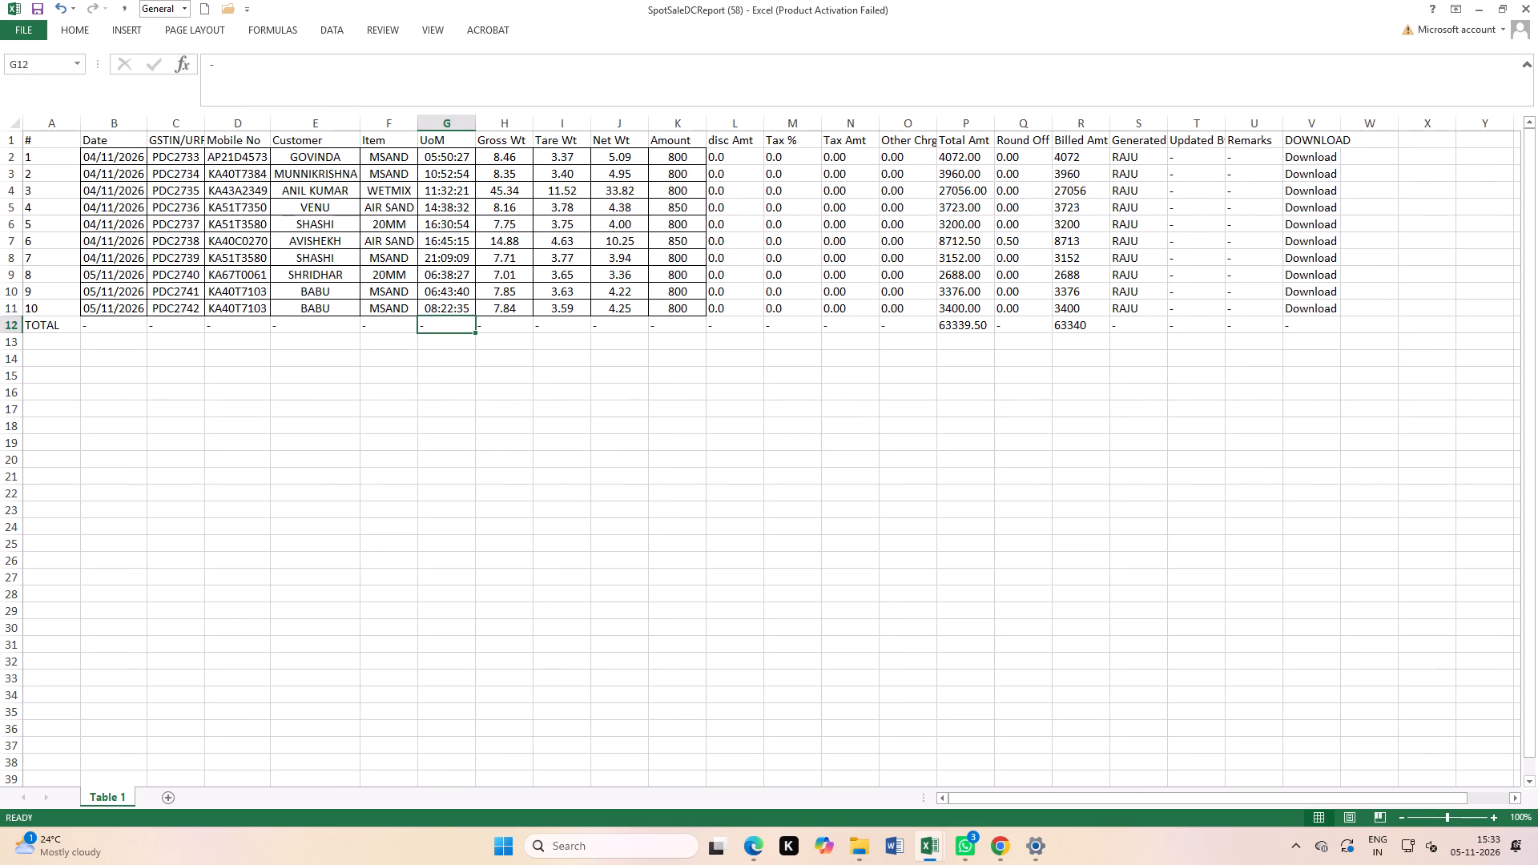
Check the last DC entry on the GSC SALE sheet of Cash Report Nov-26 and return to the exported report.
key("ctrl+Tab")
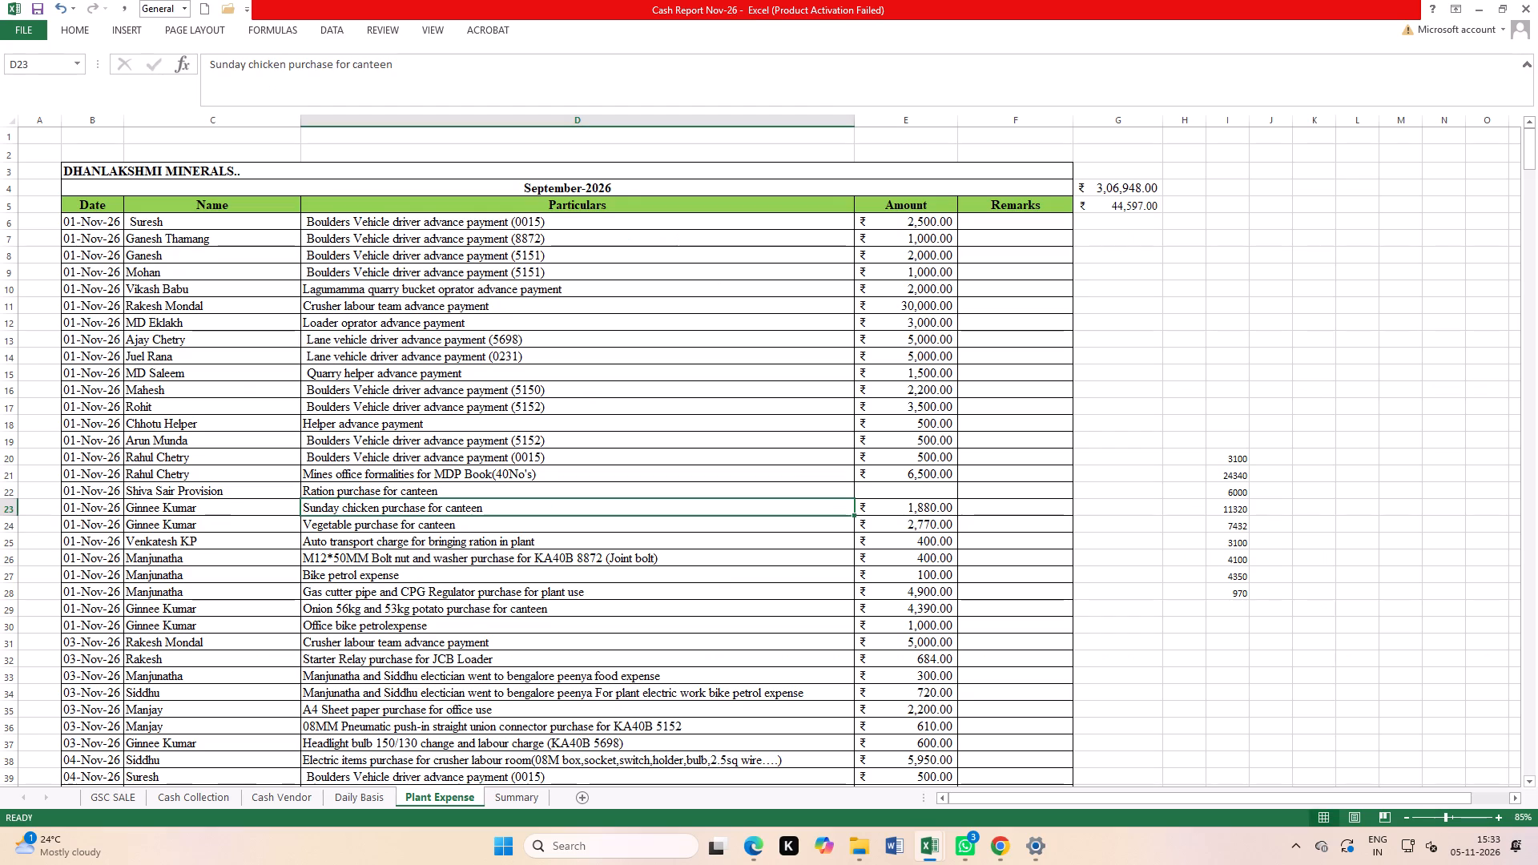
scroll(195, 656, "down", 8)
left_click(126, 796)
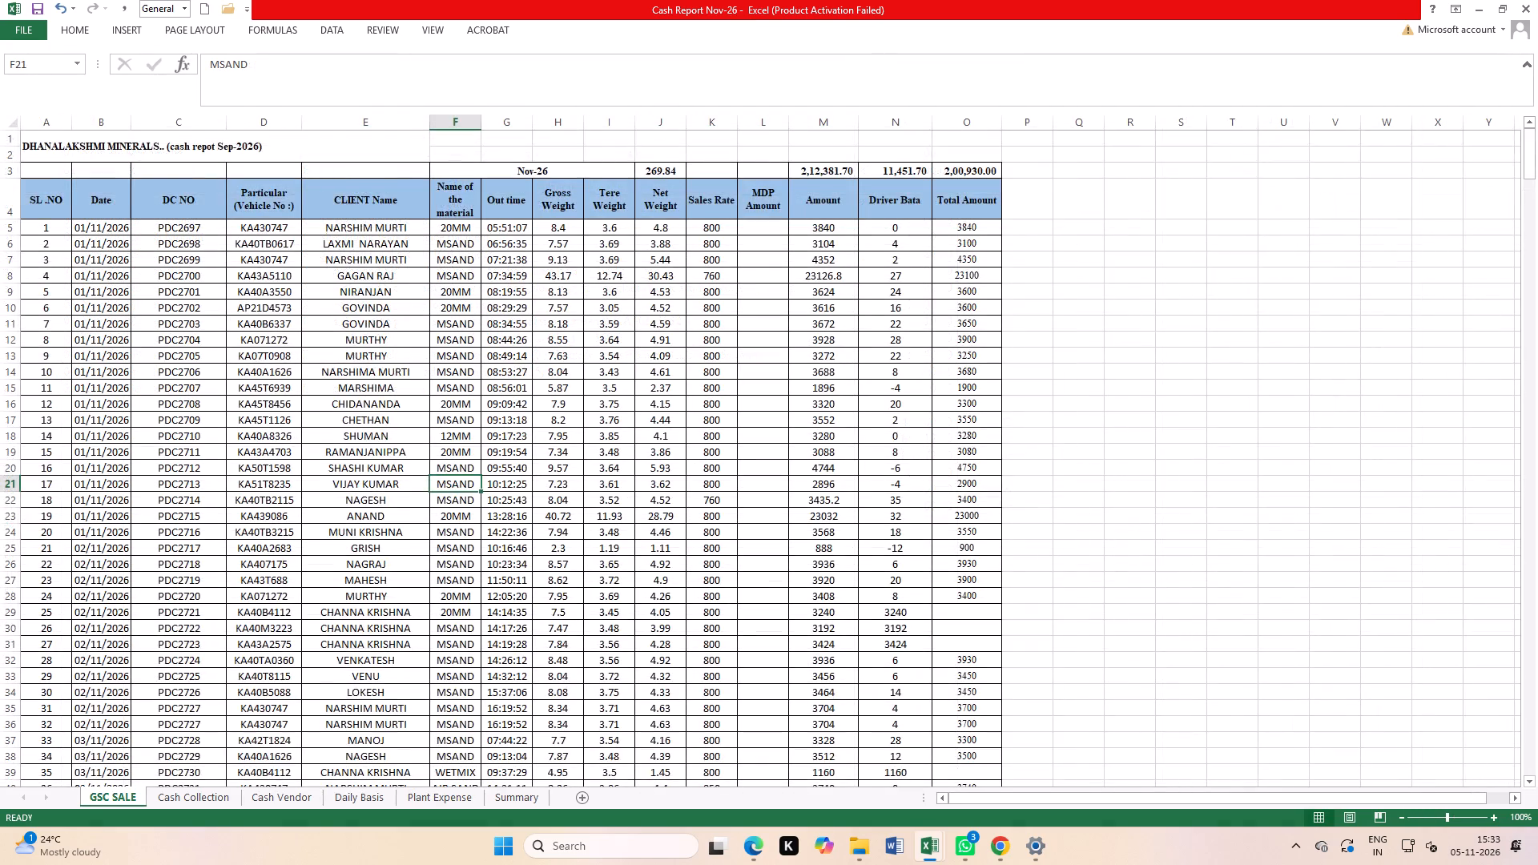
scroll(202, 645, "down", 7)
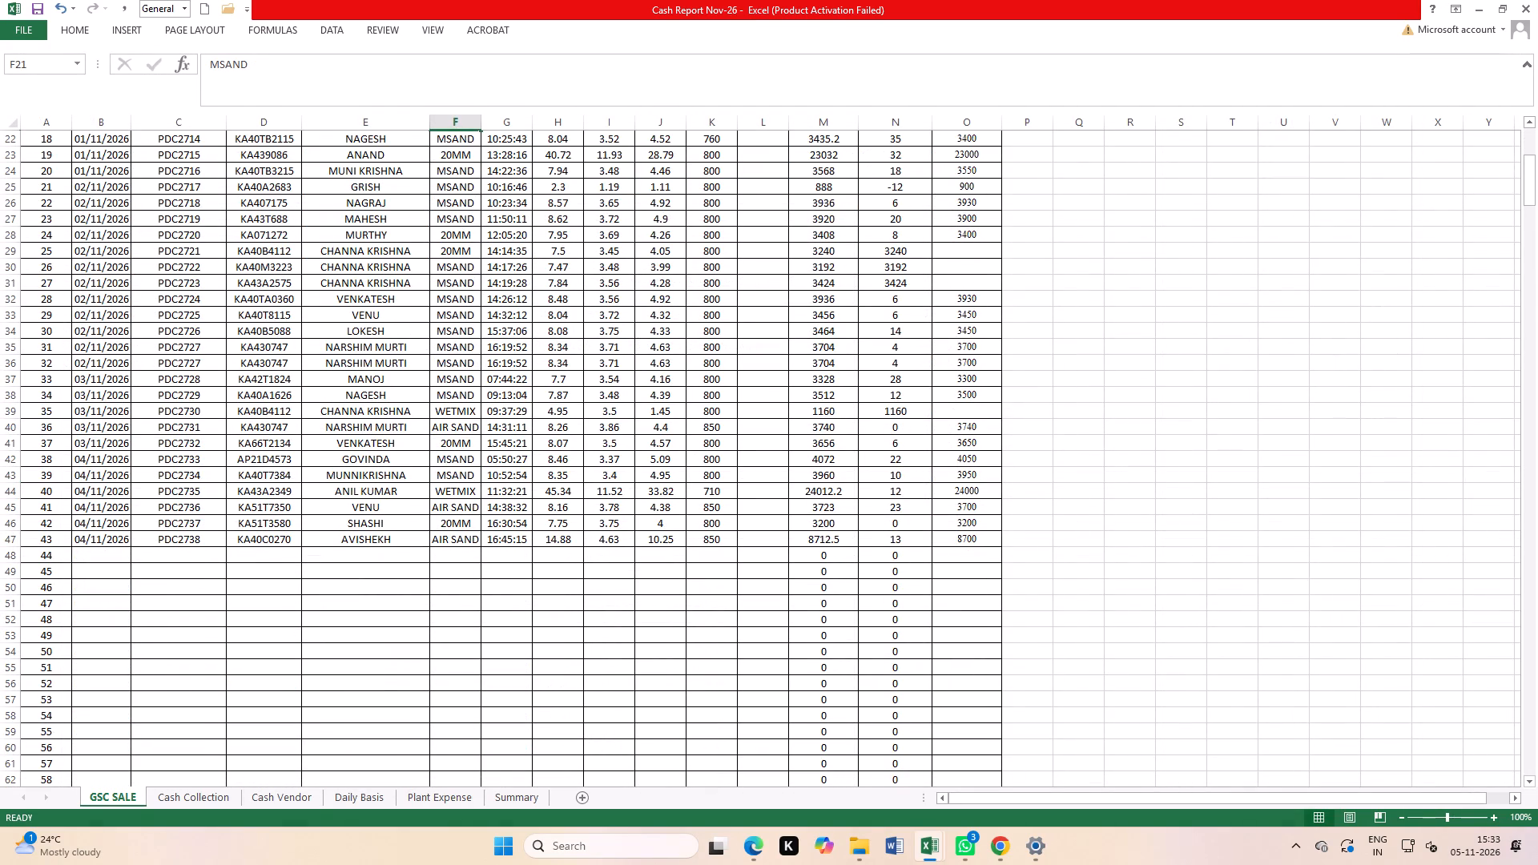
key("ctrl+Tab")
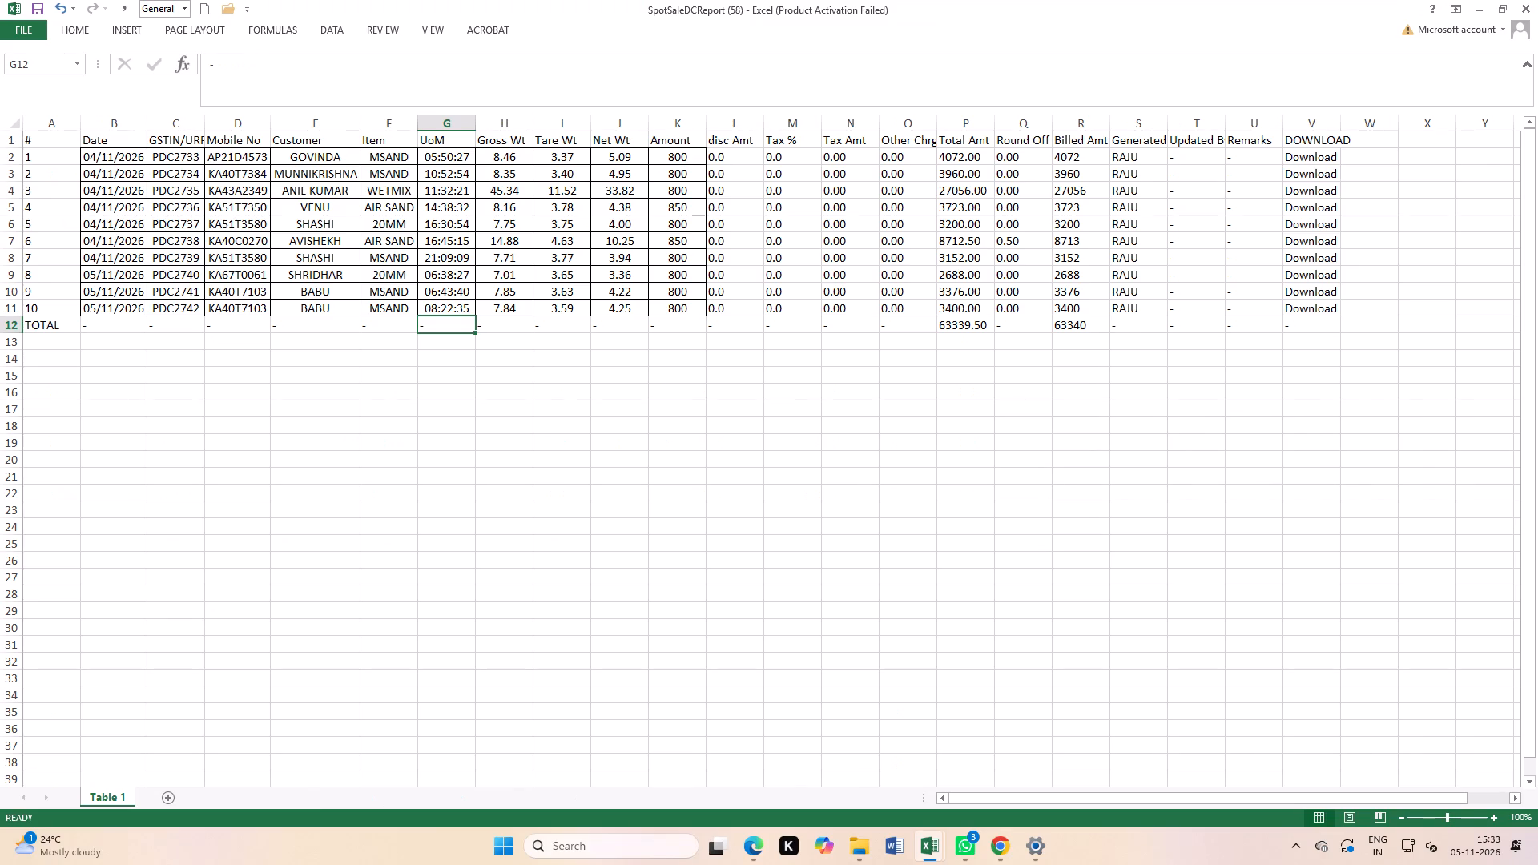
Delete the rows for DCs PDC2733 to PDC2738, rows 2 to 7, from the exported report.
left_click_drag(0, 156, 4, 229)
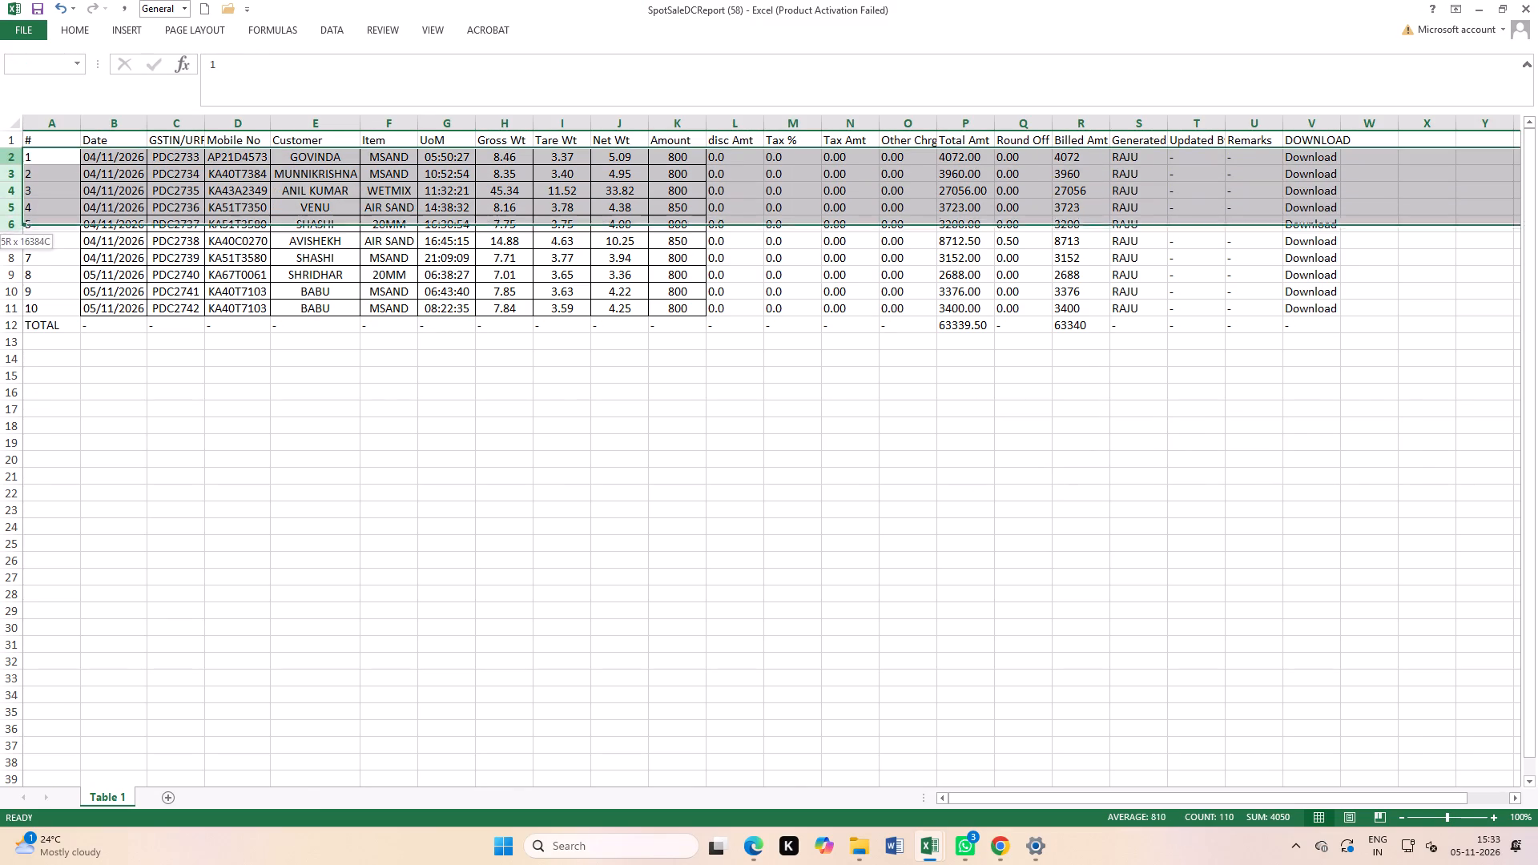
left_click_drag(4, 229, 9, 253)
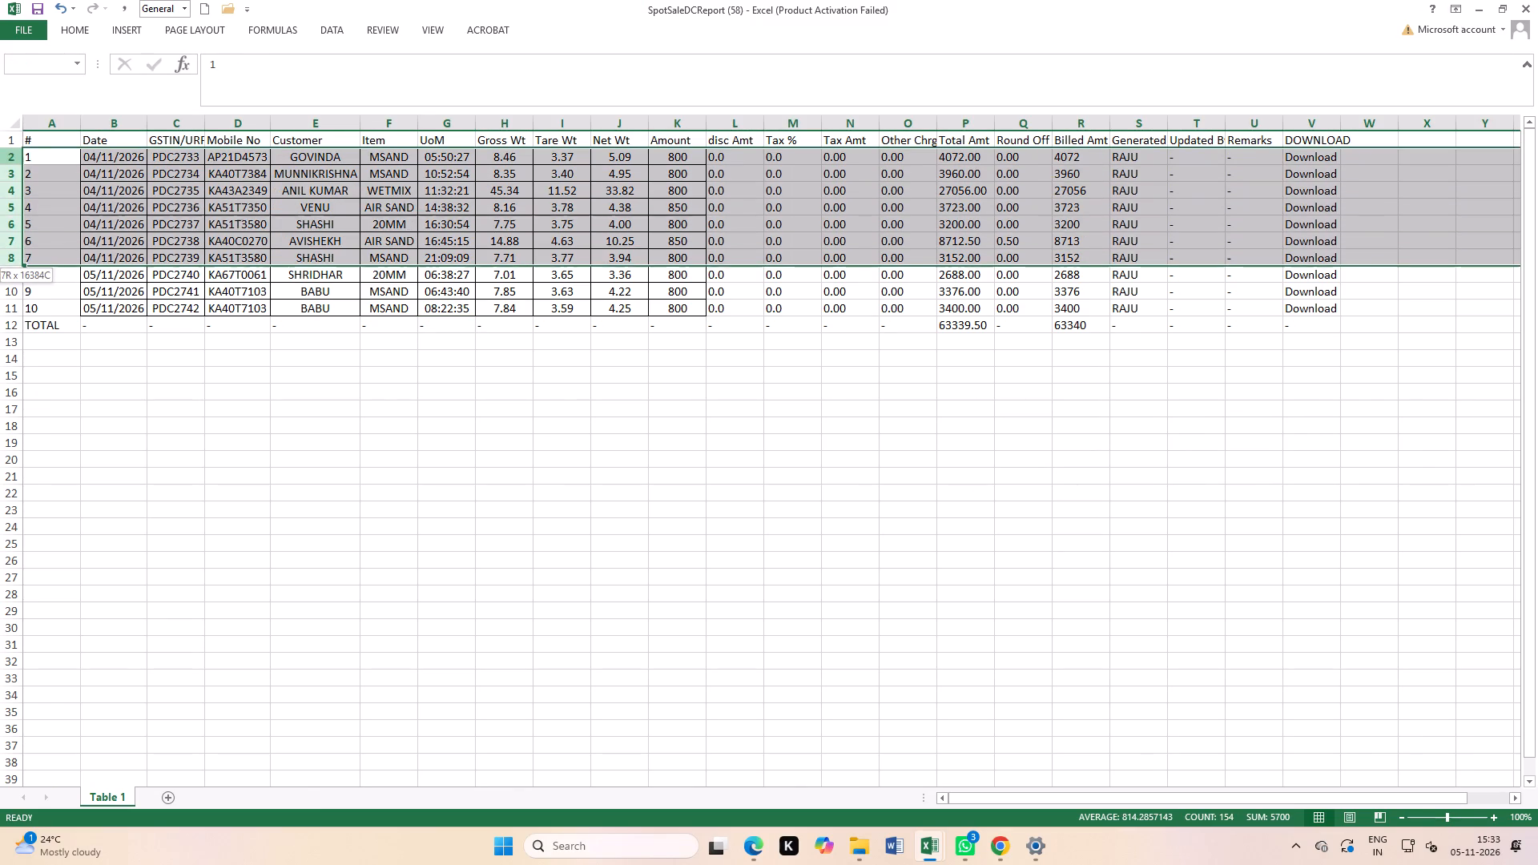
left_click_drag(9, 253, 18, 235)
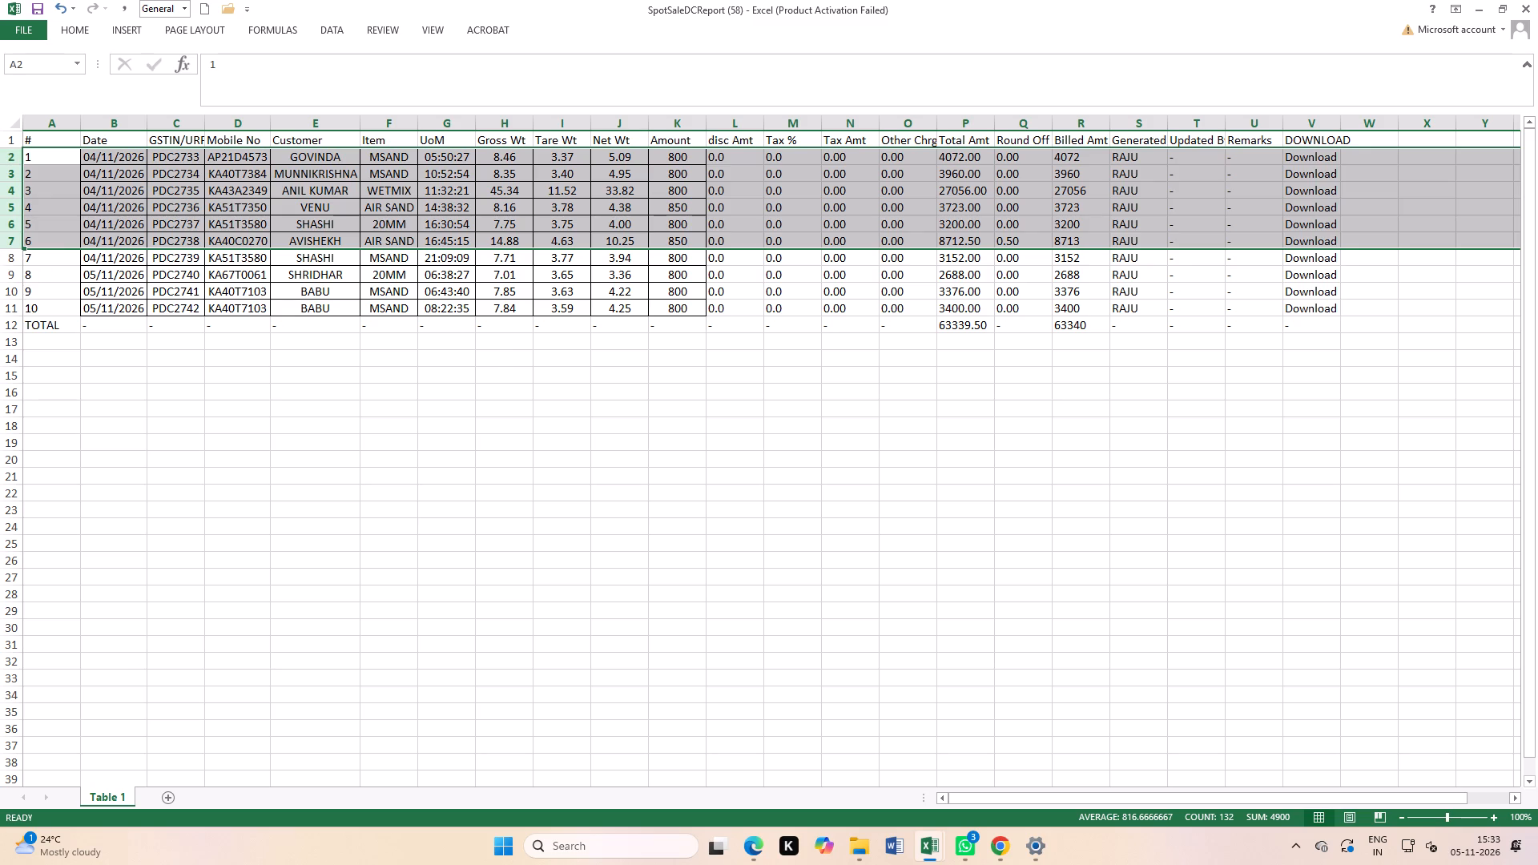
right_click(389, 213)
left_click(439, 346)
left_click(625, 401)
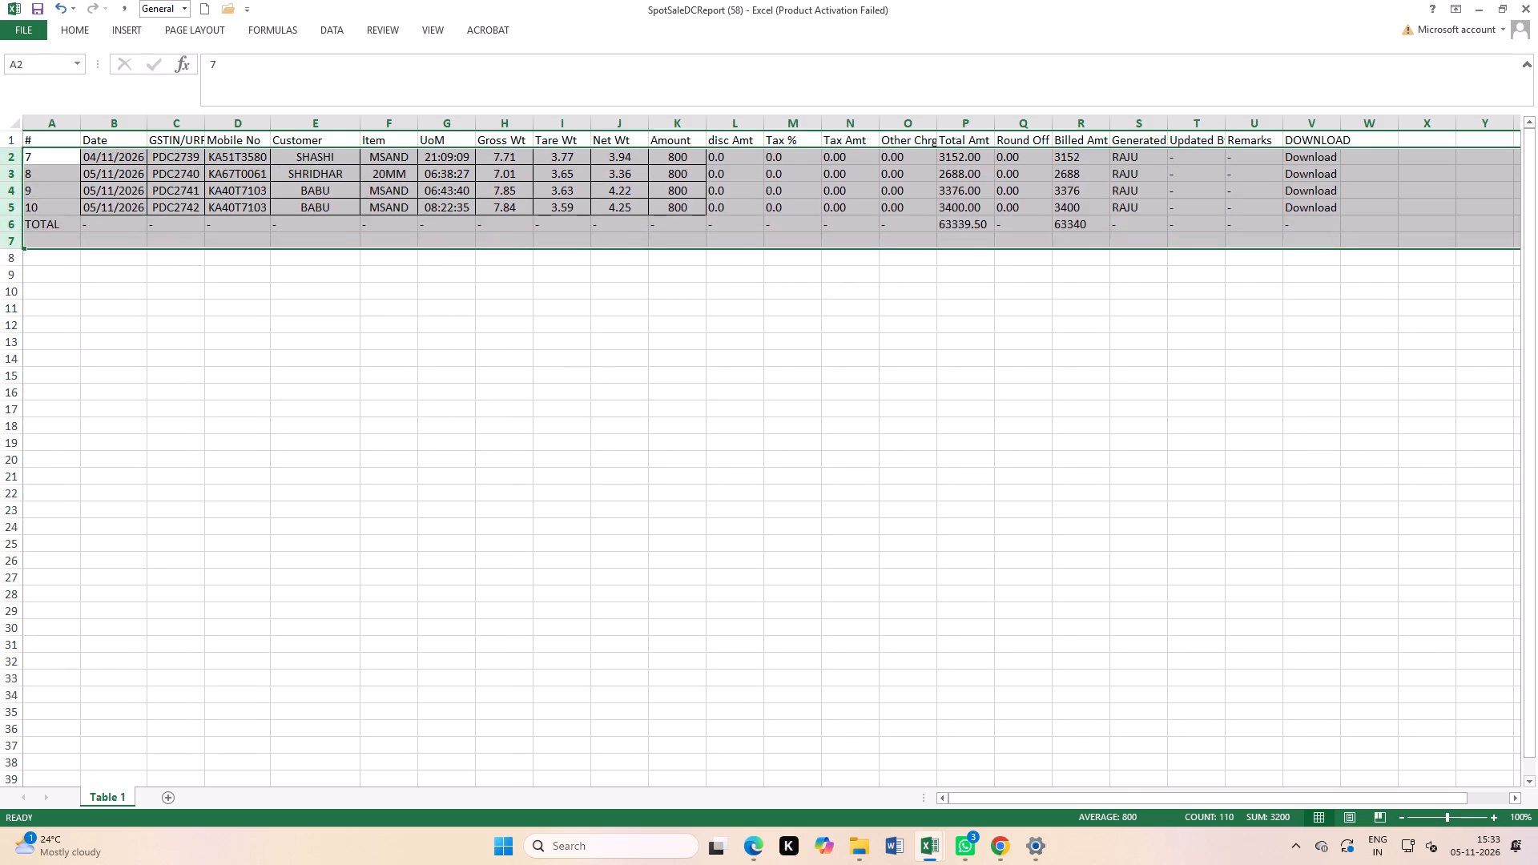
Copy the remaining DC entries in B2:K5 and paste them into the GSC SALE sheet of Cash Report Nov-26 at B48.
left_click_drag(107, 159, 668, 204)
key("ctrl+c")
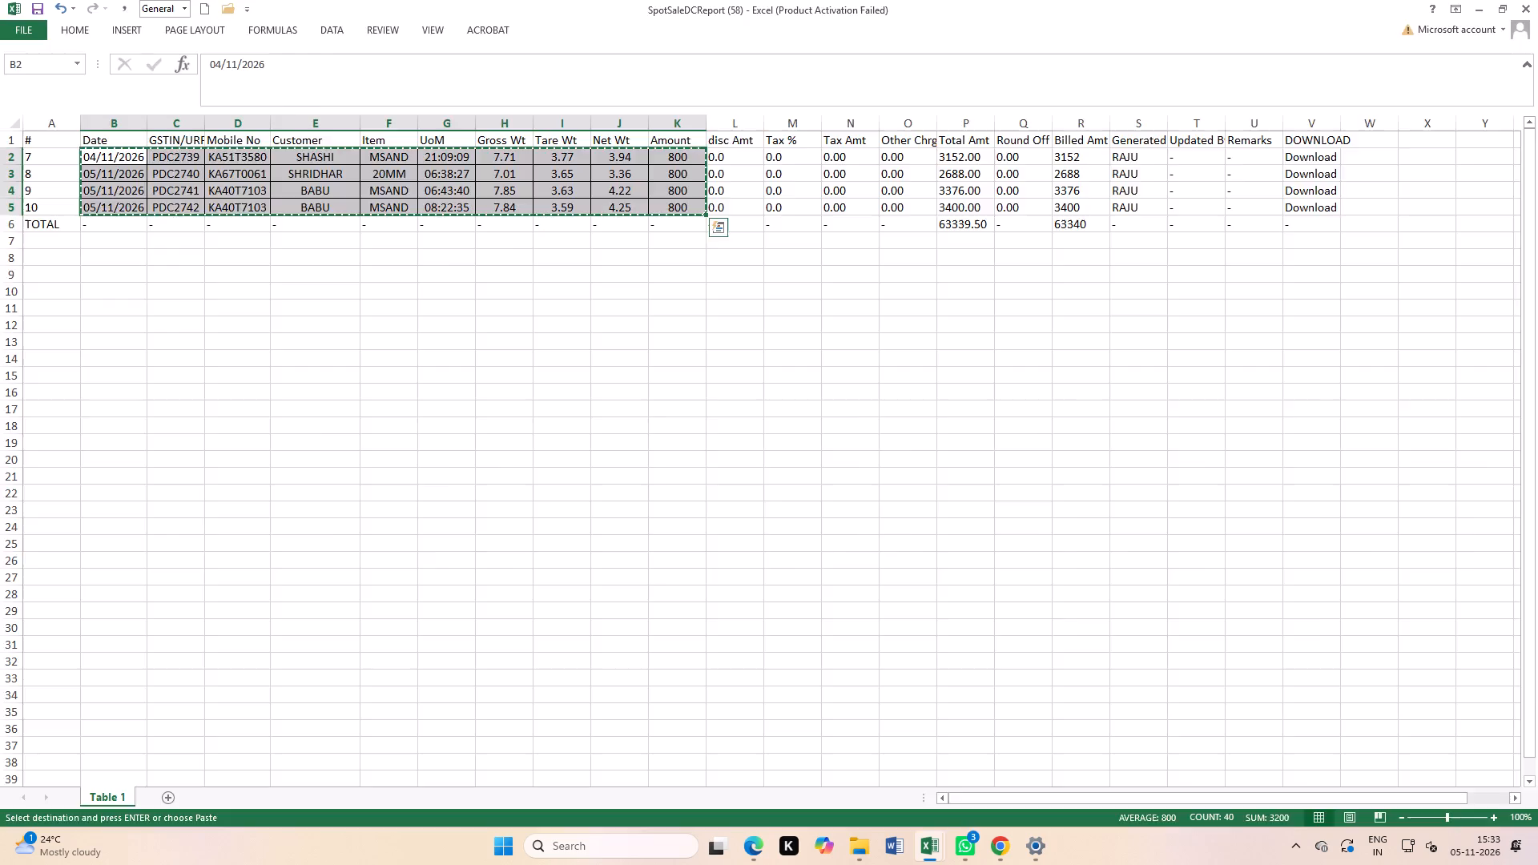
key("ctrl+Tab")
left_click(110, 552)
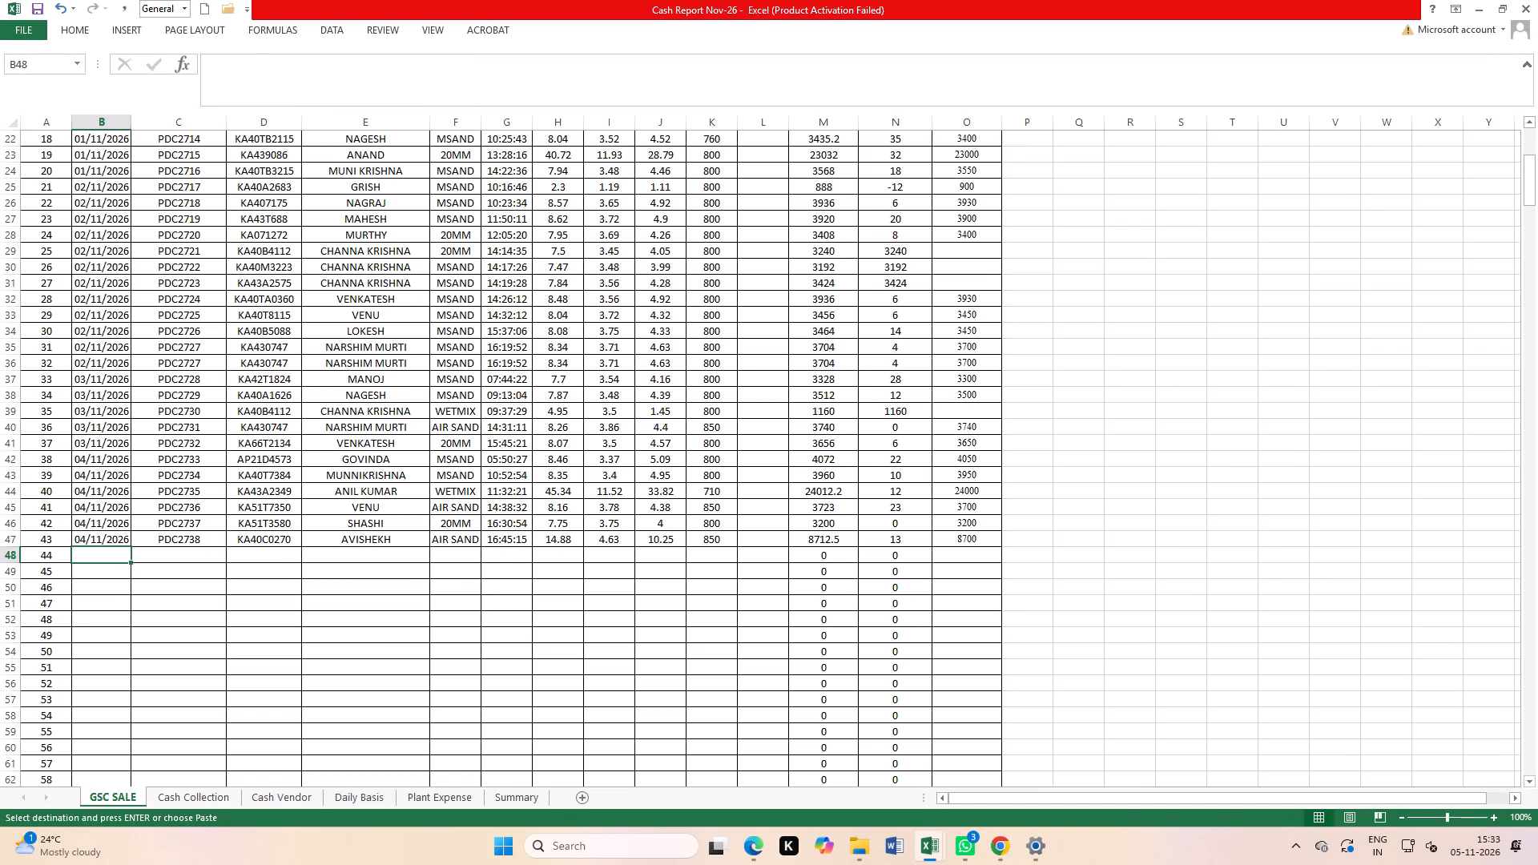
key("ctrl+v")
scroll(546, 485, "down", 3)
scroll(582, 632, "down", 1)
left_click(618, 565)
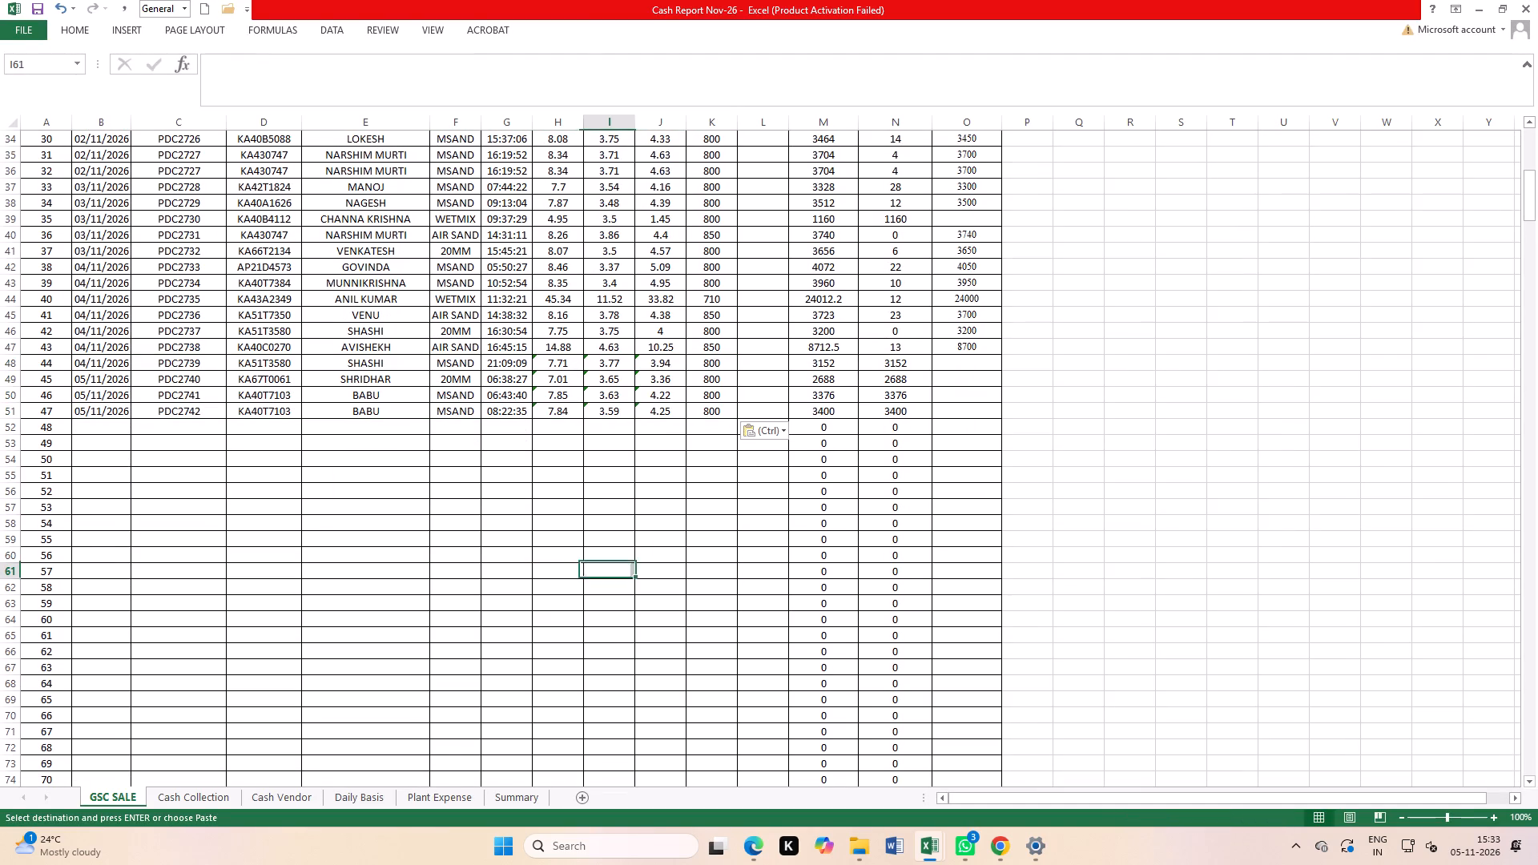
Convert the text-stored gross, tare and net weights of the pasted entries, from H48 to J51, to numbers.
left_click_drag(552, 360, 668, 419)
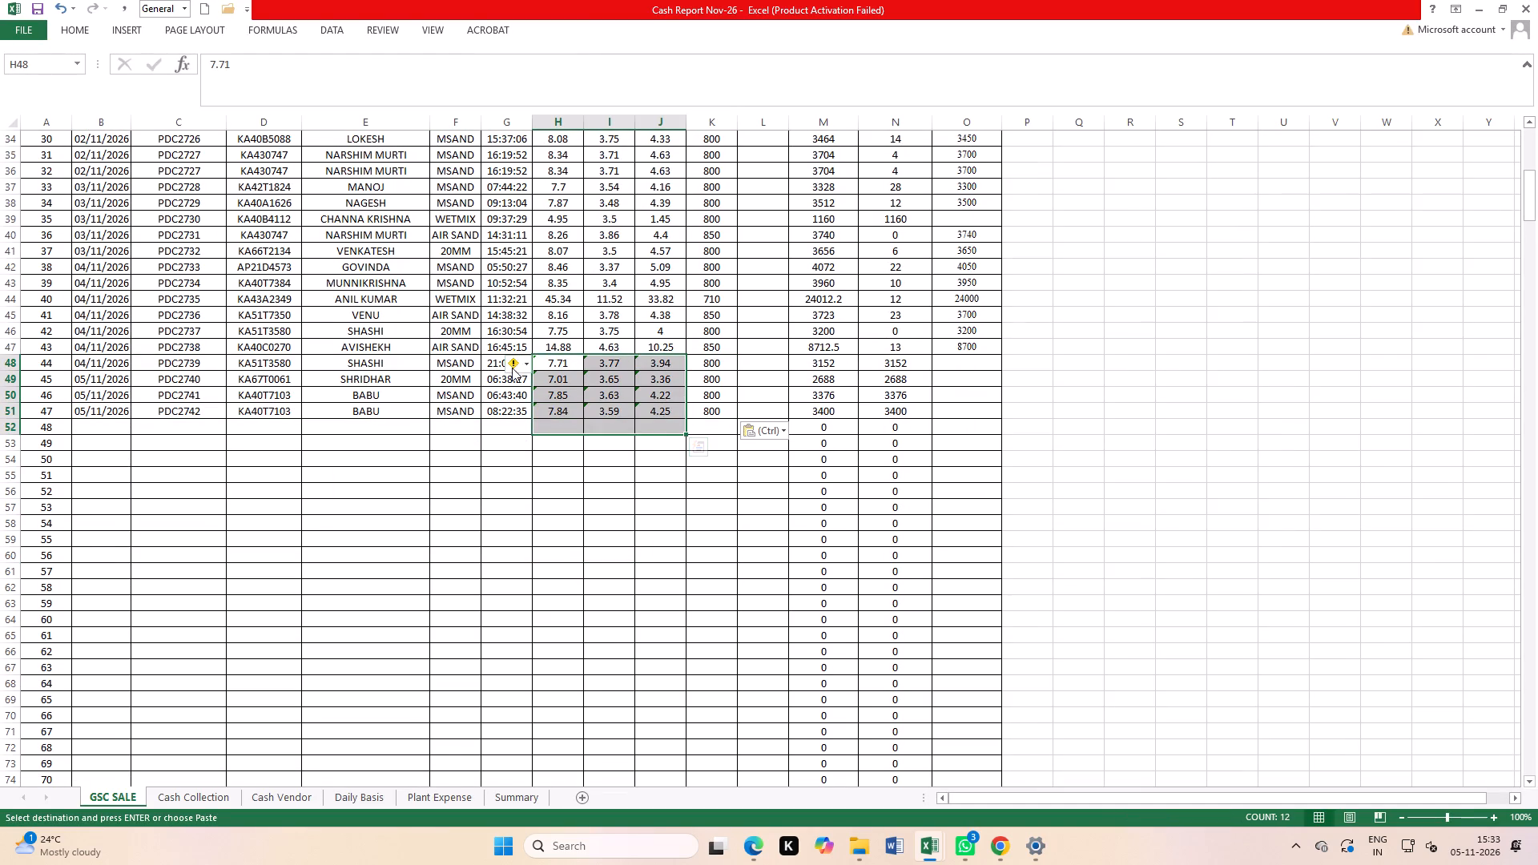
left_click(510, 362)
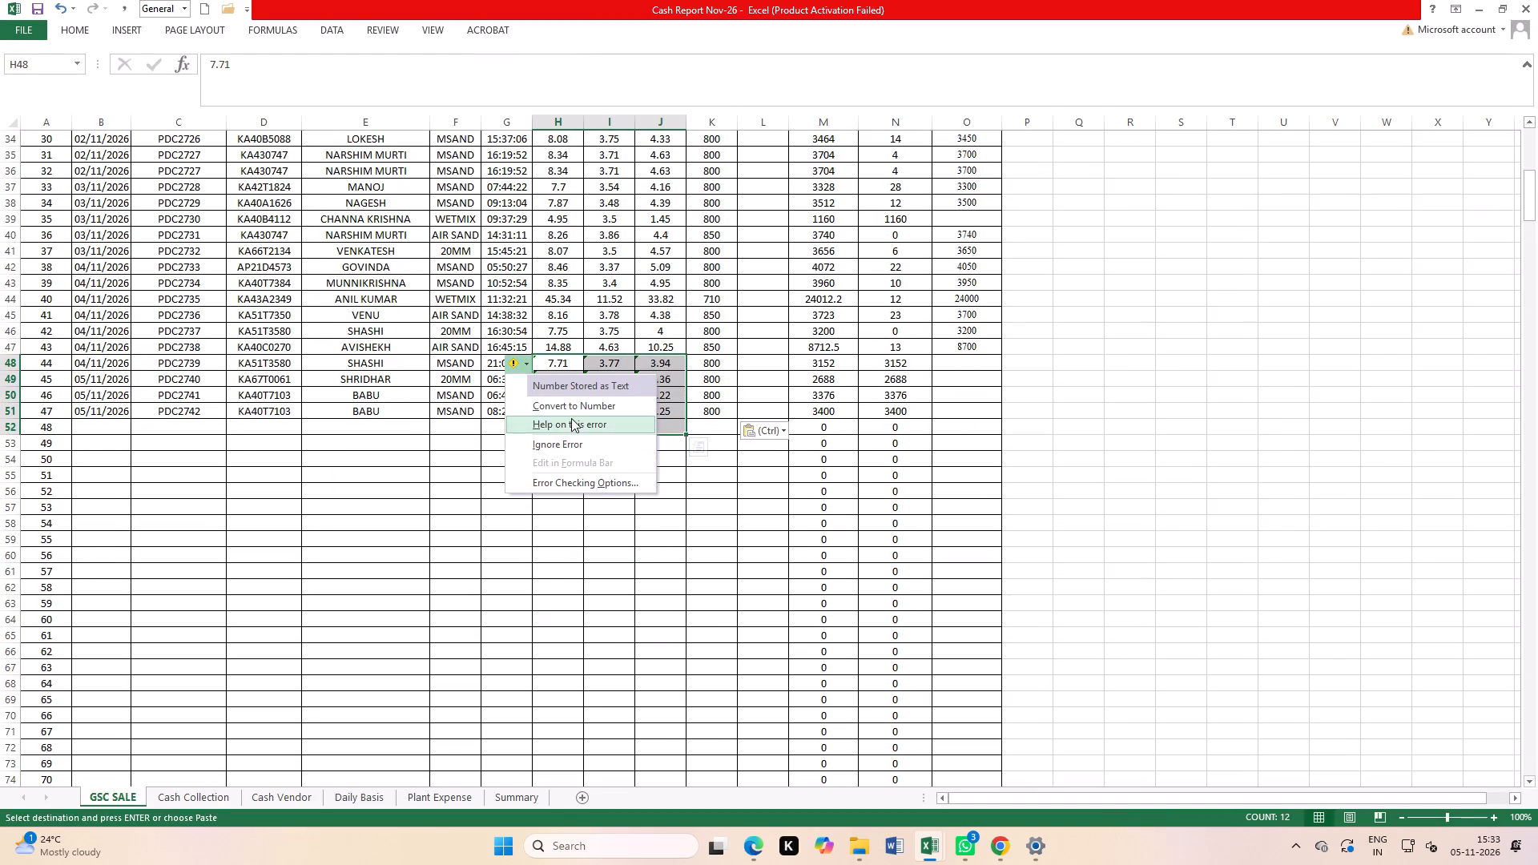
left_click(572, 408)
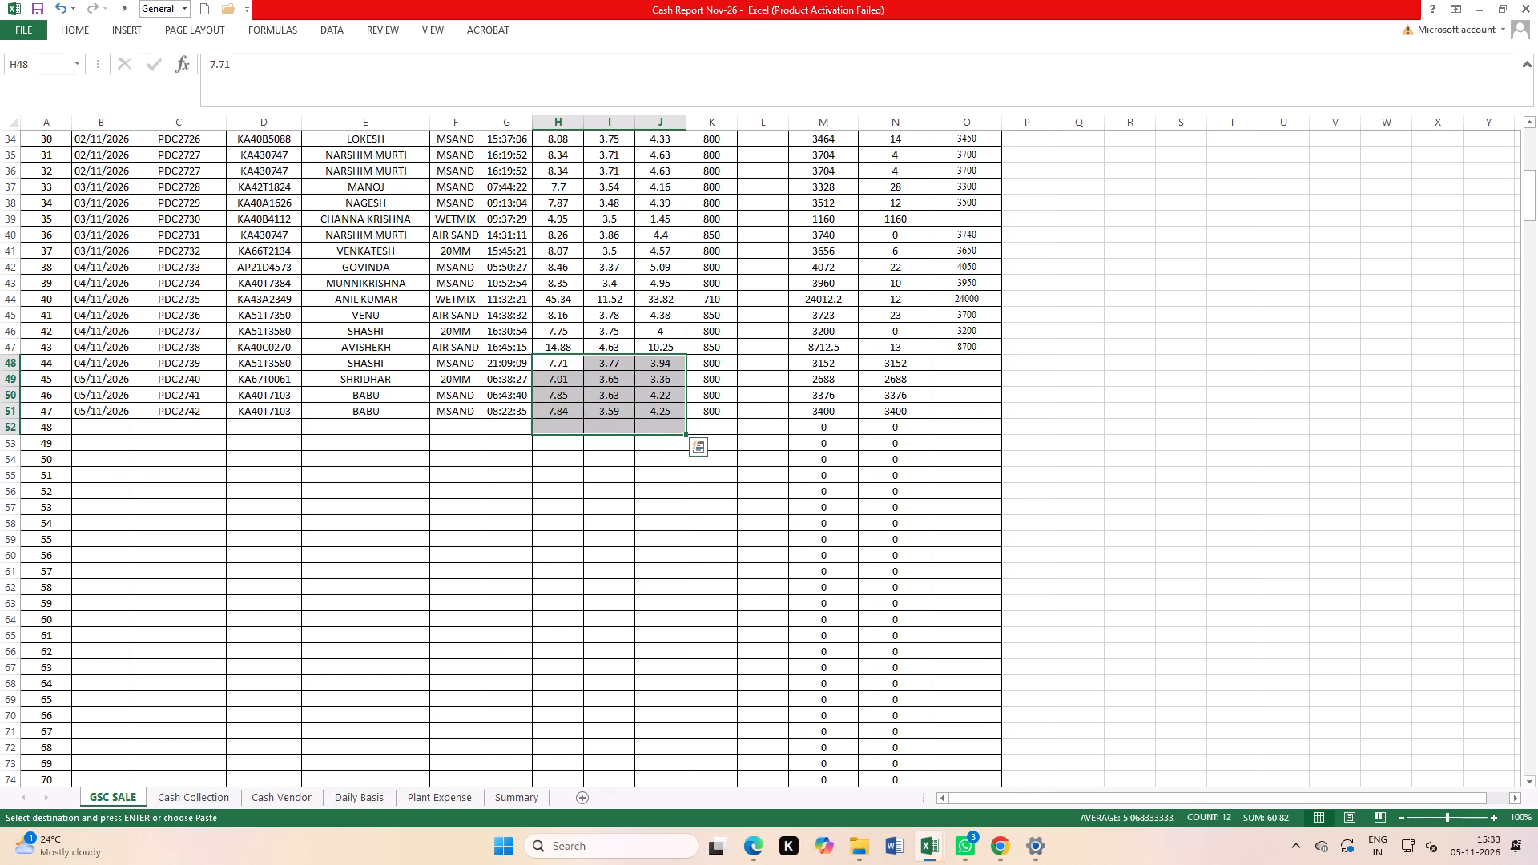
left_click(1005, 545)
Enter the total amounts 3150, 2680, 3350 and 3400 in O48:O51 for PDC2739 to PDC2742.
left_click(959, 363)
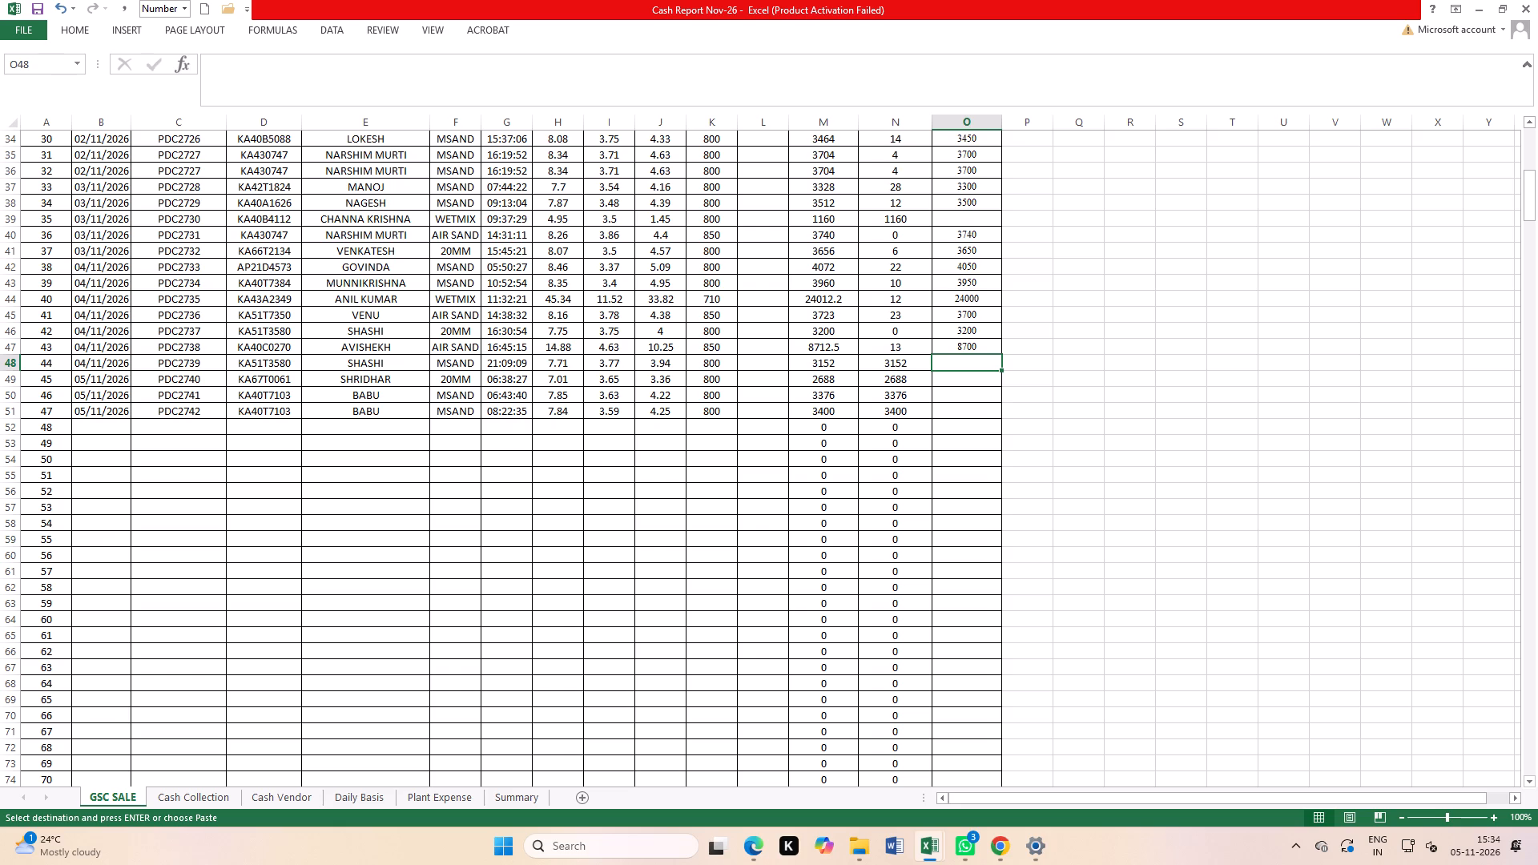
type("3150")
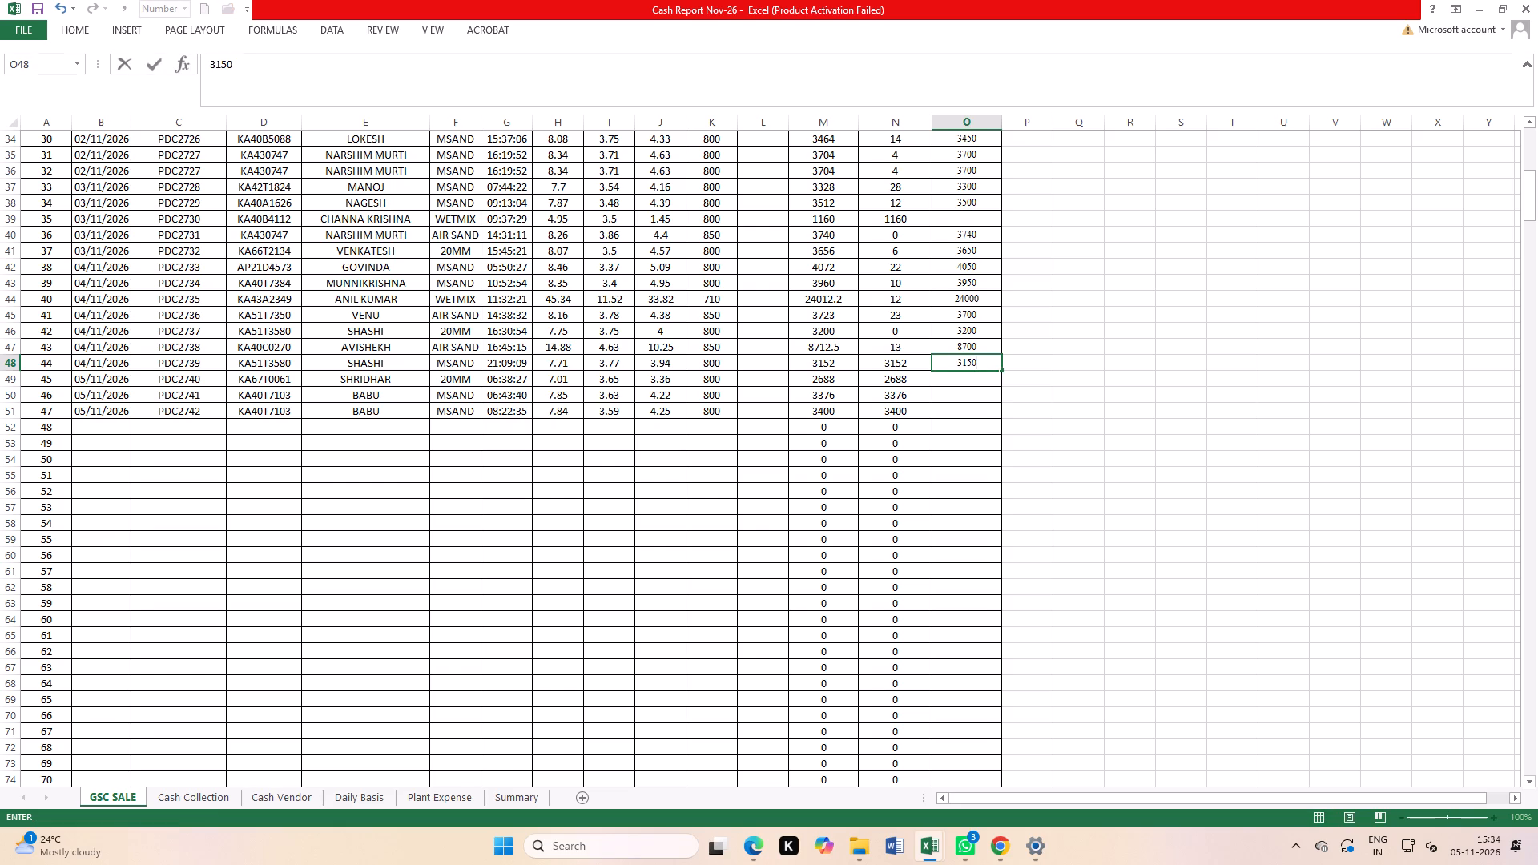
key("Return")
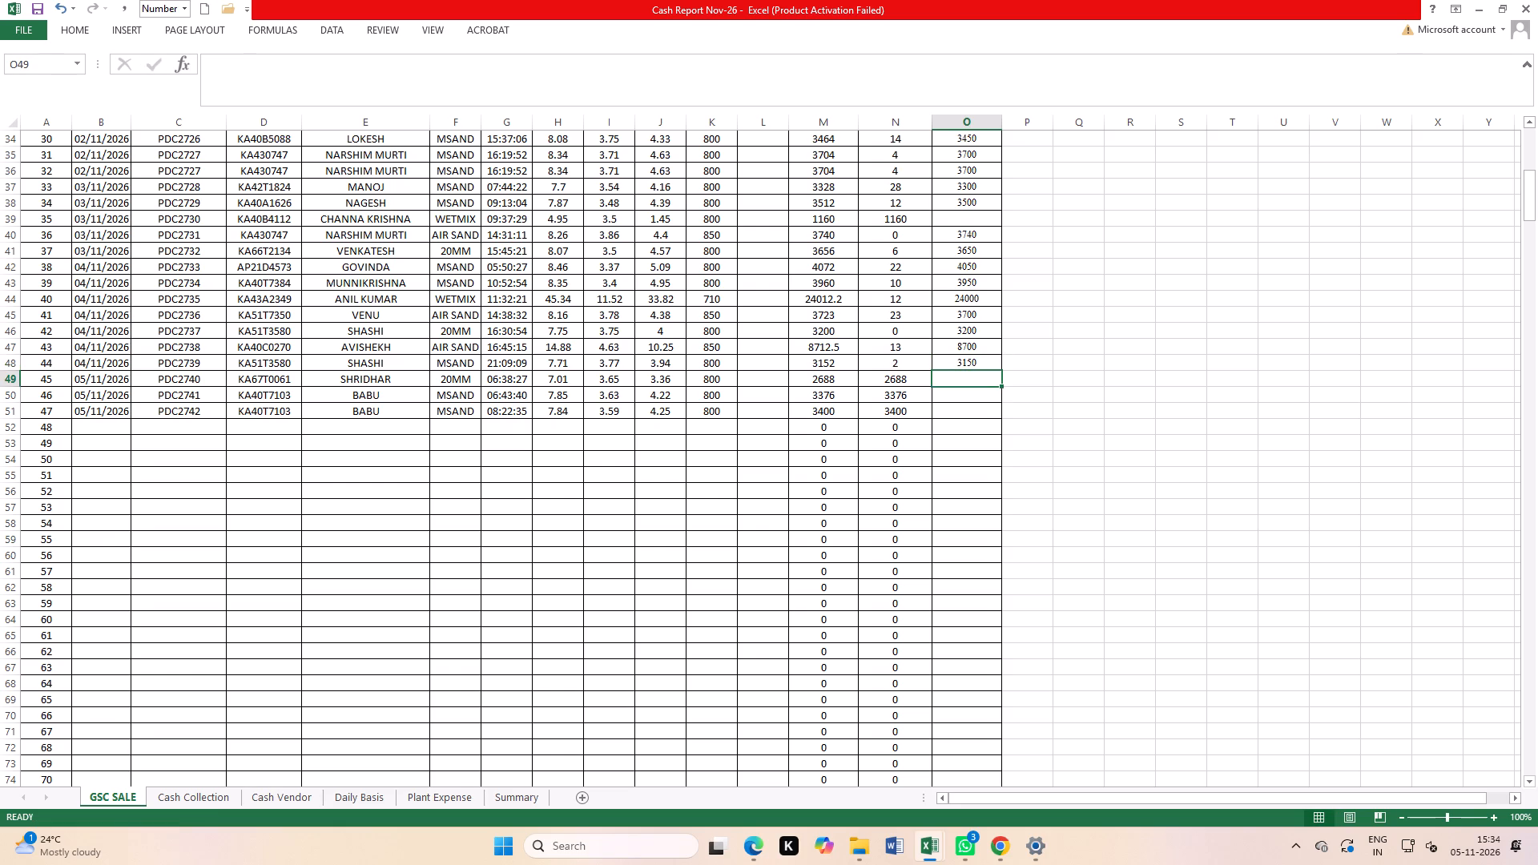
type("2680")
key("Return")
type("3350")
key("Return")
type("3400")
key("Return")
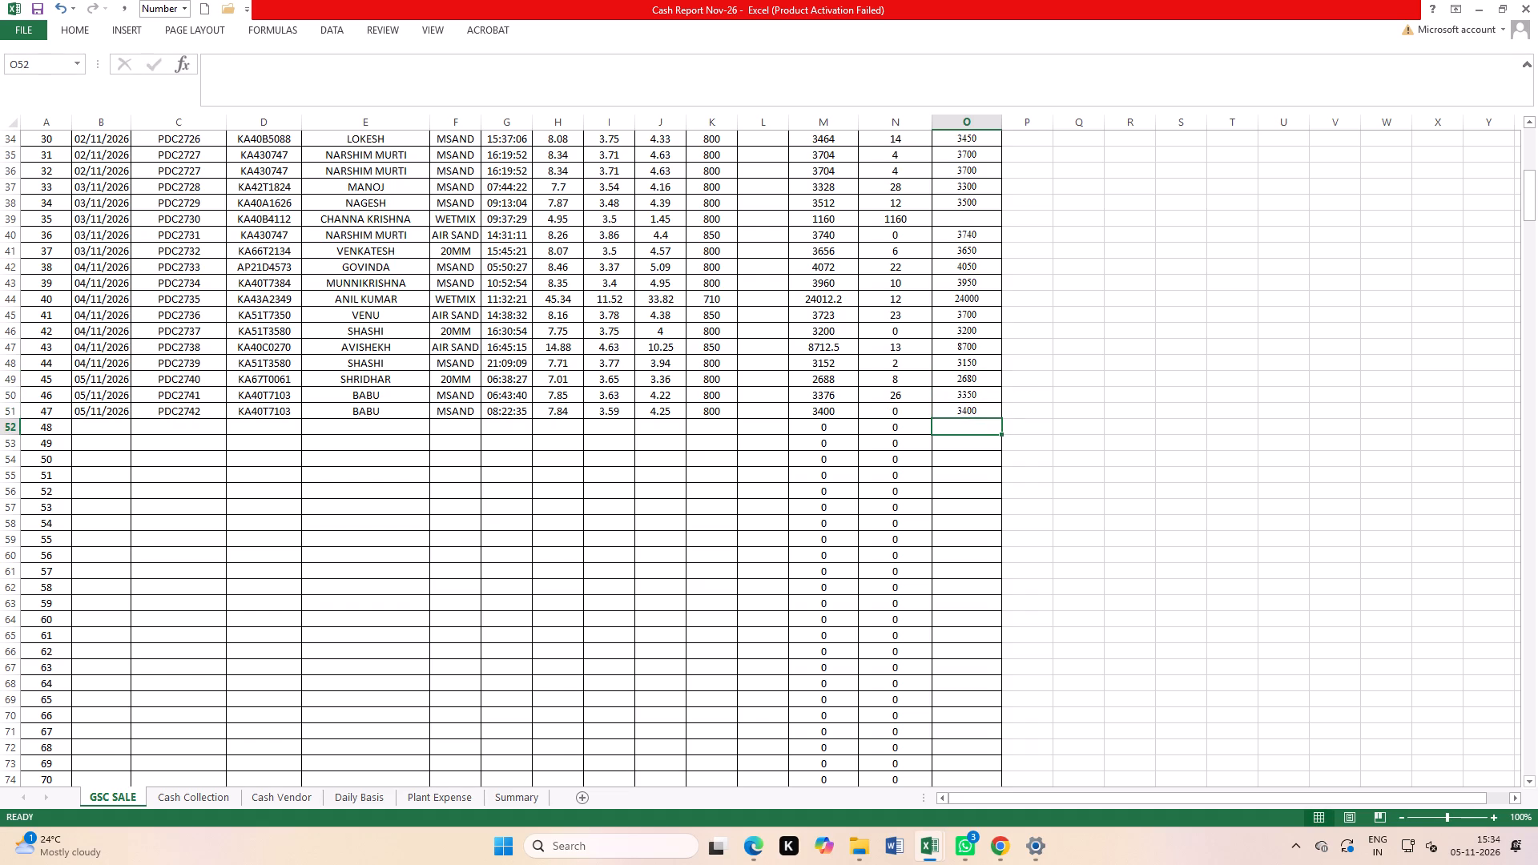
Save the Cash Report Nov-26 workbook with the new sales entries.
left_click_drag(956, 360, 957, 367)
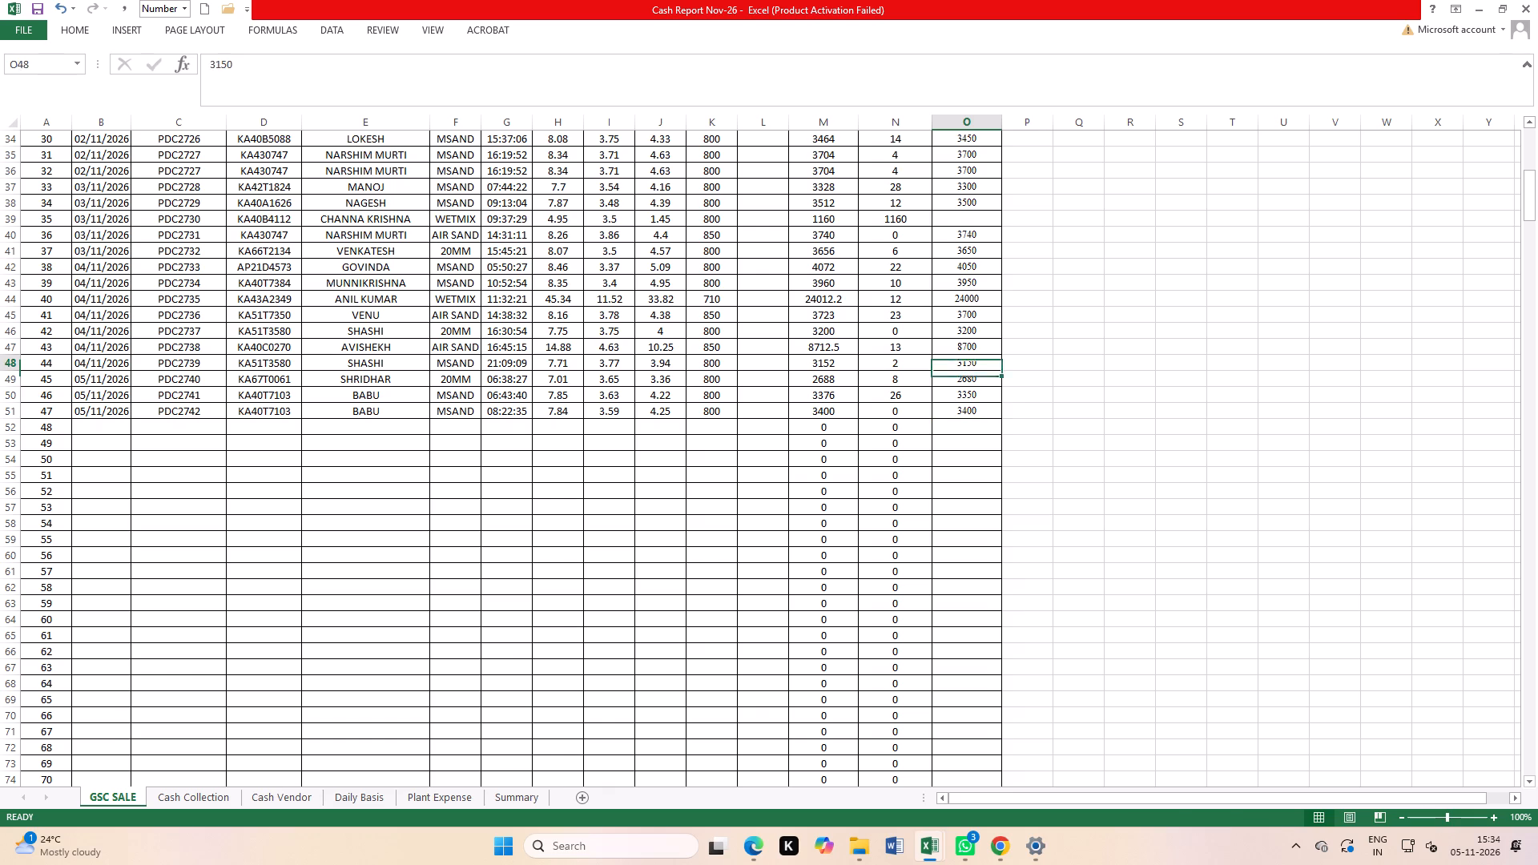
left_click_drag(957, 367, 964, 392)
scroll(778, 497, "down", 2)
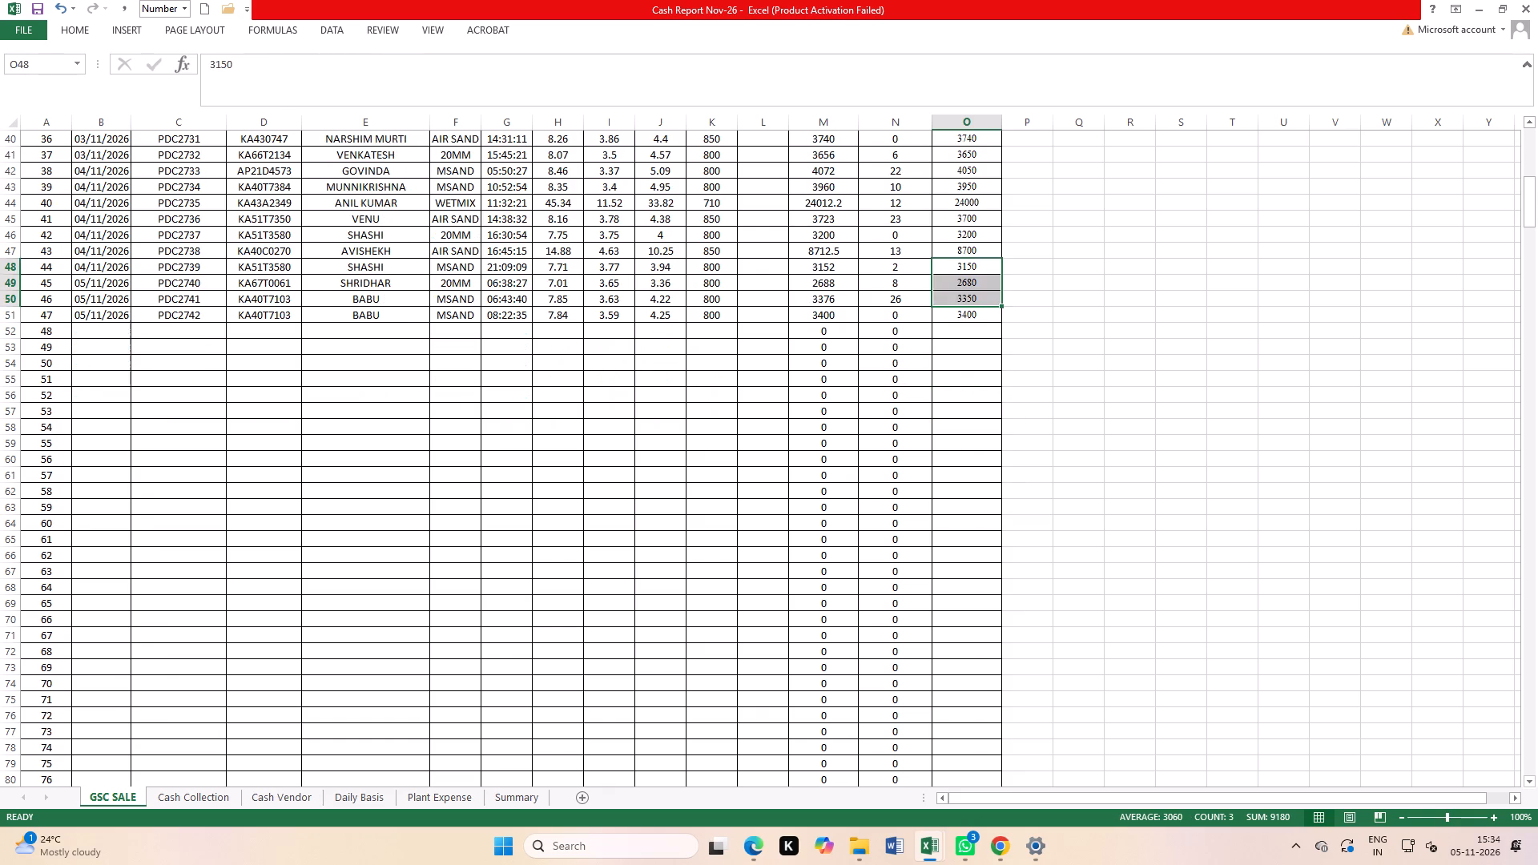
left_click(610, 516)
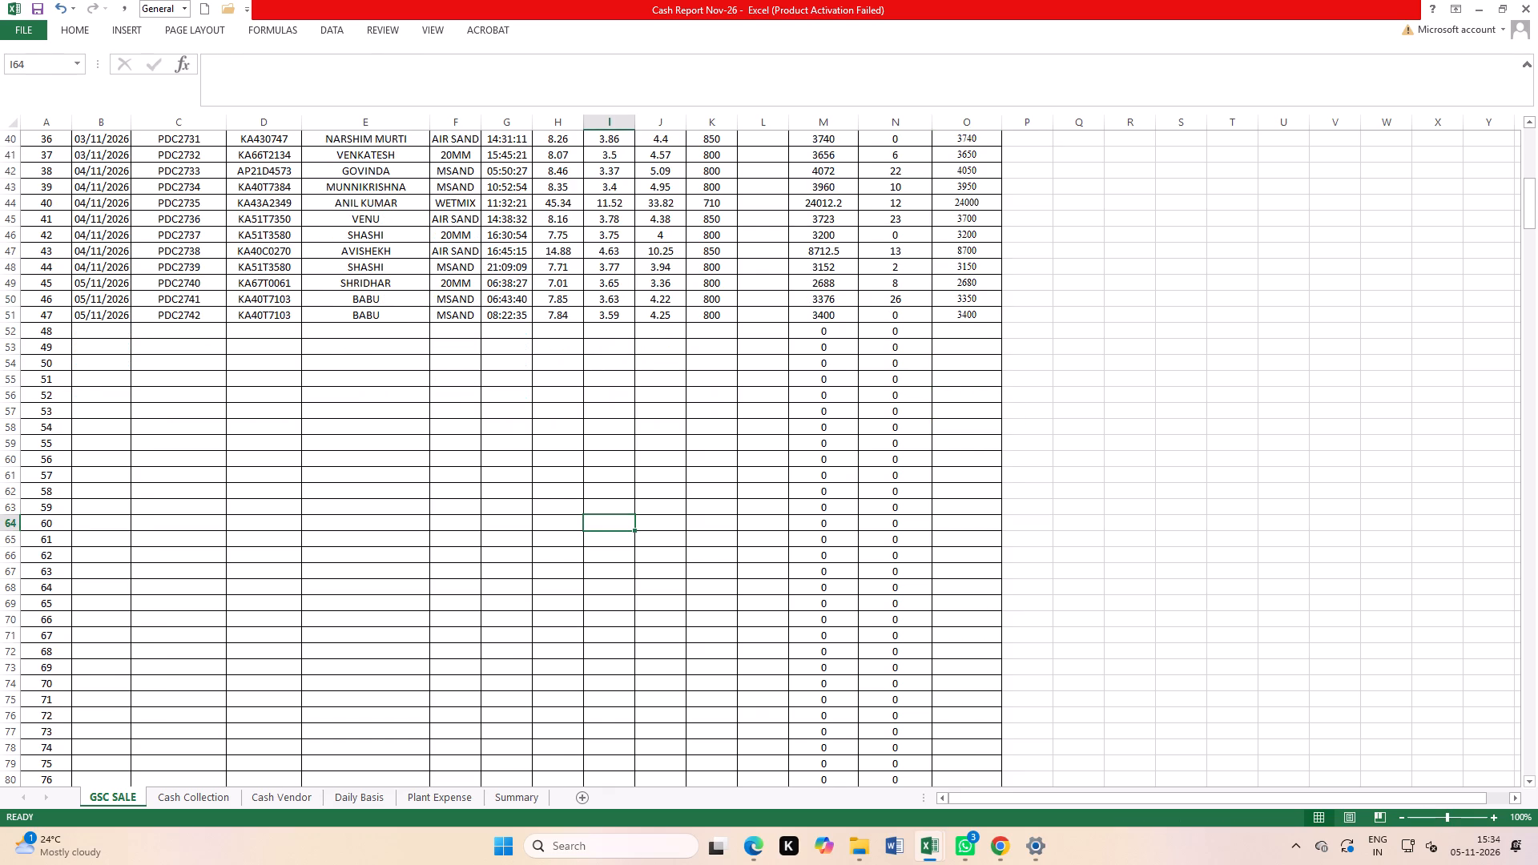
left_click(38, 6)
Add filters to the row 4 headers of GSC SALE and show only the entries dated 04/11/2026.
scroll(116, 302, "up", 6)
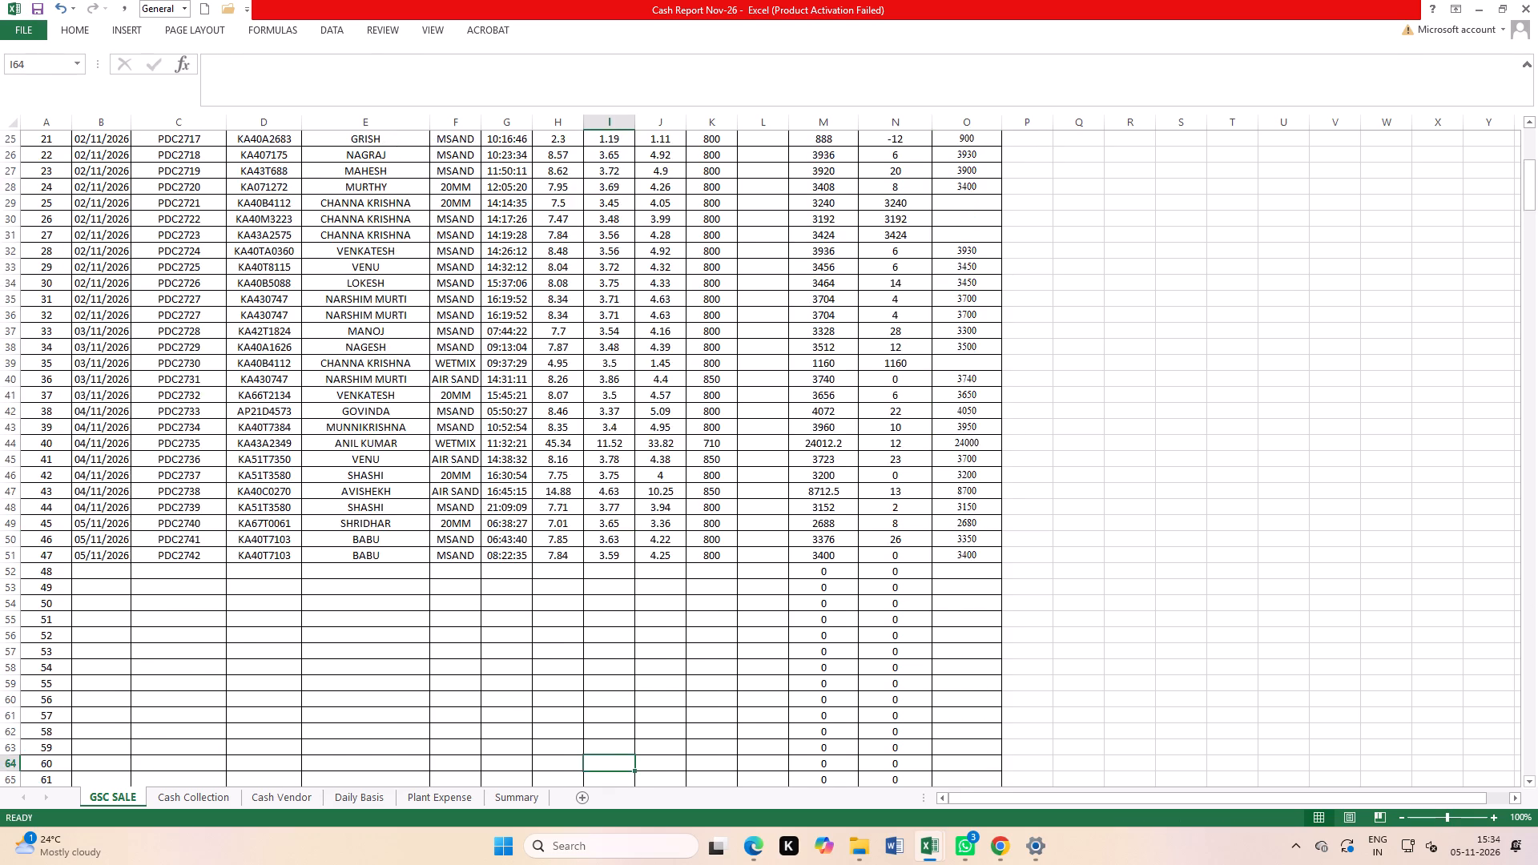
scroll(116, 302, "up", 17)
left_click(6, 196)
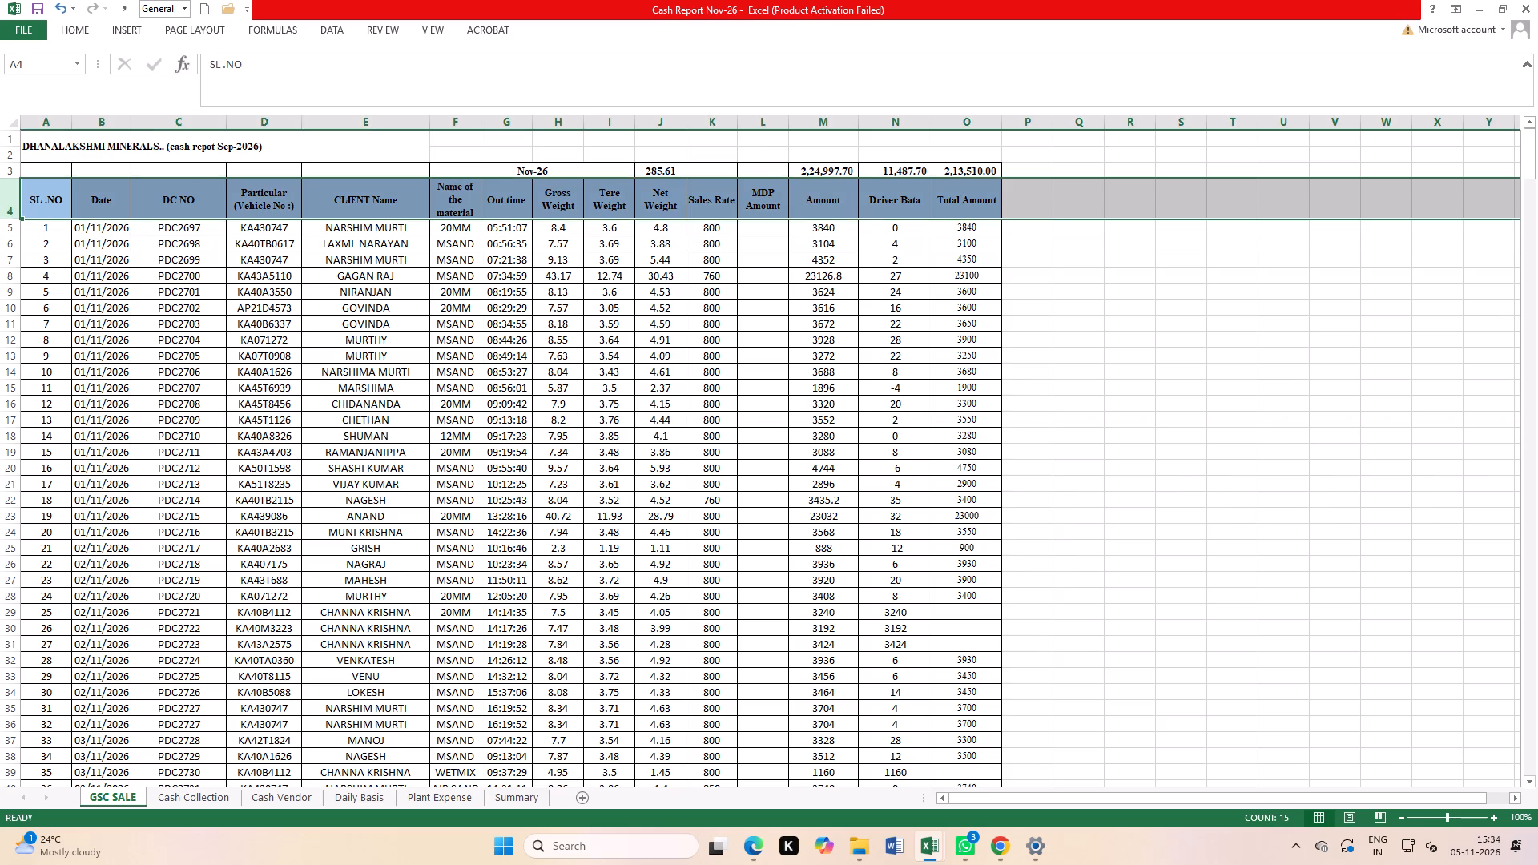
left_click(338, 29)
left_click(408, 50)
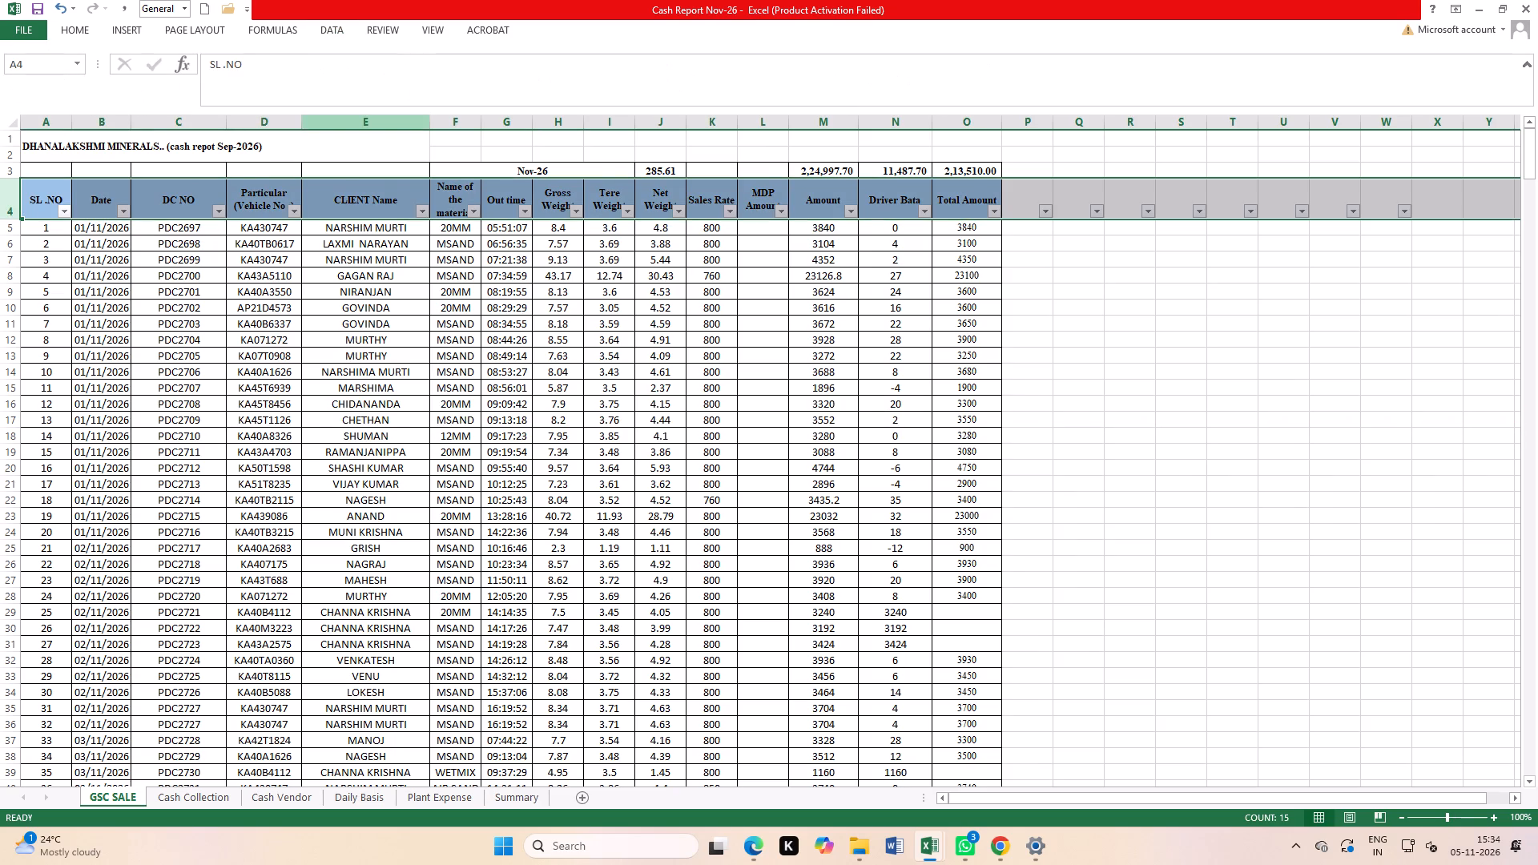
left_click(338, 458)
left_click(125, 213)
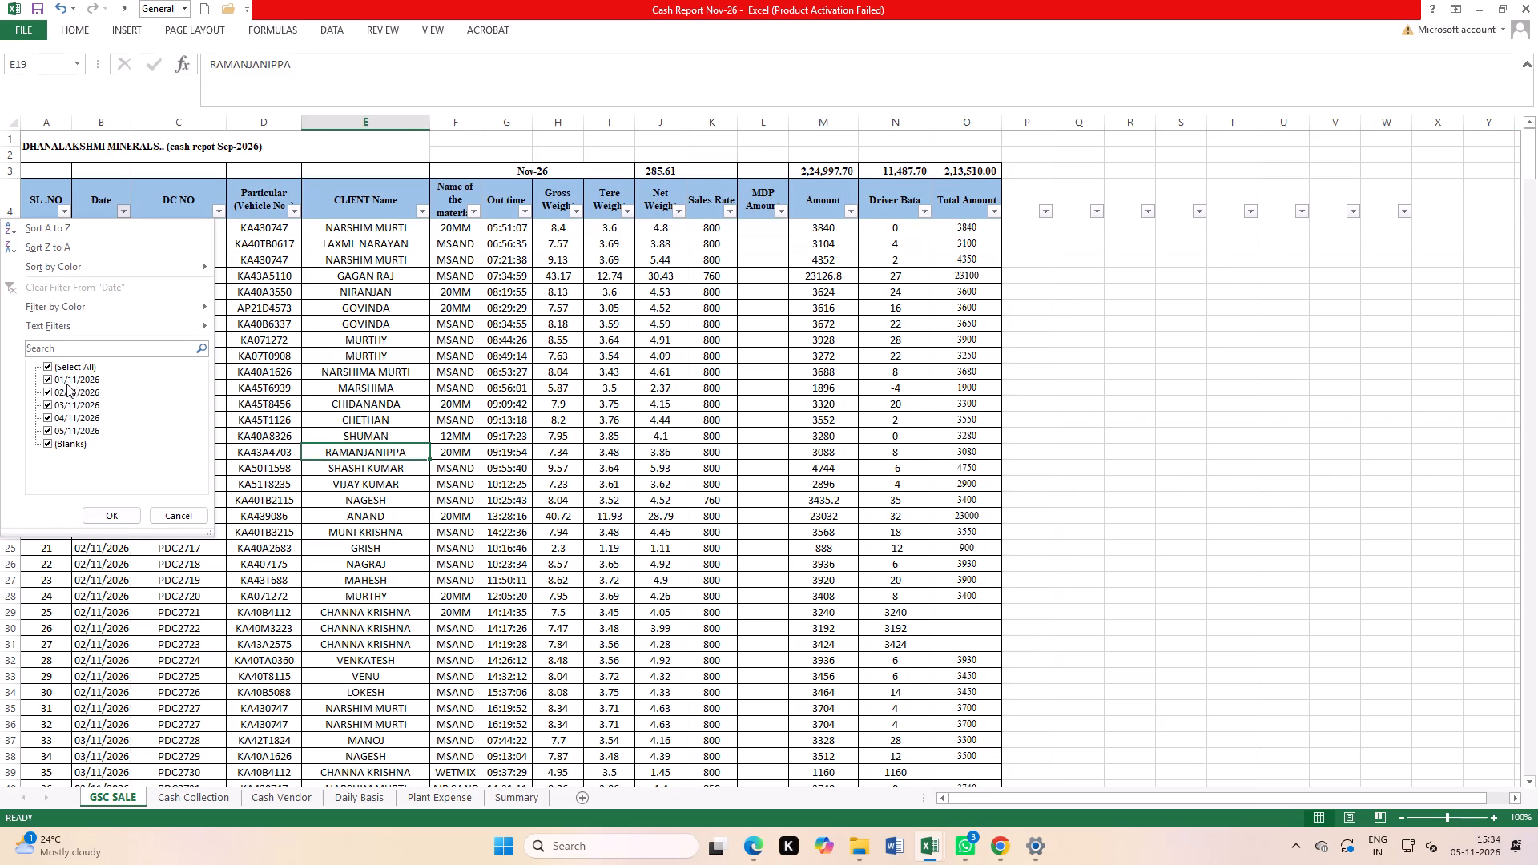
left_click(69, 366)
left_click(69, 416)
left_click(93, 514)
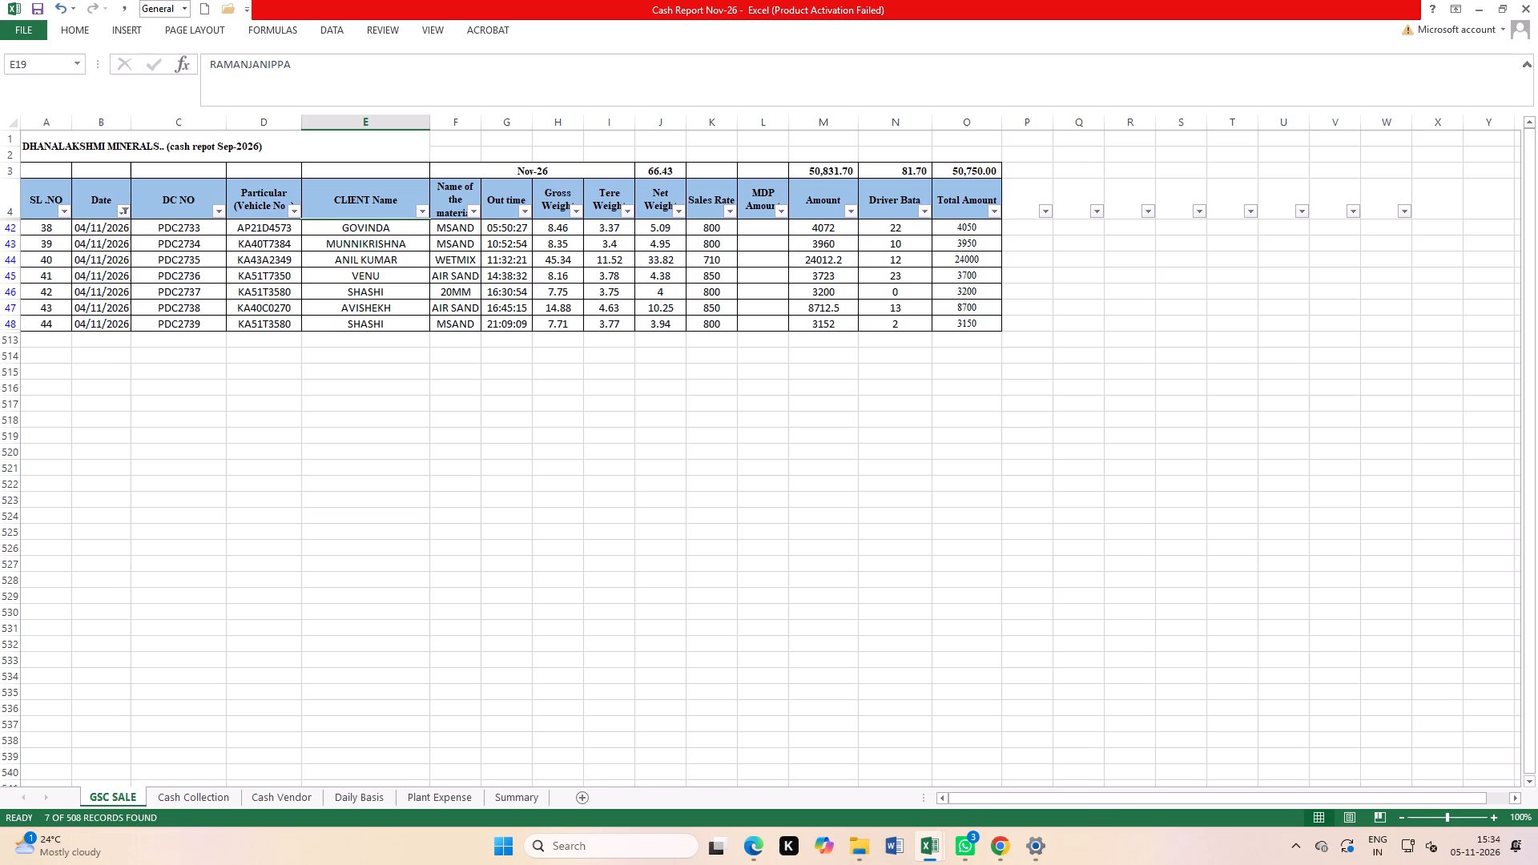
On the Cash Collection sheet, set the Amount for the 04-10-2026 row to 50750.
left_click(202, 799)
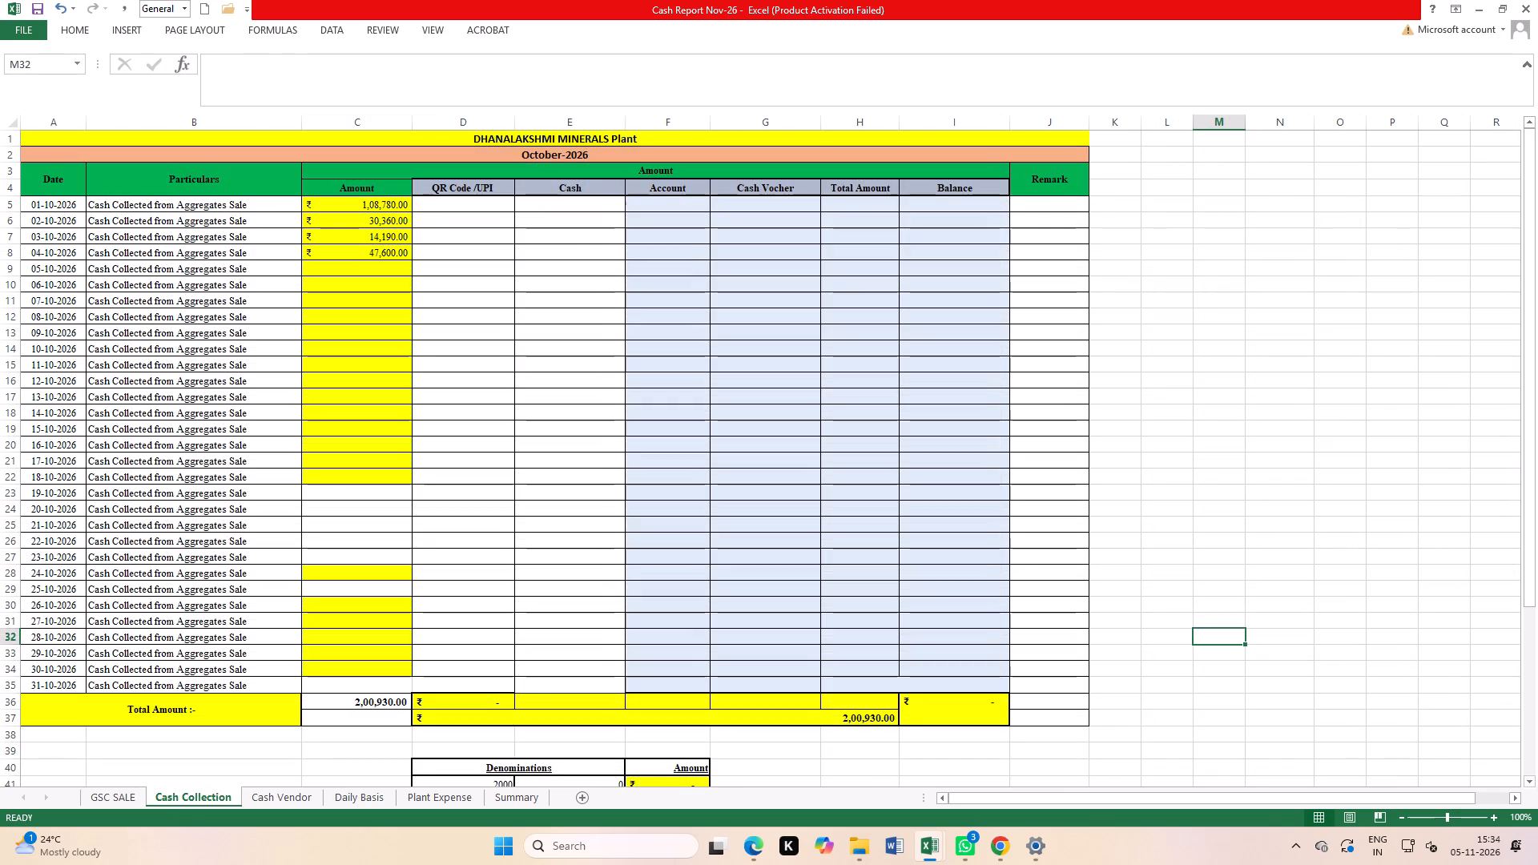
left_click(361, 254)
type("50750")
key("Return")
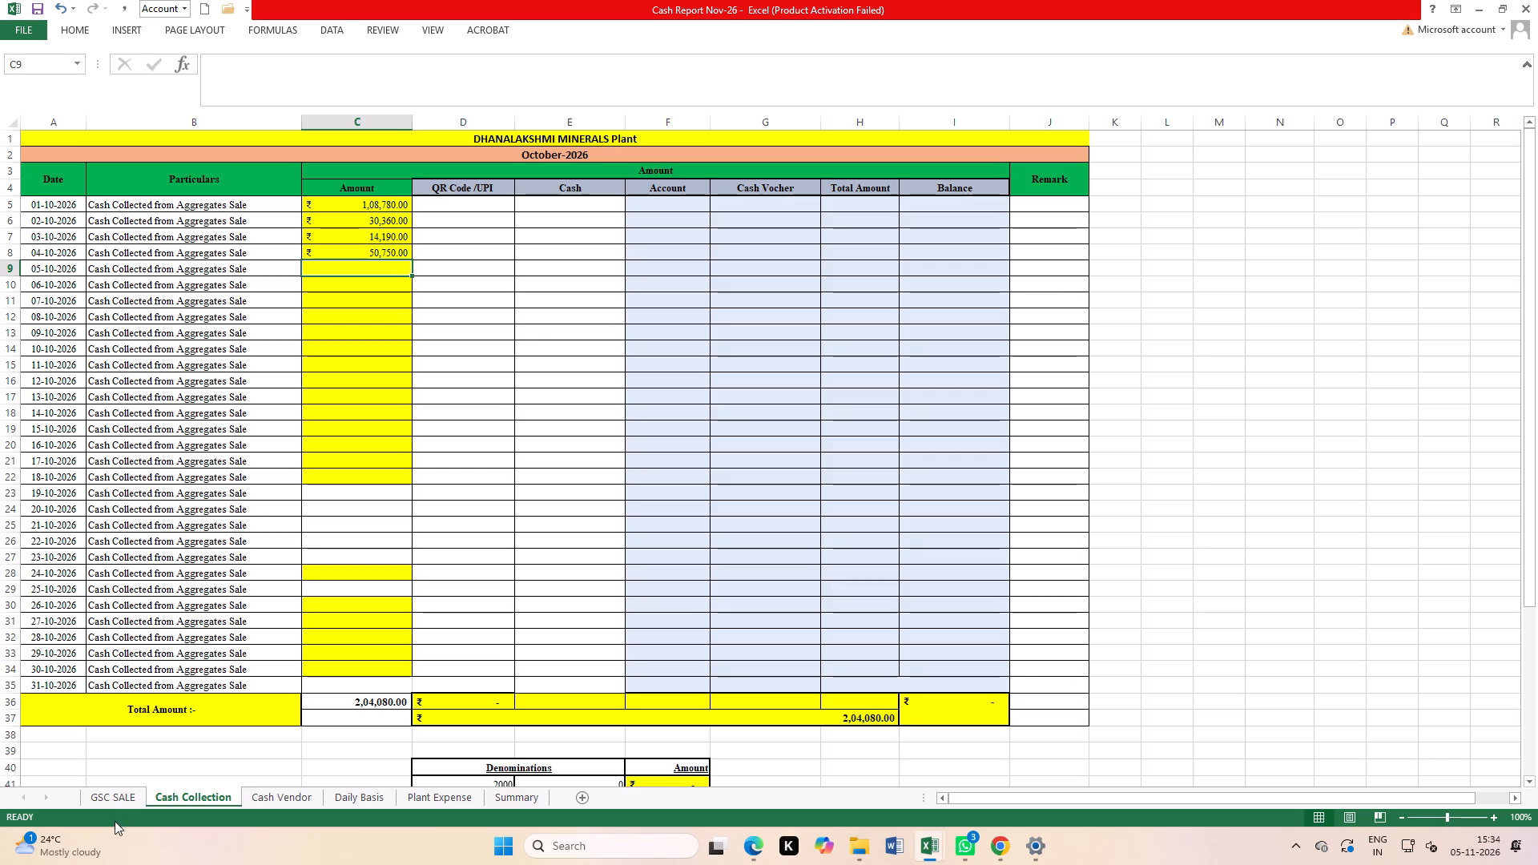
Change the Date filter on GSC SALE to show only the entries dated 05/11/2026.
left_click(114, 799)
left_click(126, 218)
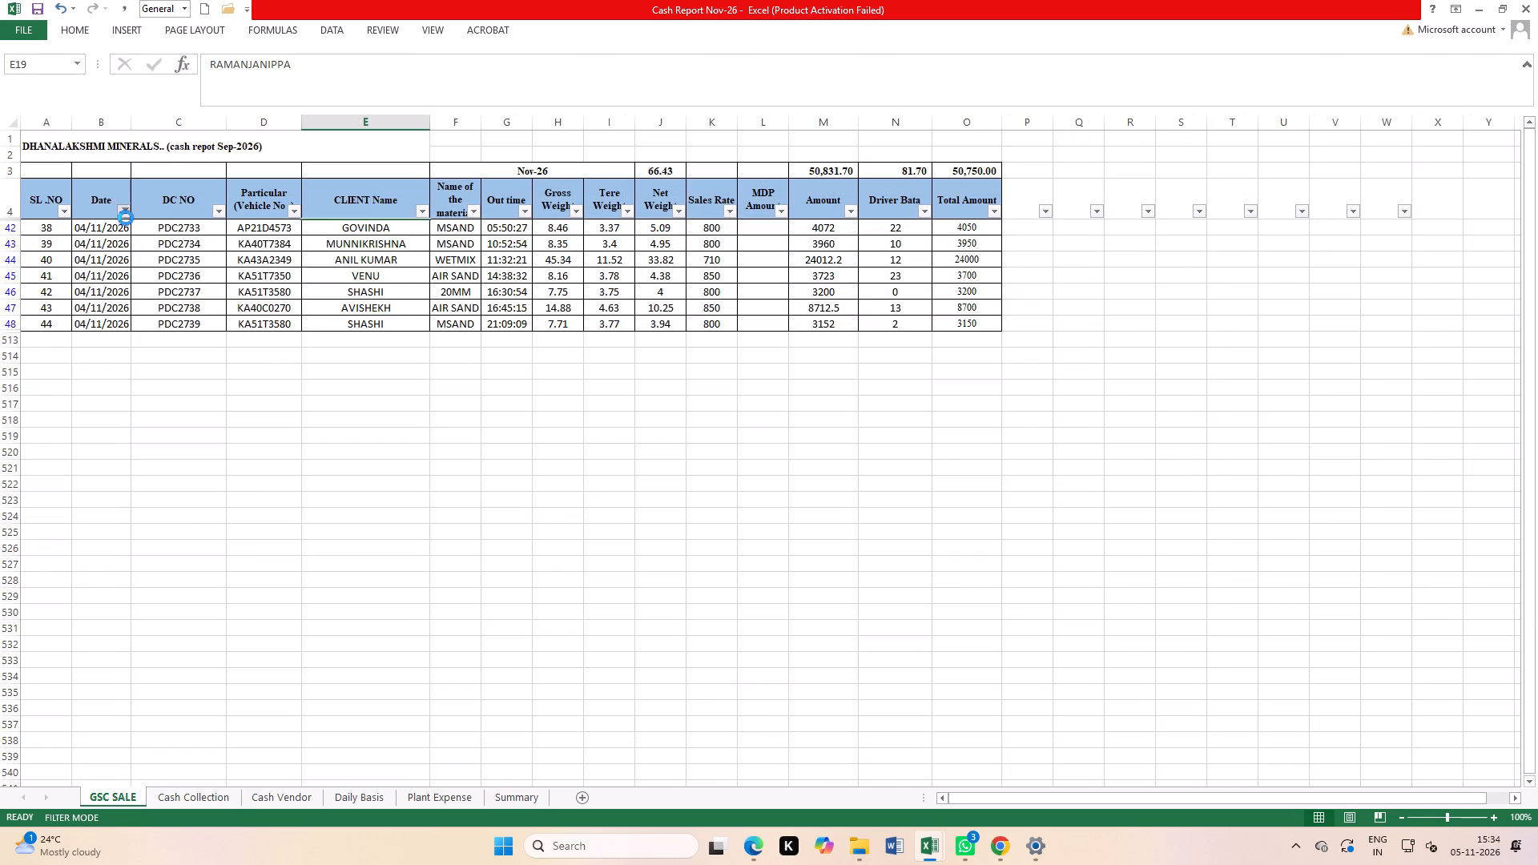
left_click(70, 418)
left_click(70, 425)
left_click(100, 513)
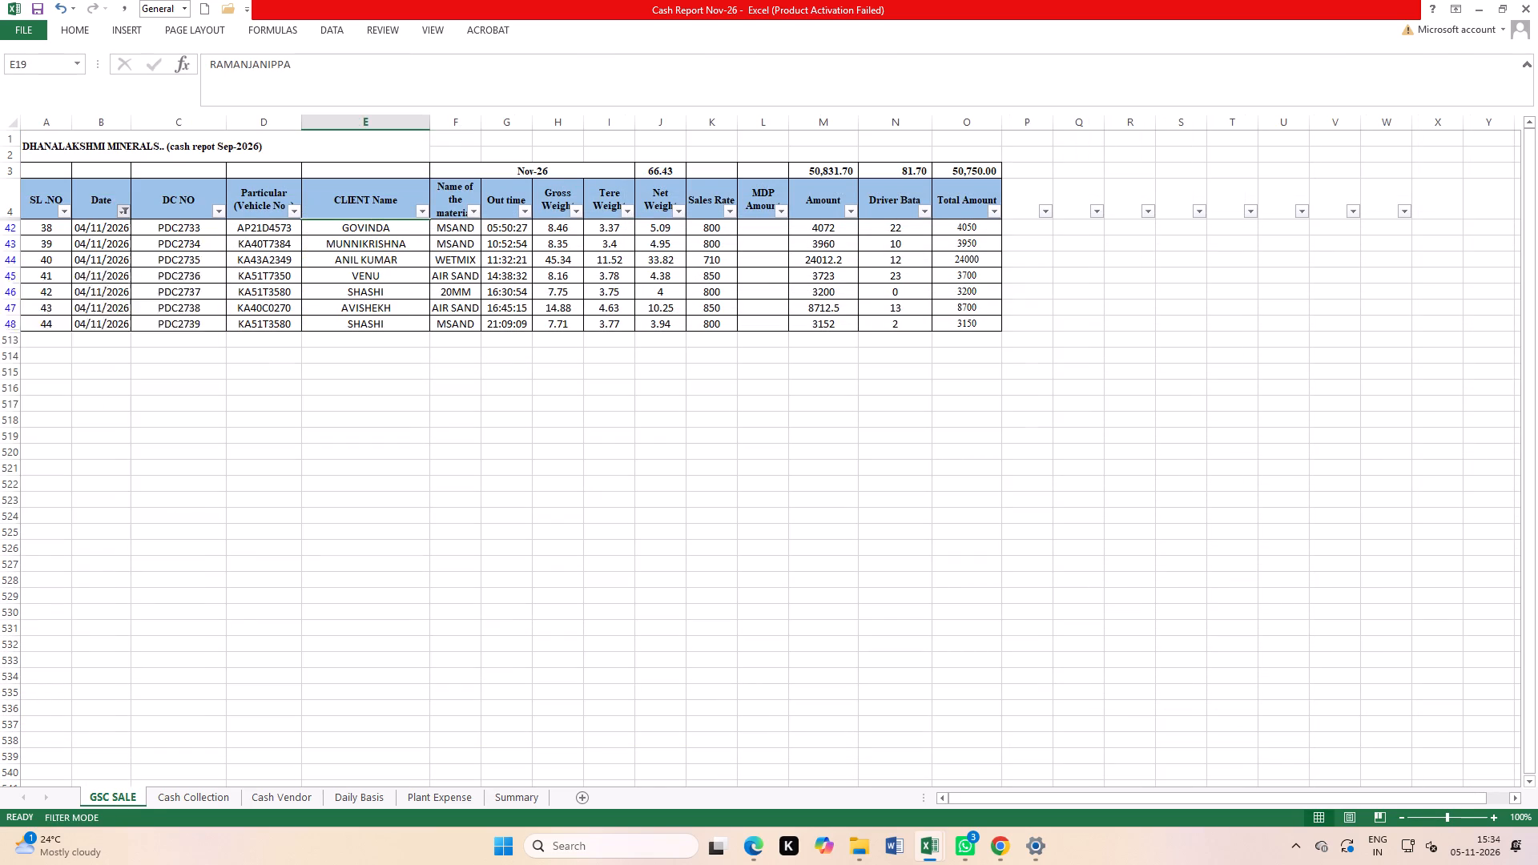
On the Cash Collection sheet, enter 9430 as the Amount for the 05-10-2026 row.
left_click(179, 795)
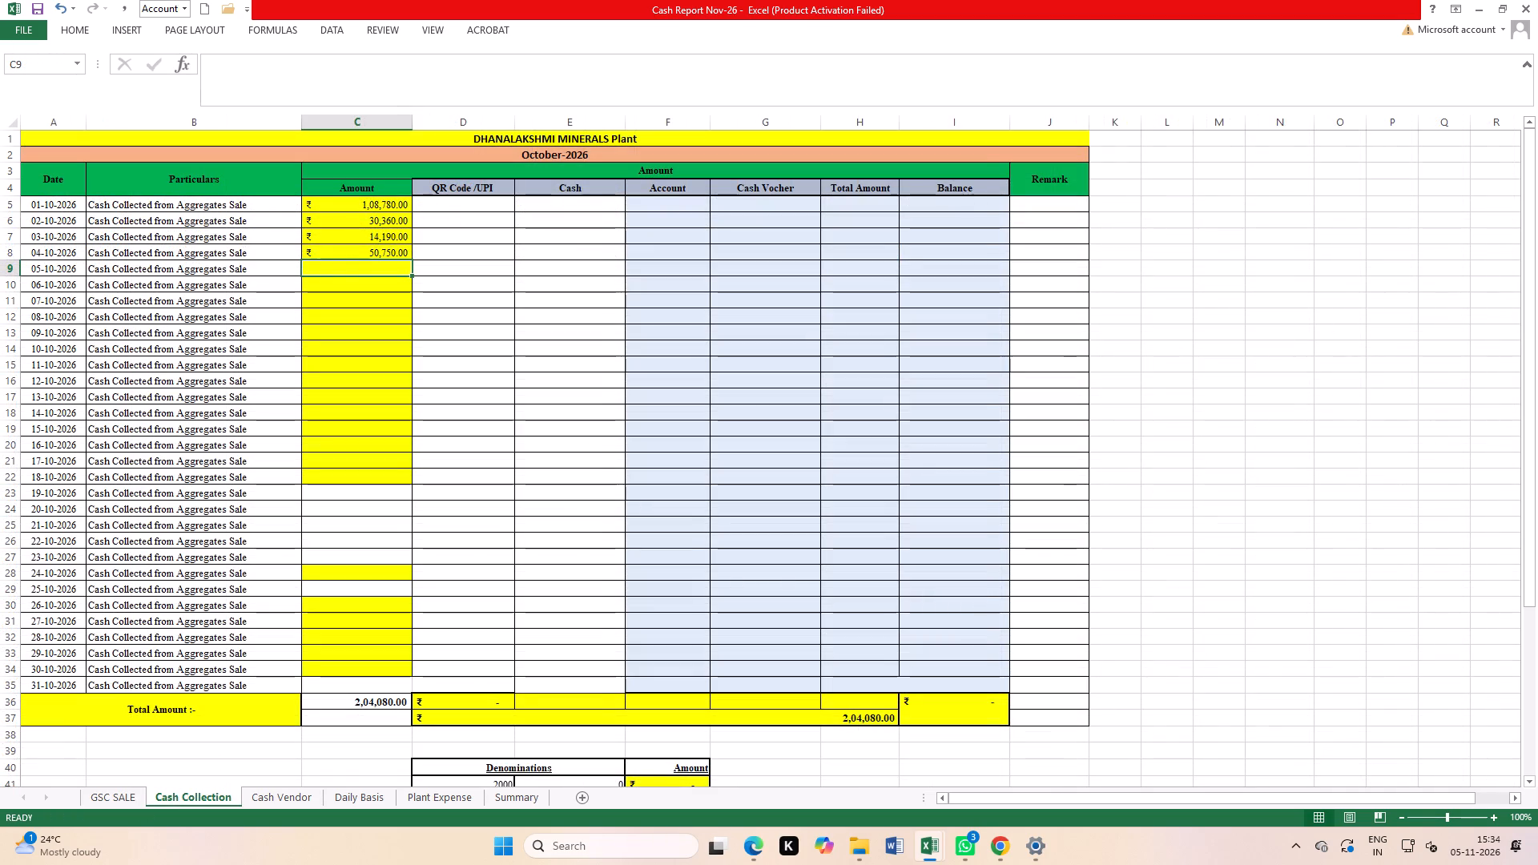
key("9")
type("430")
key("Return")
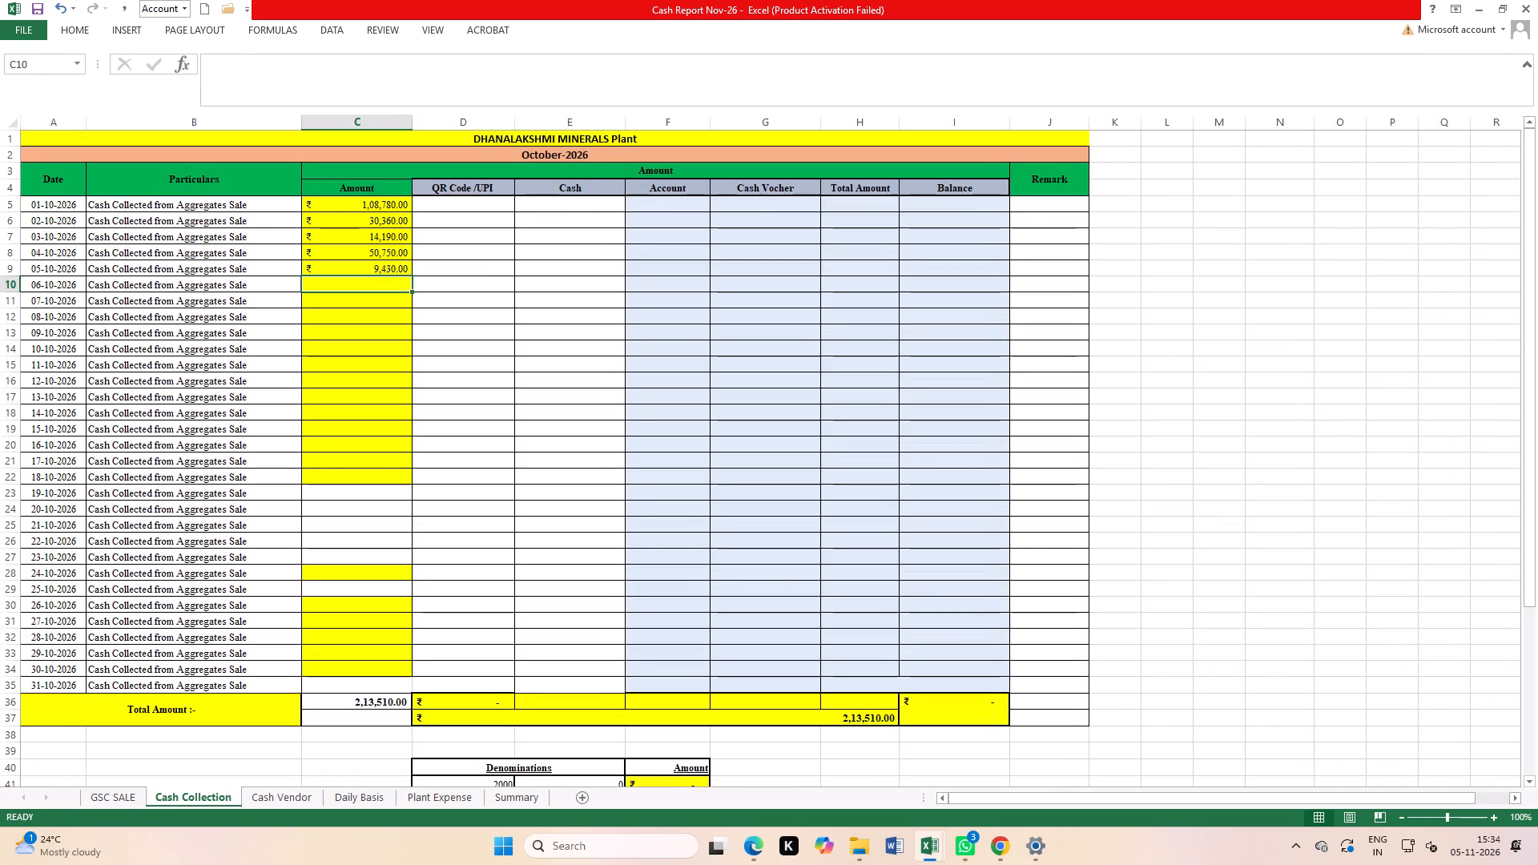
Remove the filters from the GSC SALE sheet so that all sales entries are shown.
left_click_drag(118, 800, 123, 793)
scroll(244, 473, "up", 4)
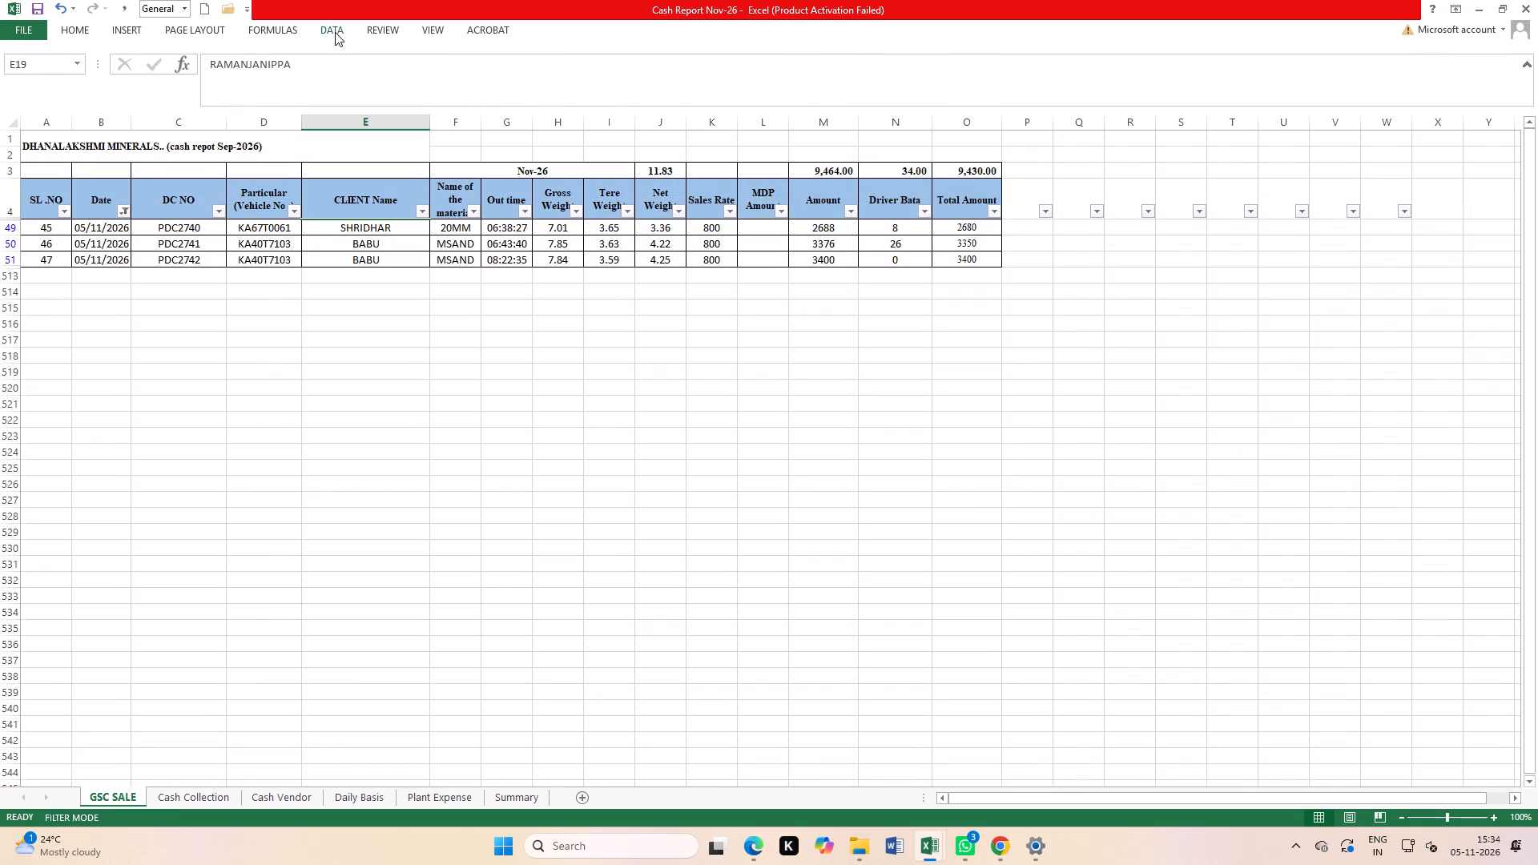
left_click(330, 28)
left_click(425, 81)
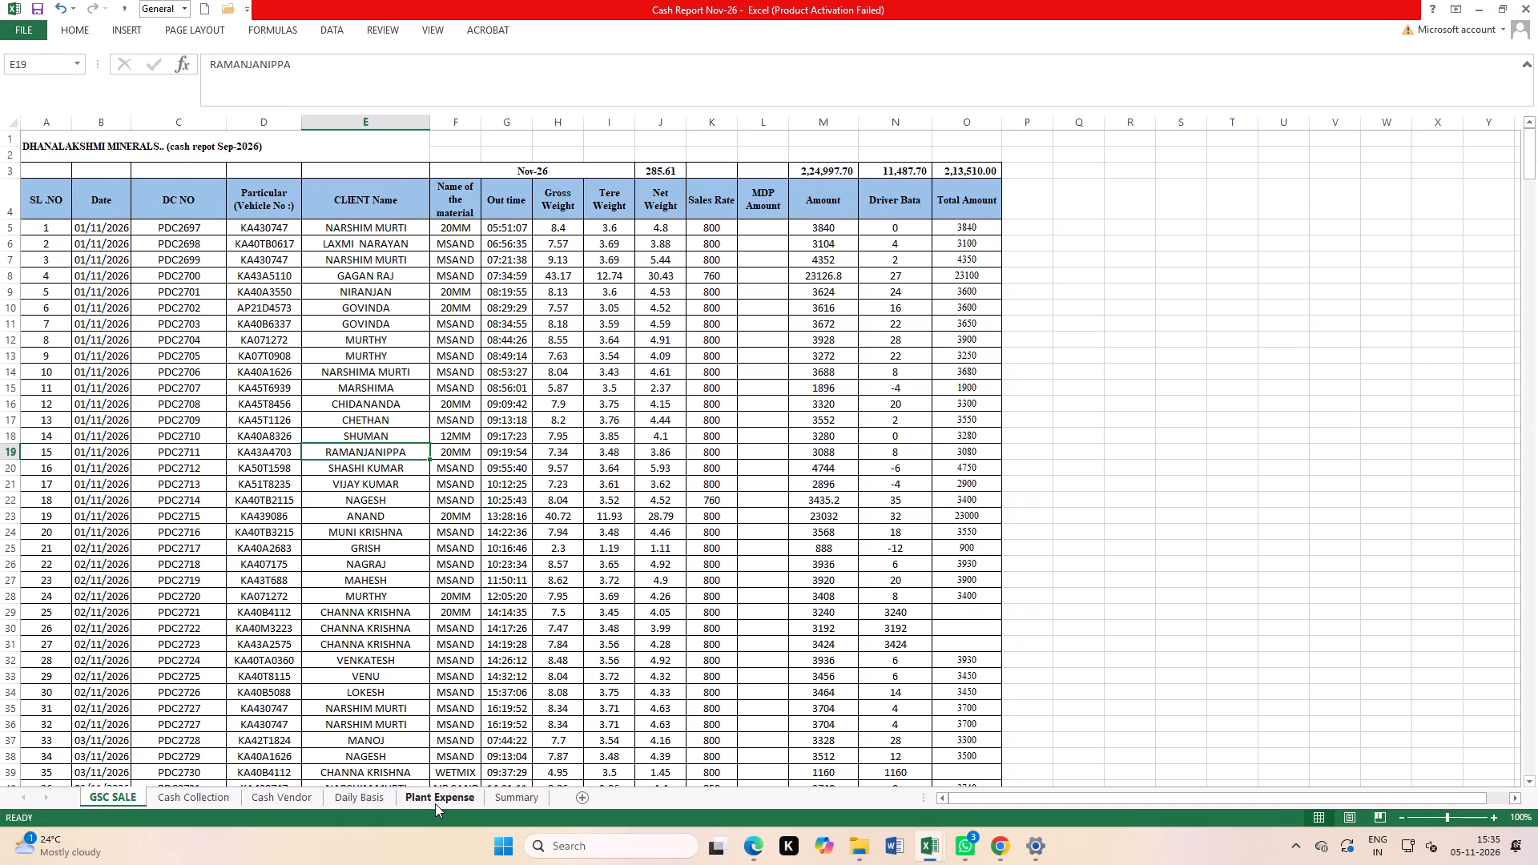
On the Plant Expense sheet, insert a blank row 38 above the first 04-Nov-26 entry.
left_click(435, 803)
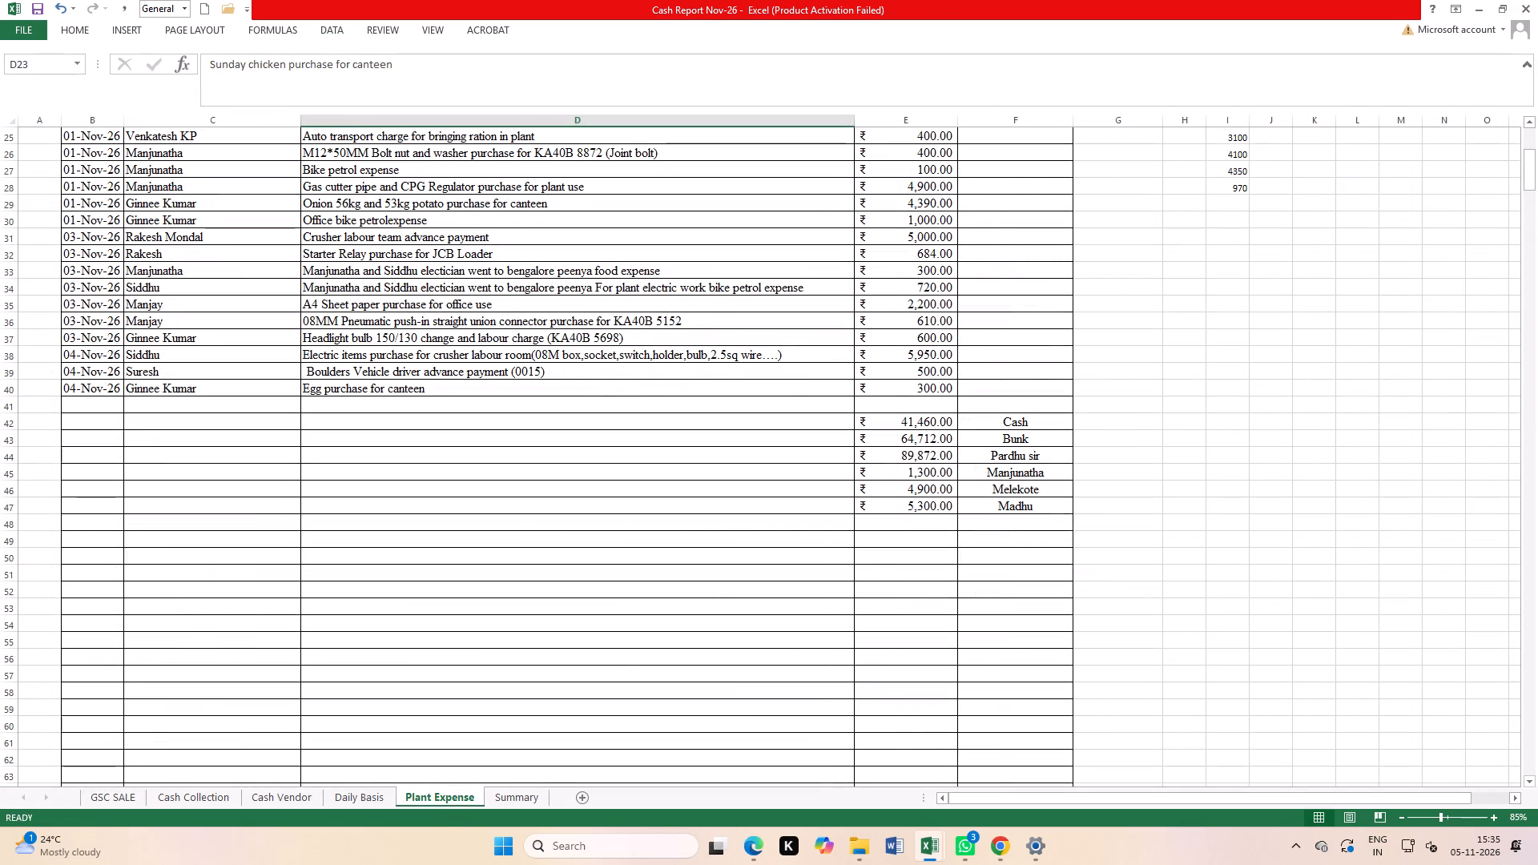
left_click(3, 354)
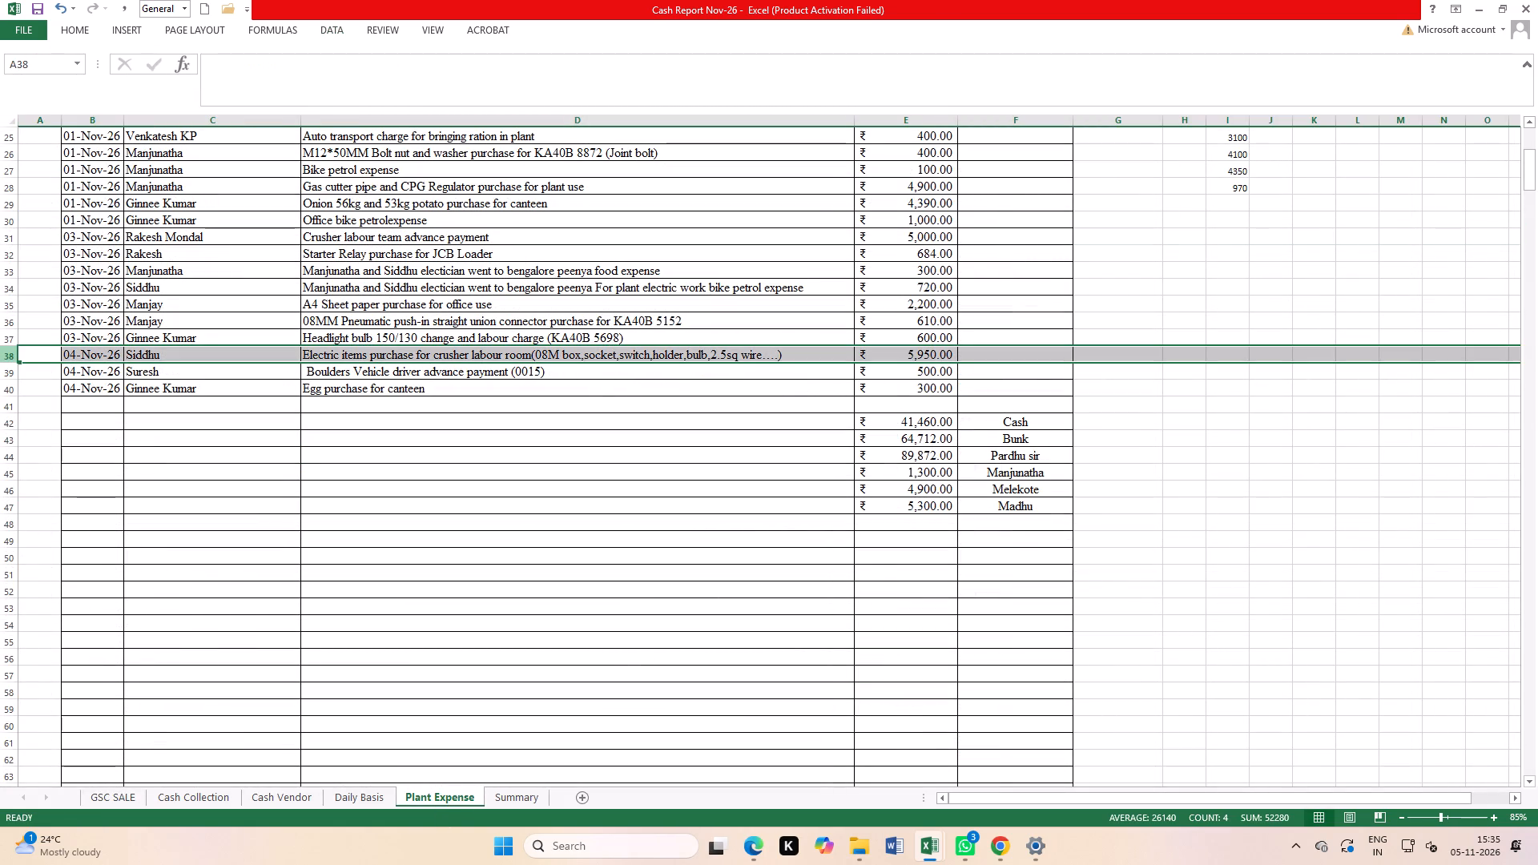
key("ctrl+plus")
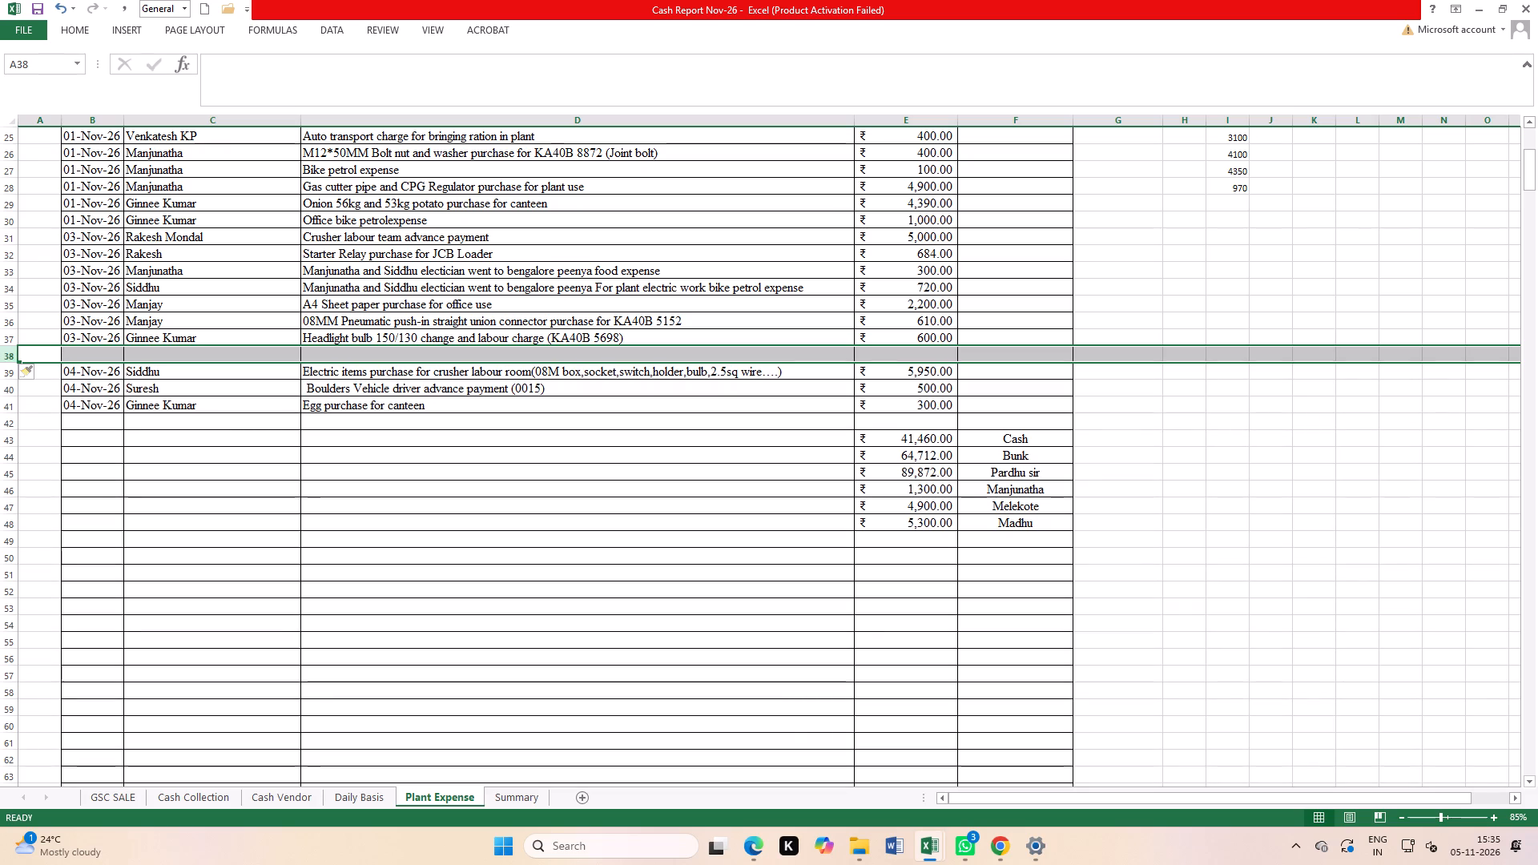
left_click(296, 478)
Fill the Date and Name of the new row 38 with the same values as the 03-Nov-26 row above it.
left_click(100, 355)
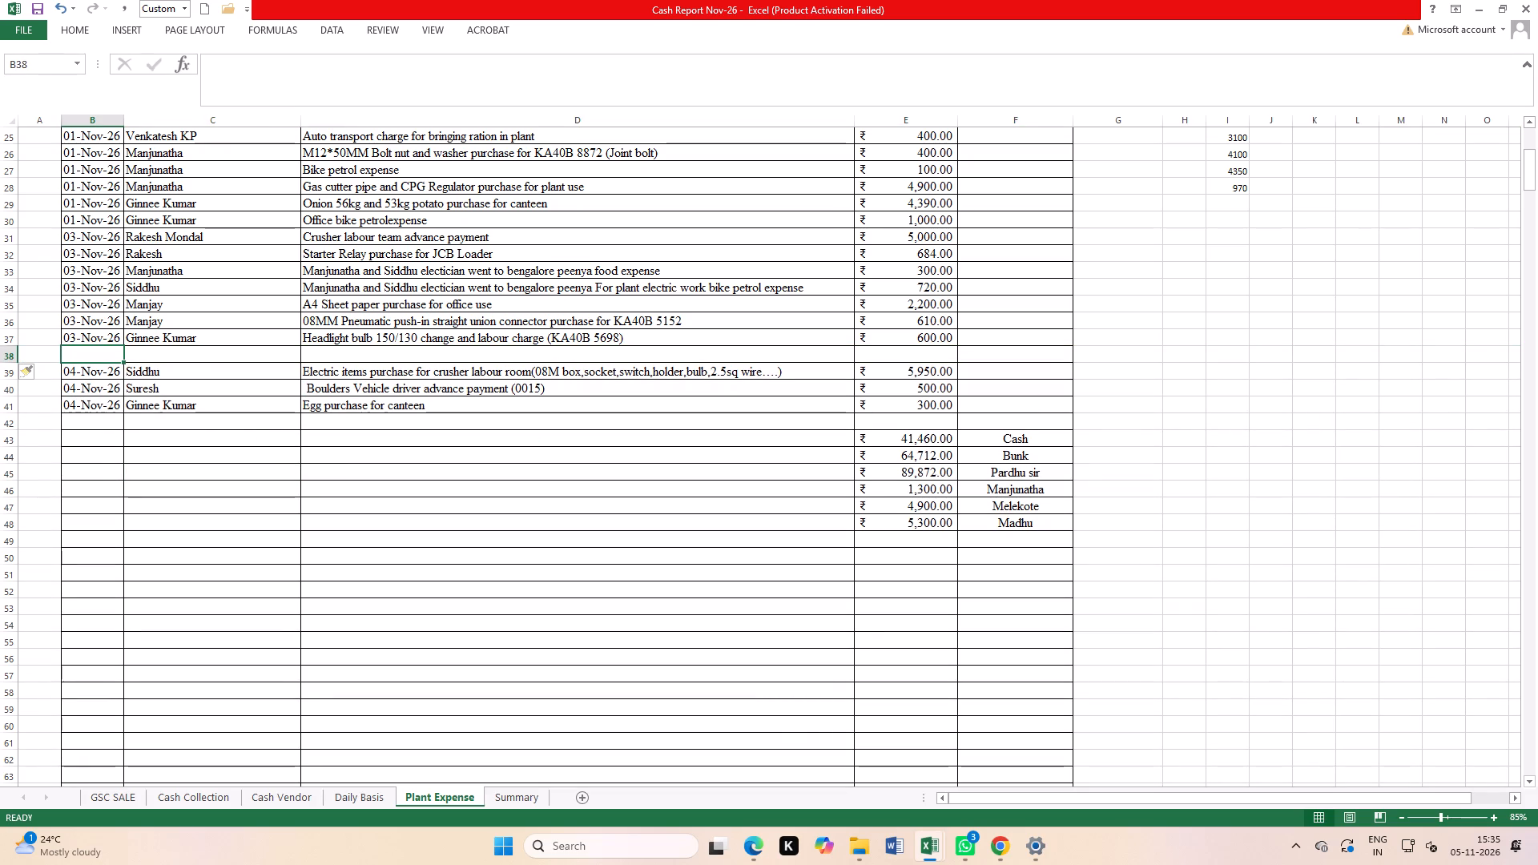
key("ctrl+d")
left_click(193, 349)
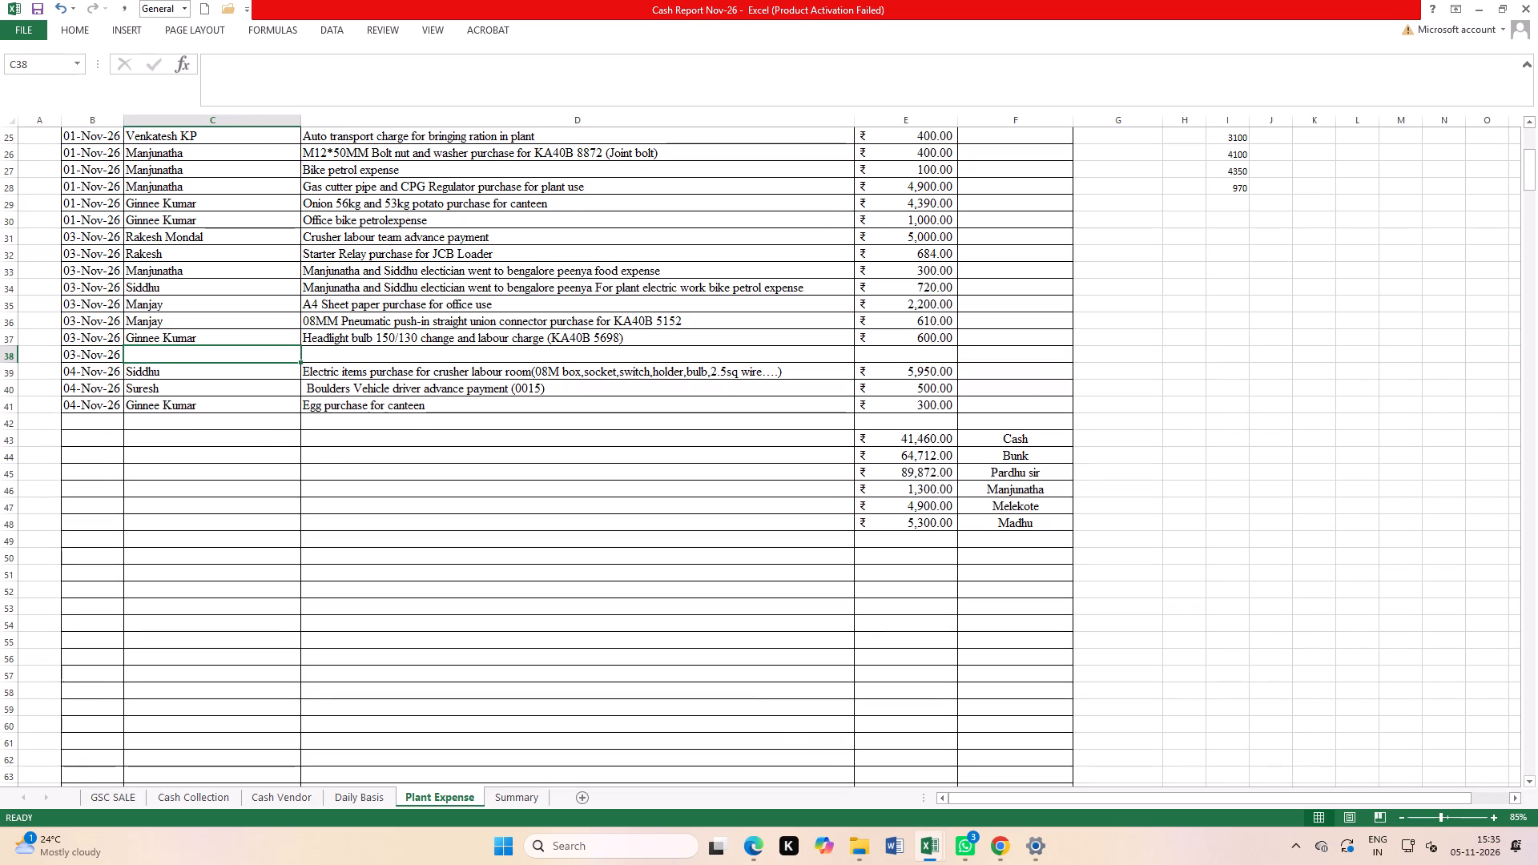
key("ctrl+d")
Enter "Milk purchase for canteen" as the Particulars of row 38, with an Amount of 500.
left_click(340, 353)
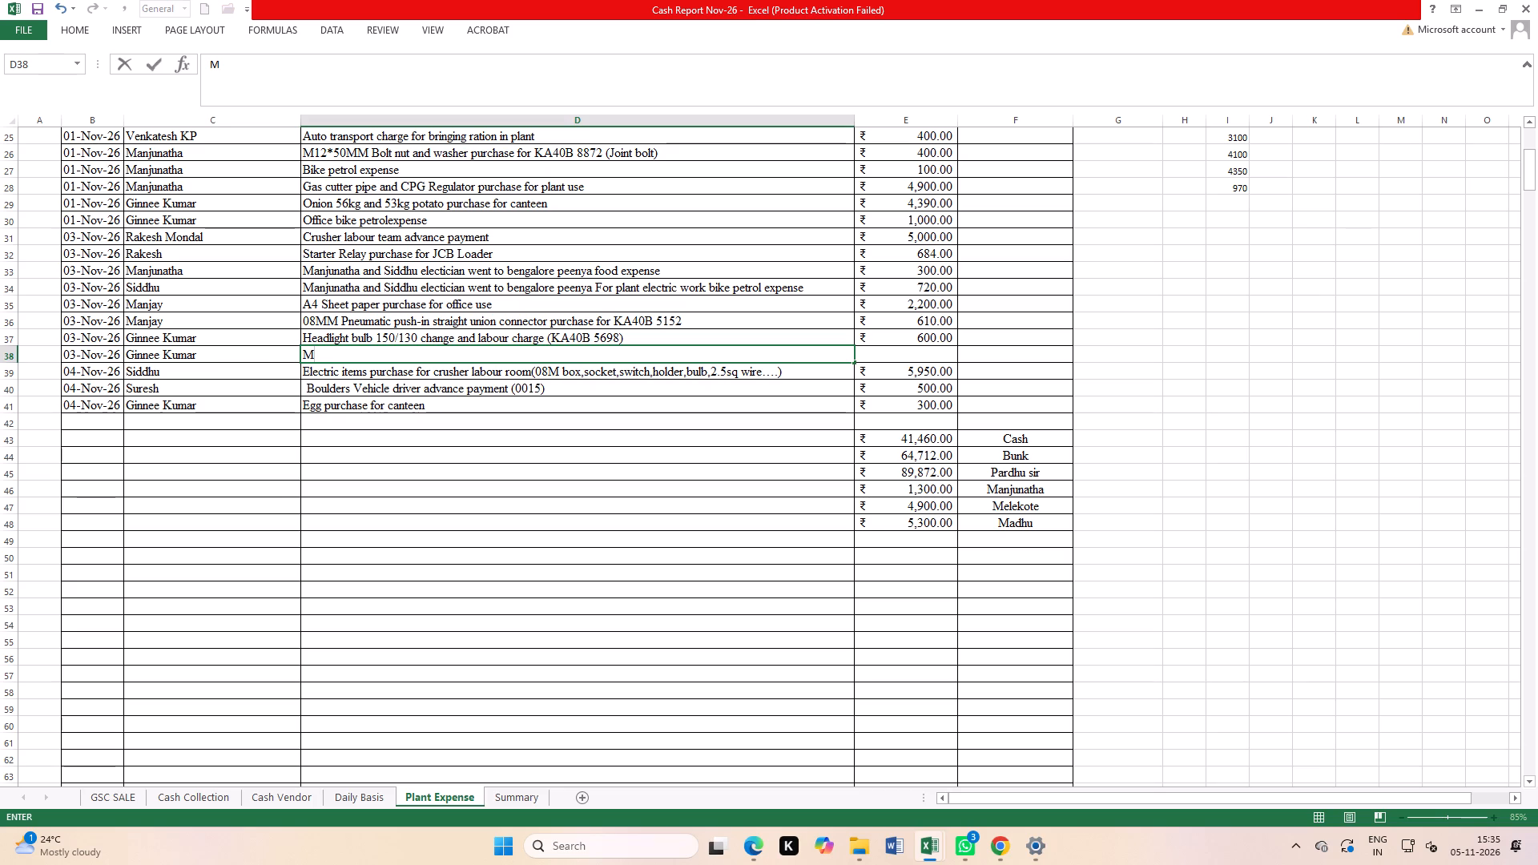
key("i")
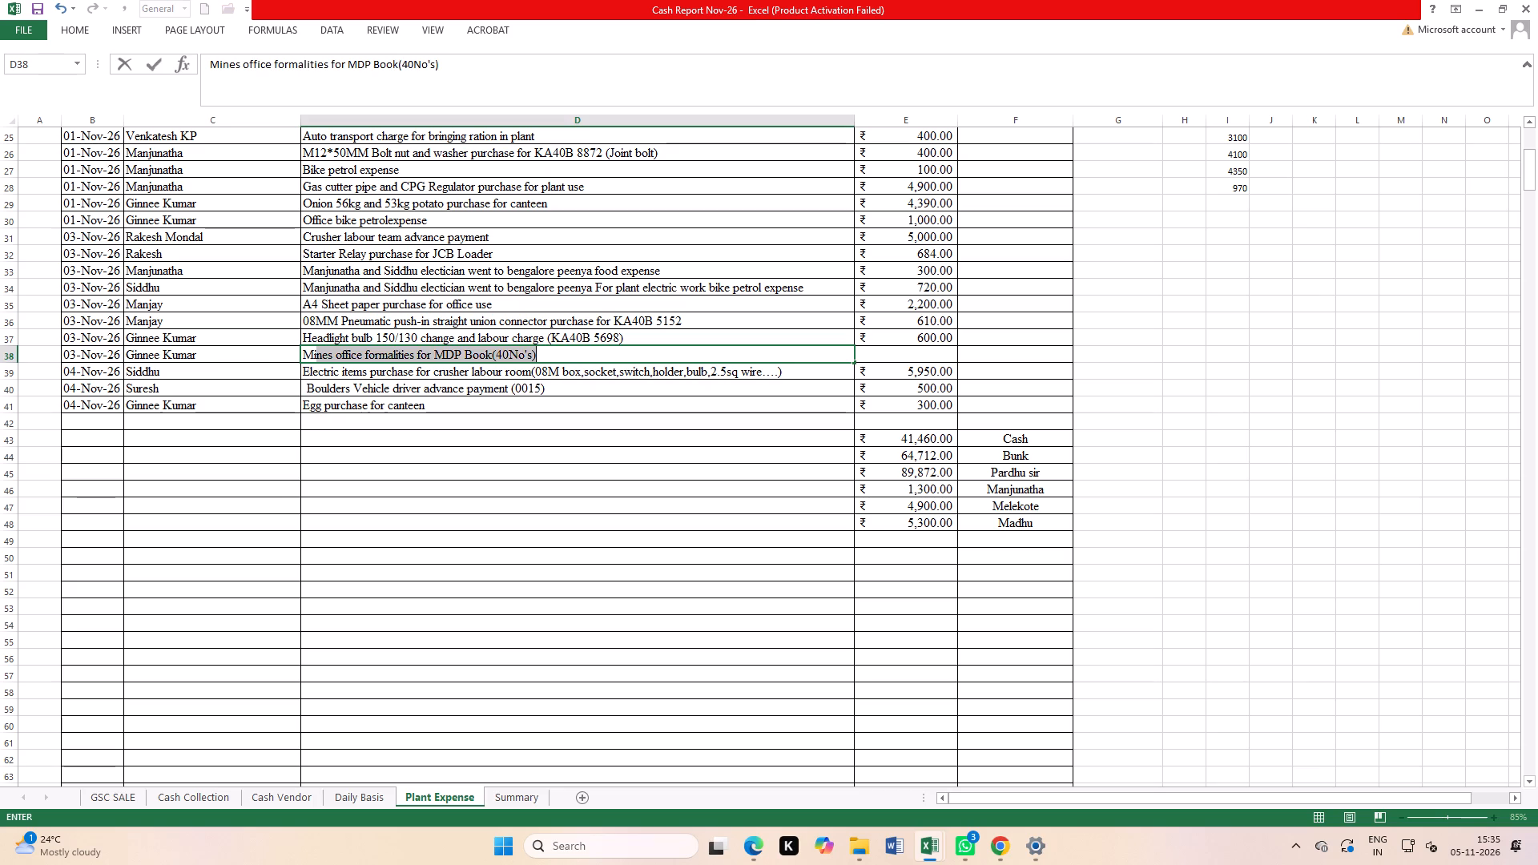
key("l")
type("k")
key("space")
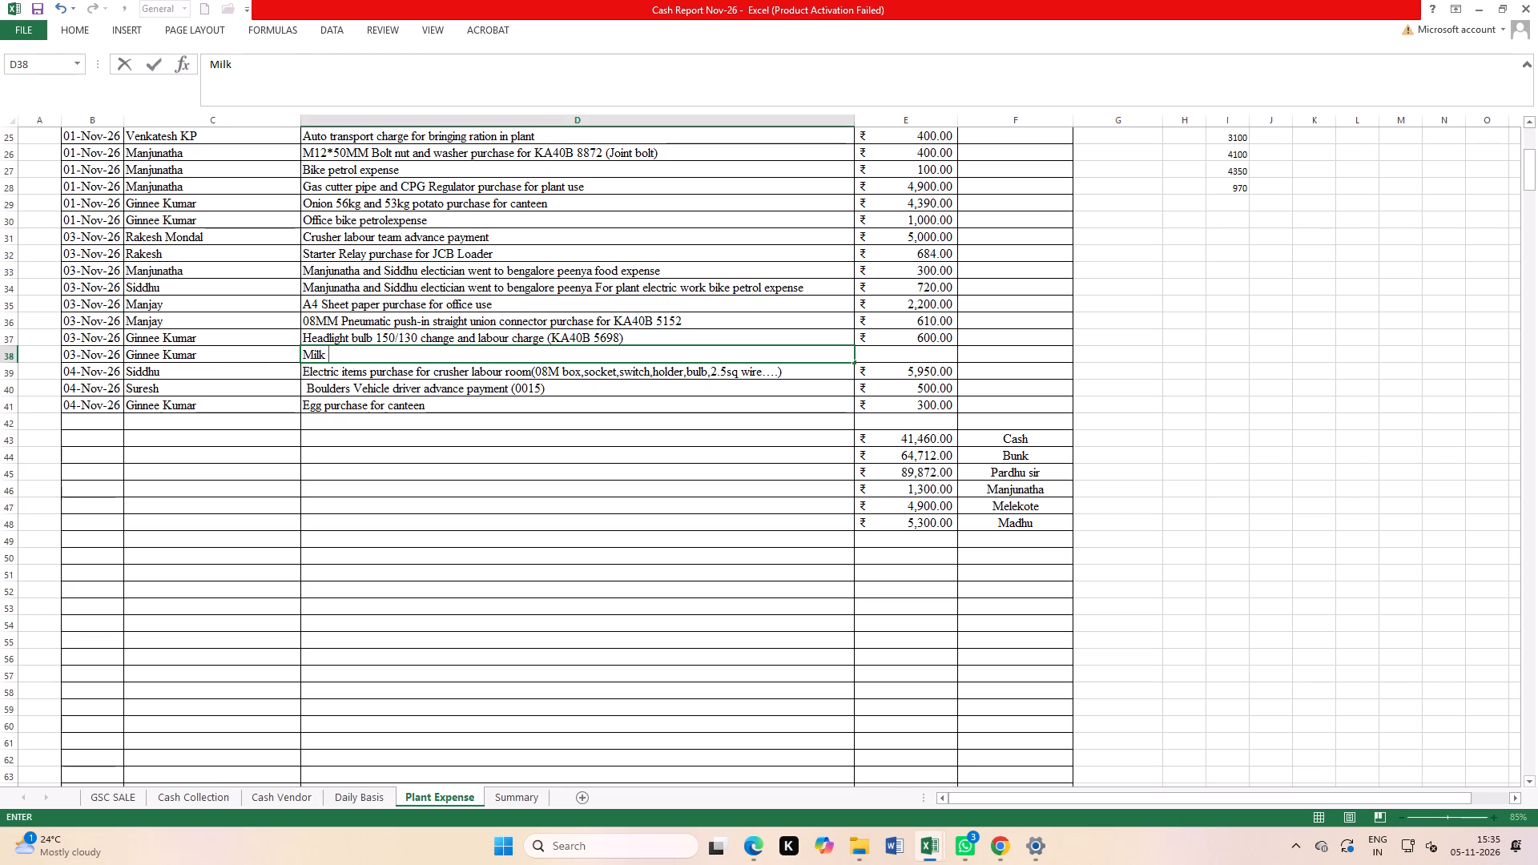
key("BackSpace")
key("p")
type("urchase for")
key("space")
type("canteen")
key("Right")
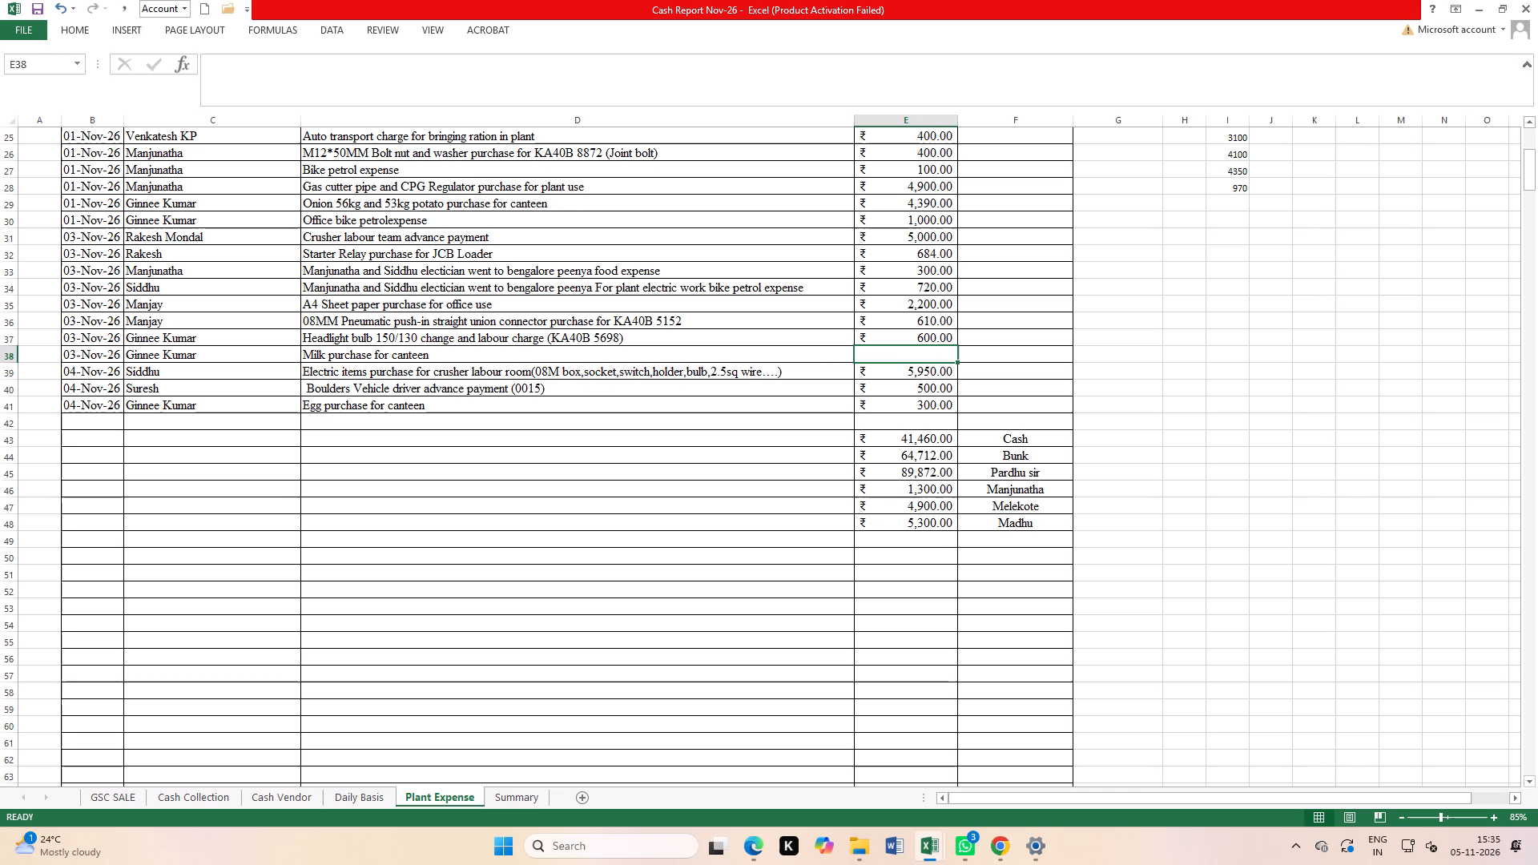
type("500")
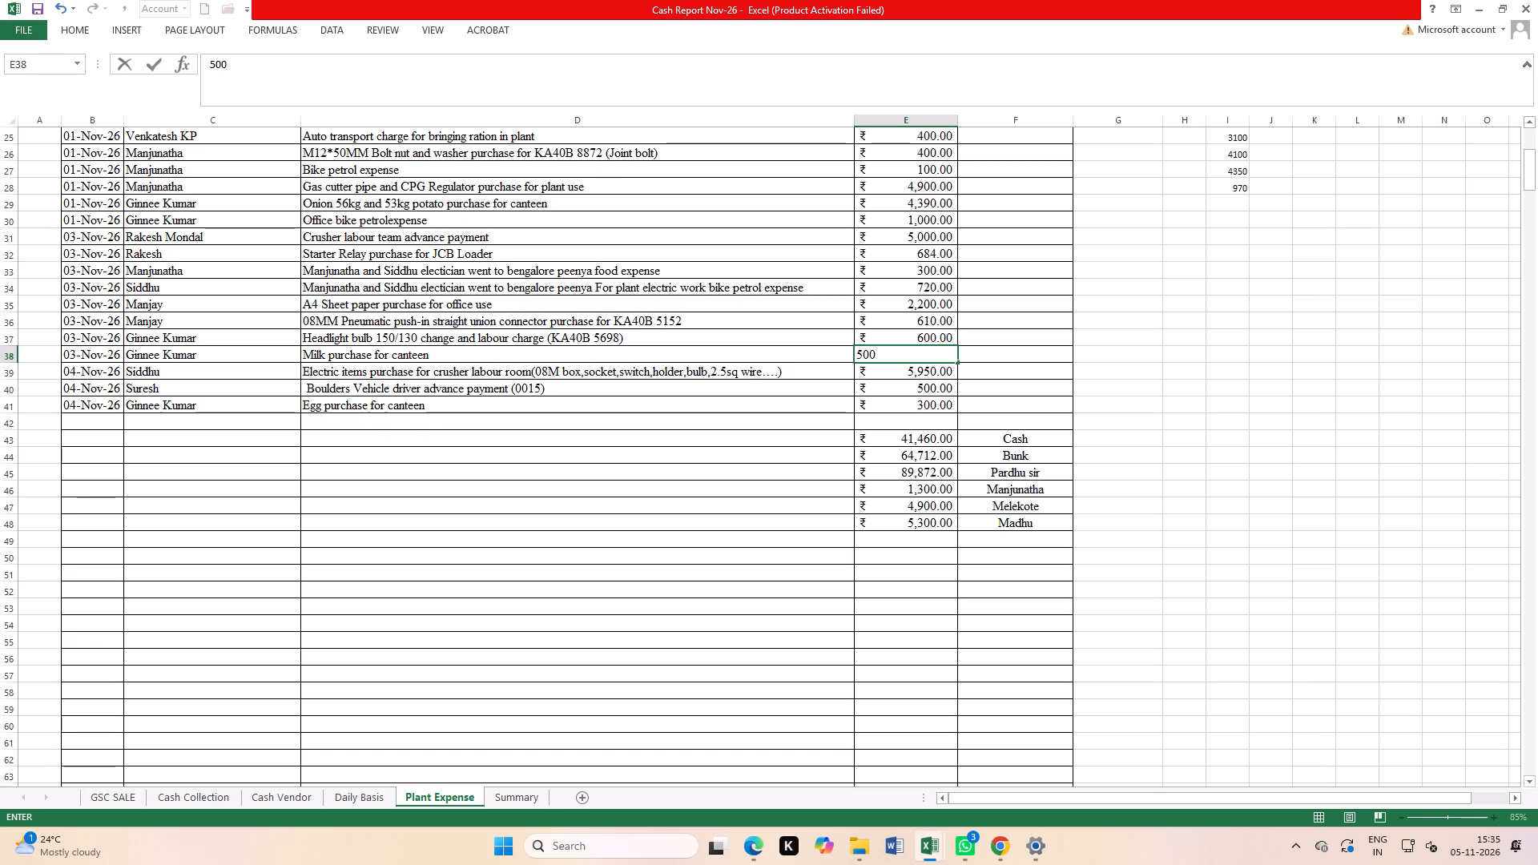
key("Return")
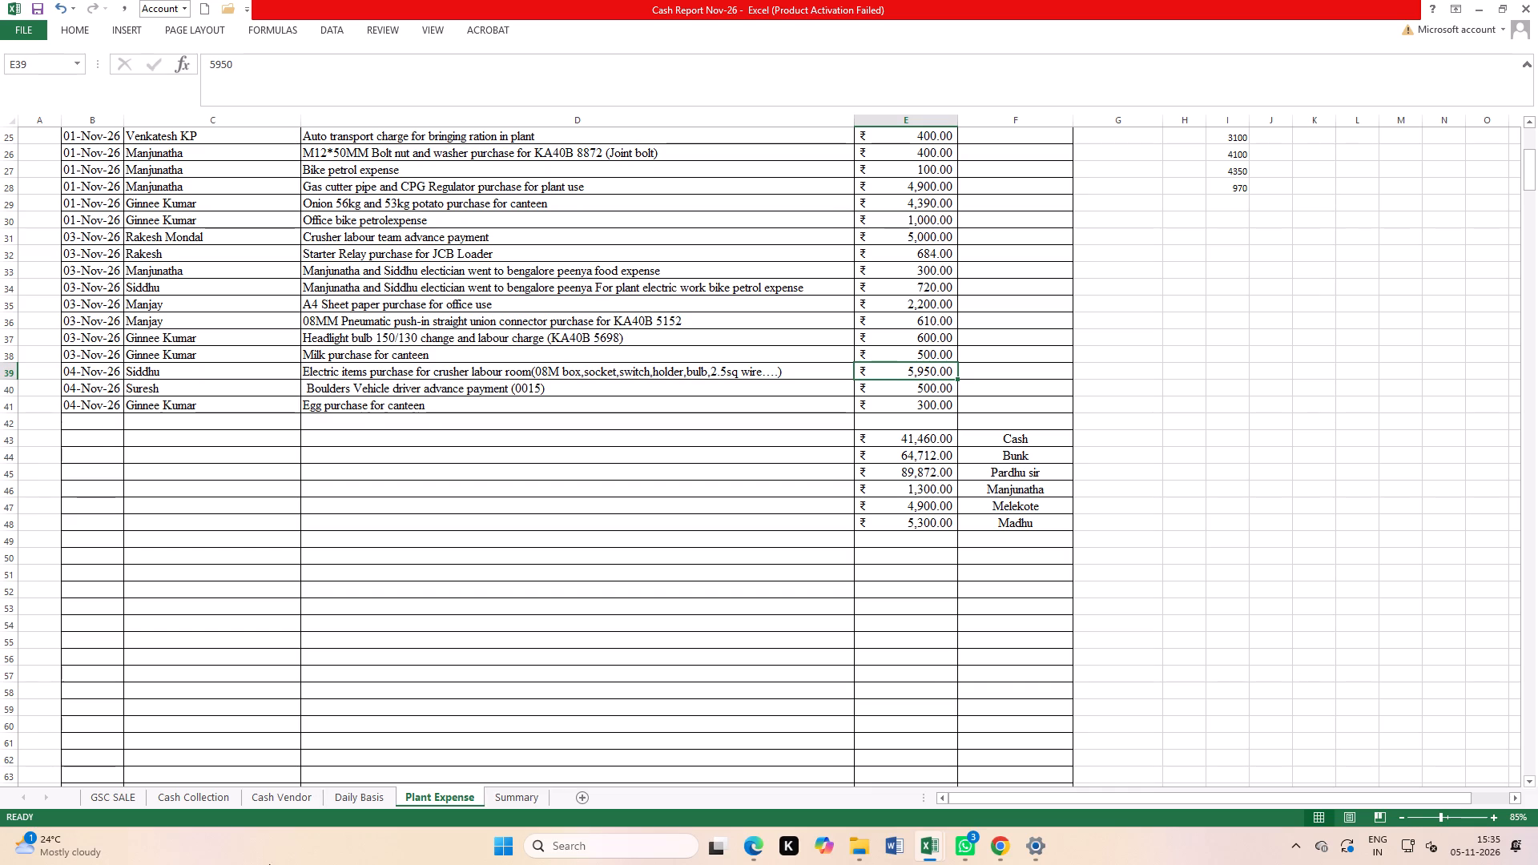
Start an expense entry in row 42 dated 04-Nov-26, with the name of the driver from the lane vehicle 5698 entry.
left_click(85, 416)
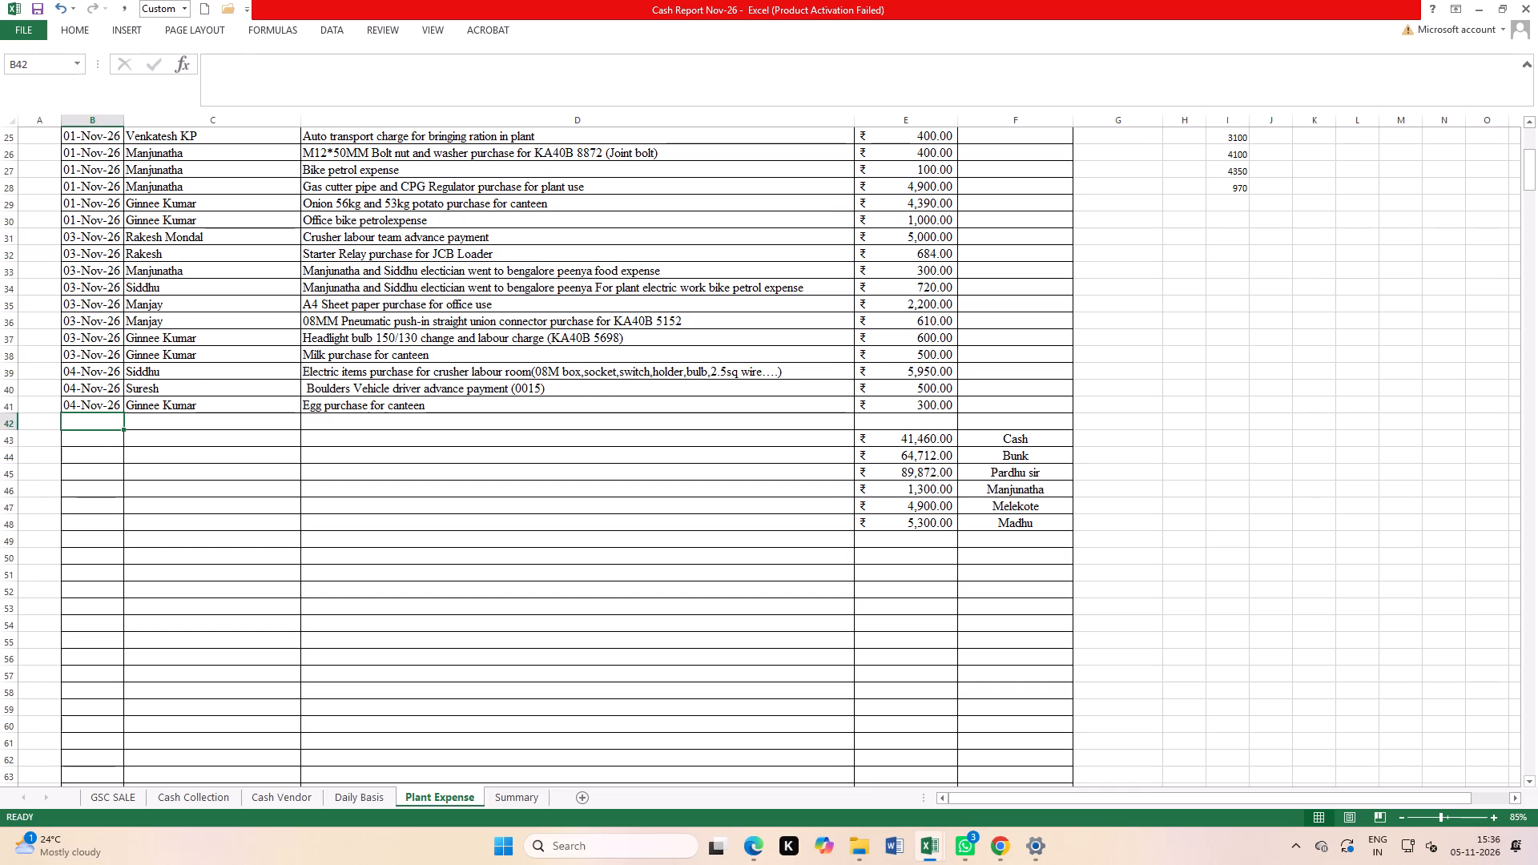
key("ctrl+d")
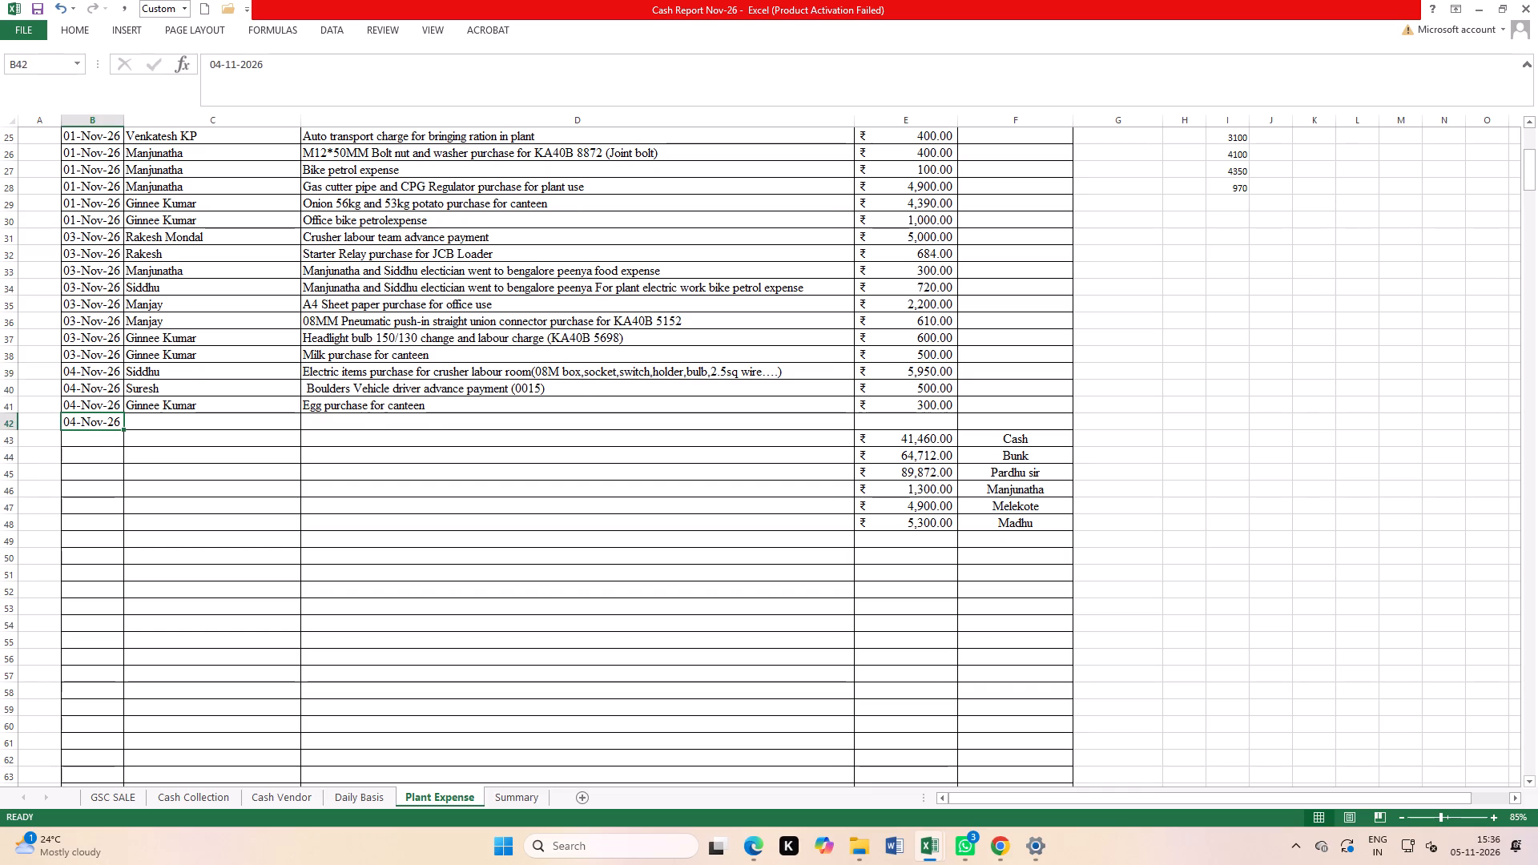
left_click(161, 418)
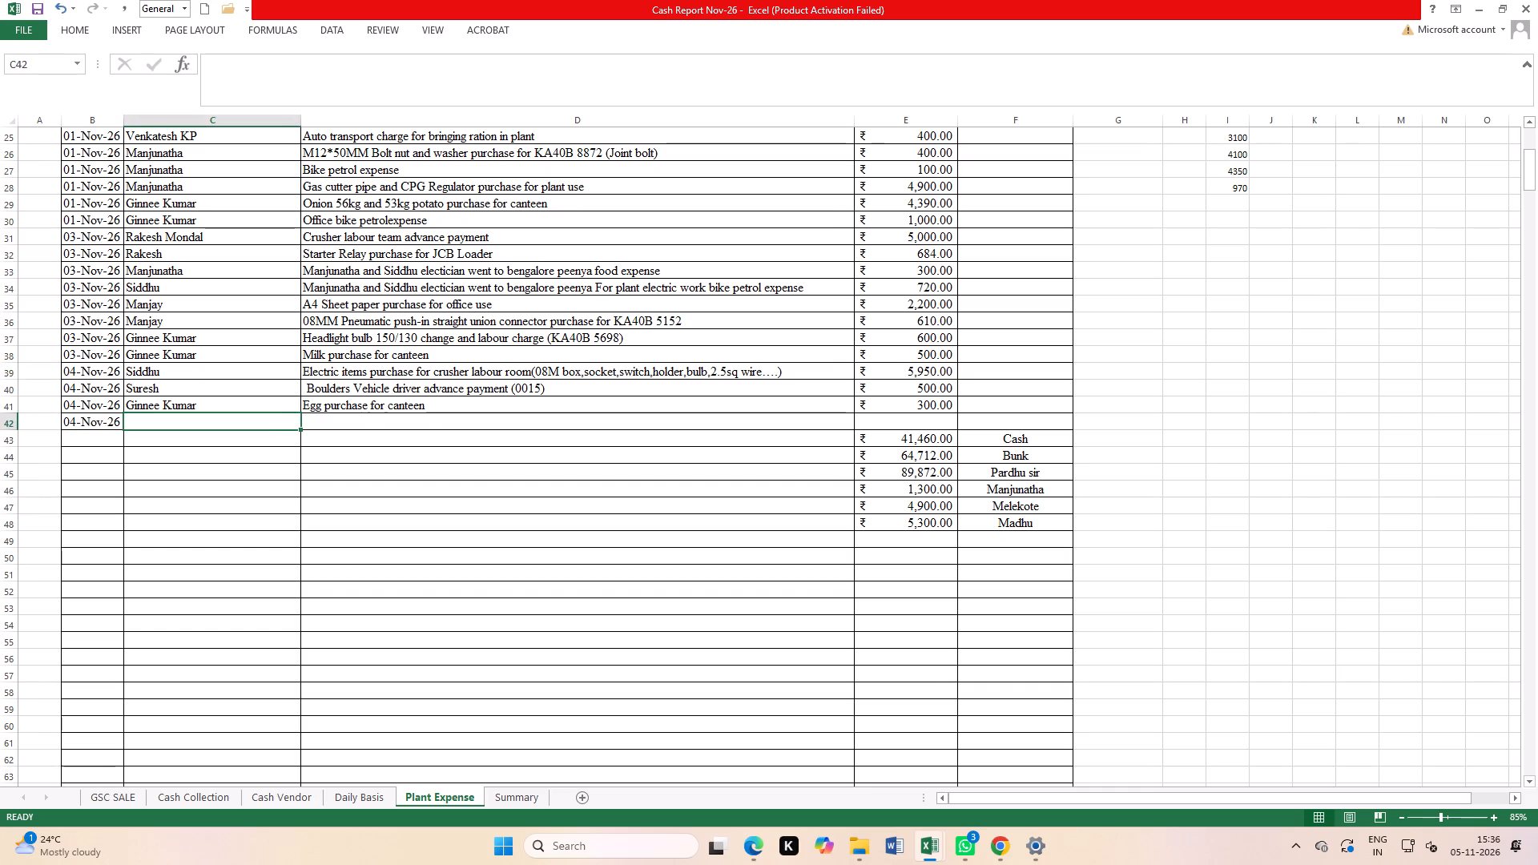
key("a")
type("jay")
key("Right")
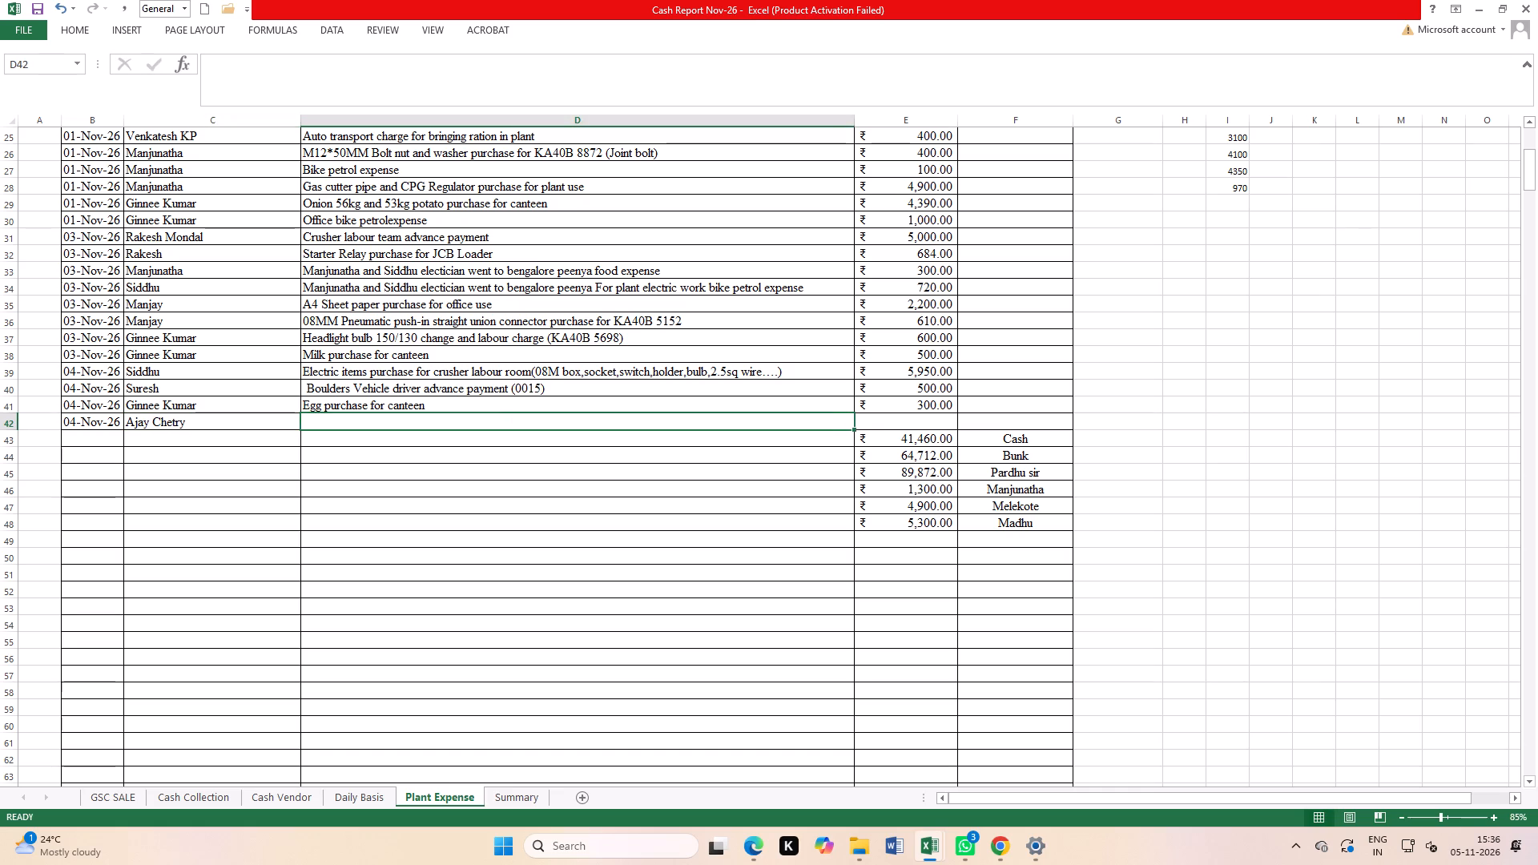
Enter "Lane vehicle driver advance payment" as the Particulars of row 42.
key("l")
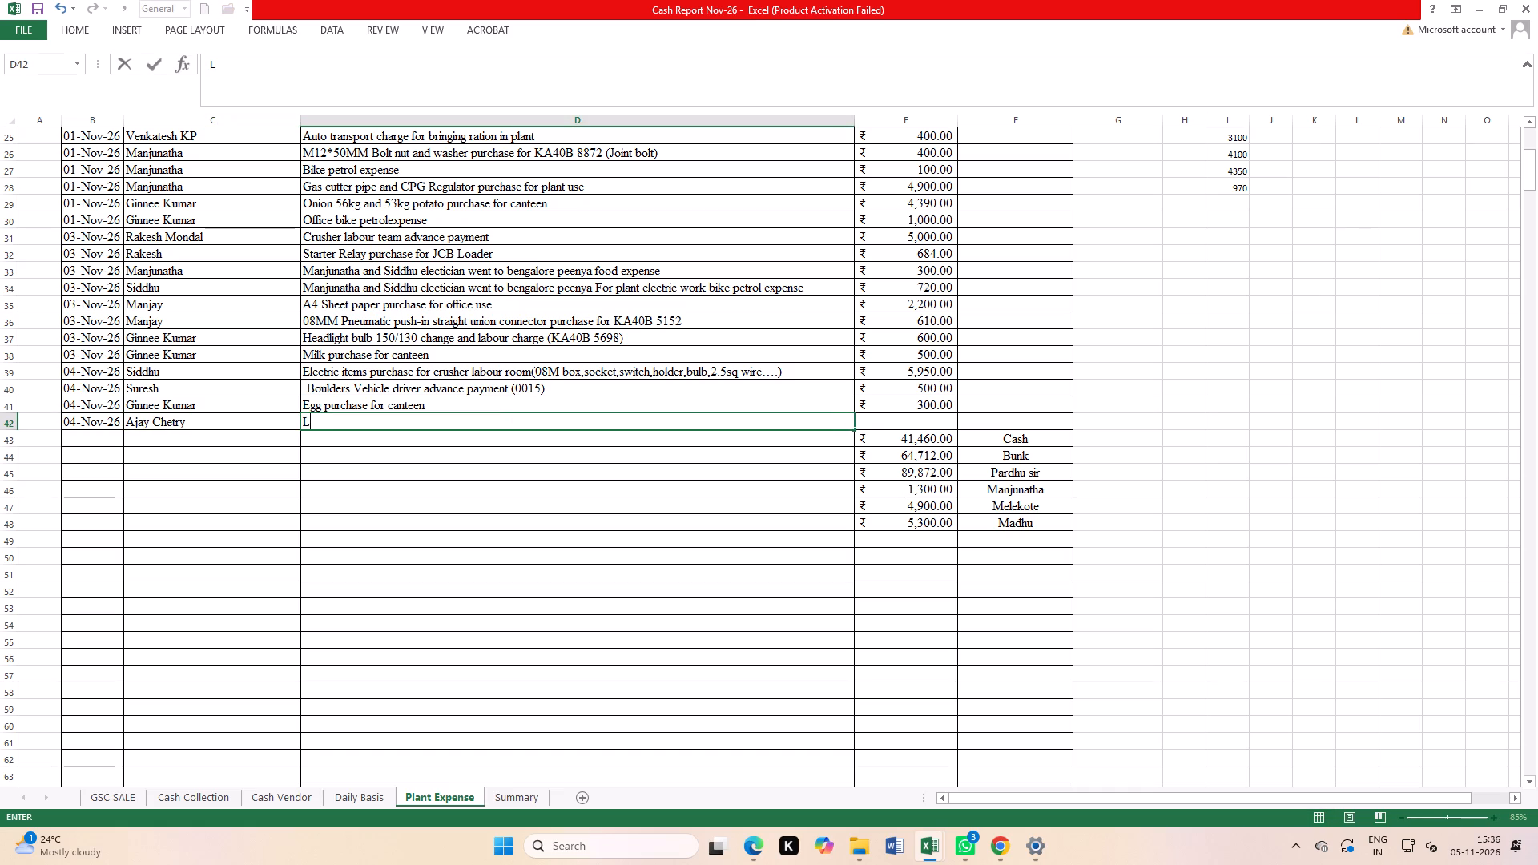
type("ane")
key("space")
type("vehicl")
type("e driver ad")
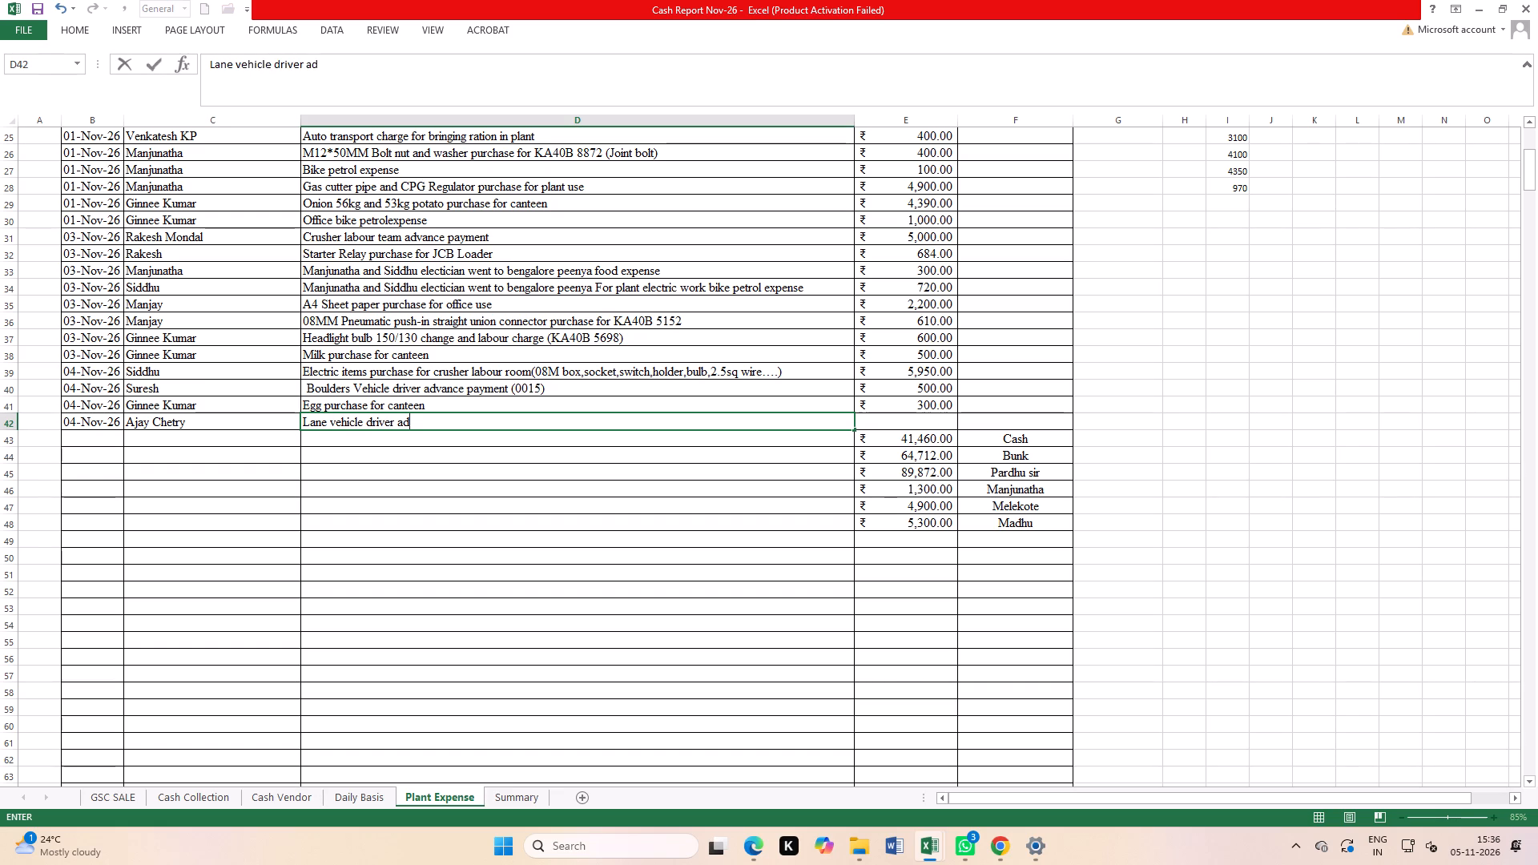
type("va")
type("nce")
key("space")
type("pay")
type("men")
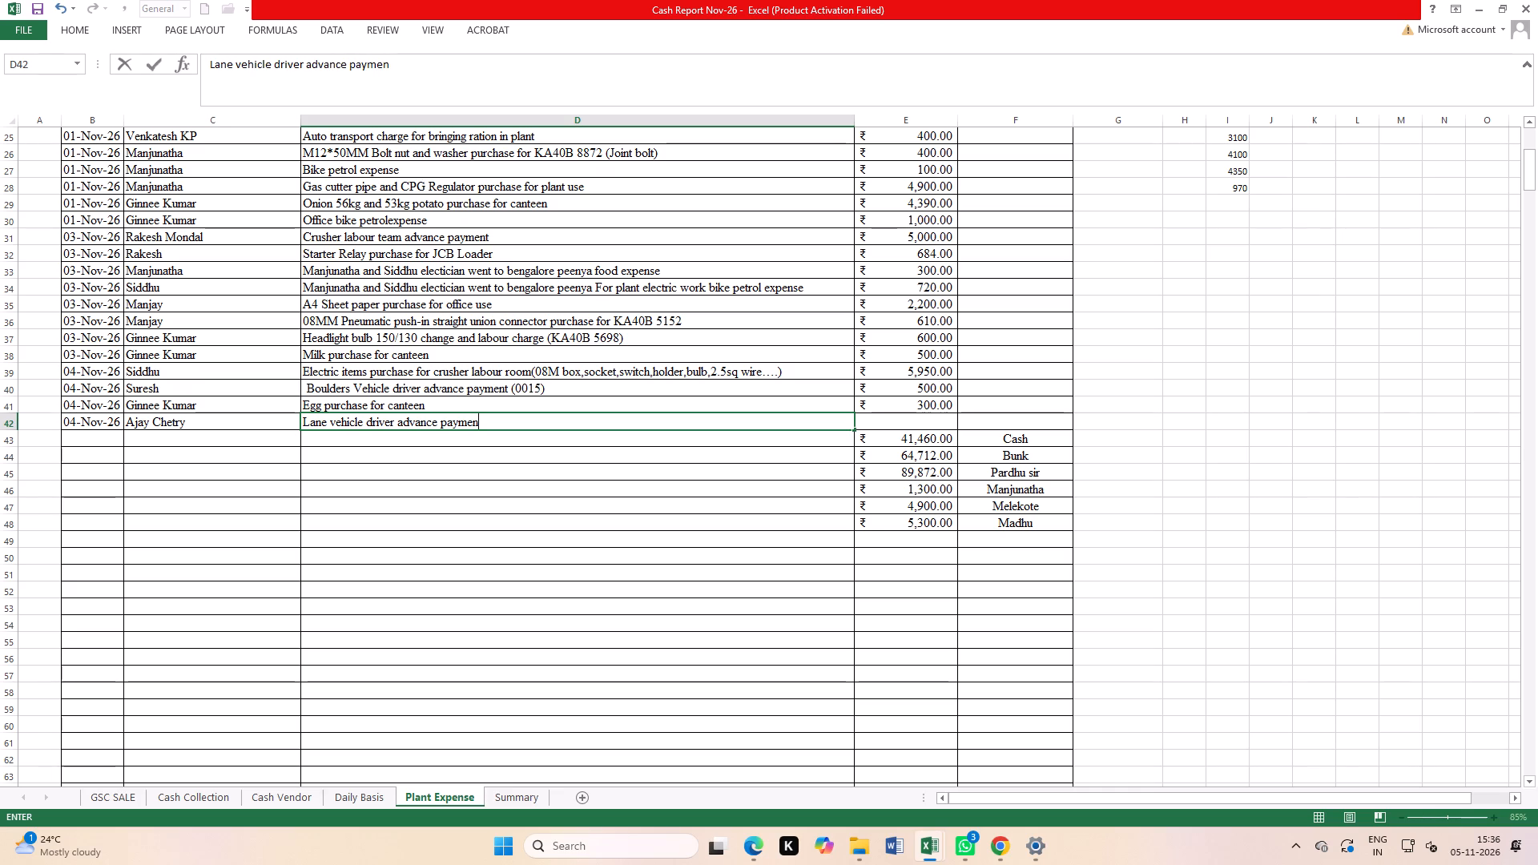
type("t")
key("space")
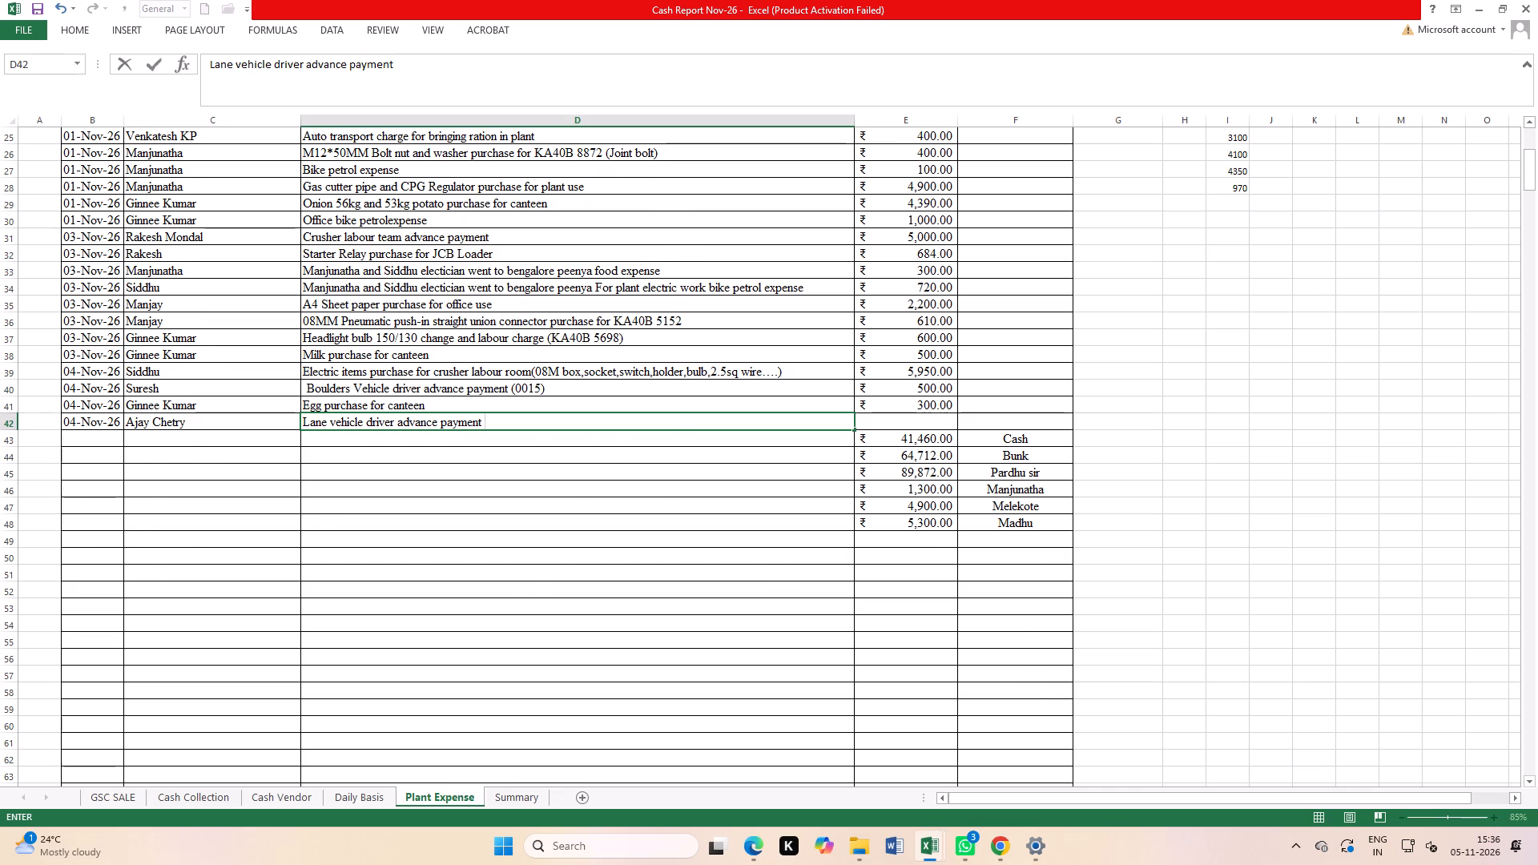
Copy the row 13 Particulars "Lane vehicle driver advance payment (5698)" into row 42 and enter 500 as its Amount.
scroll(408, 336, "up", 4)
scroll(577, 329, "up", 2)
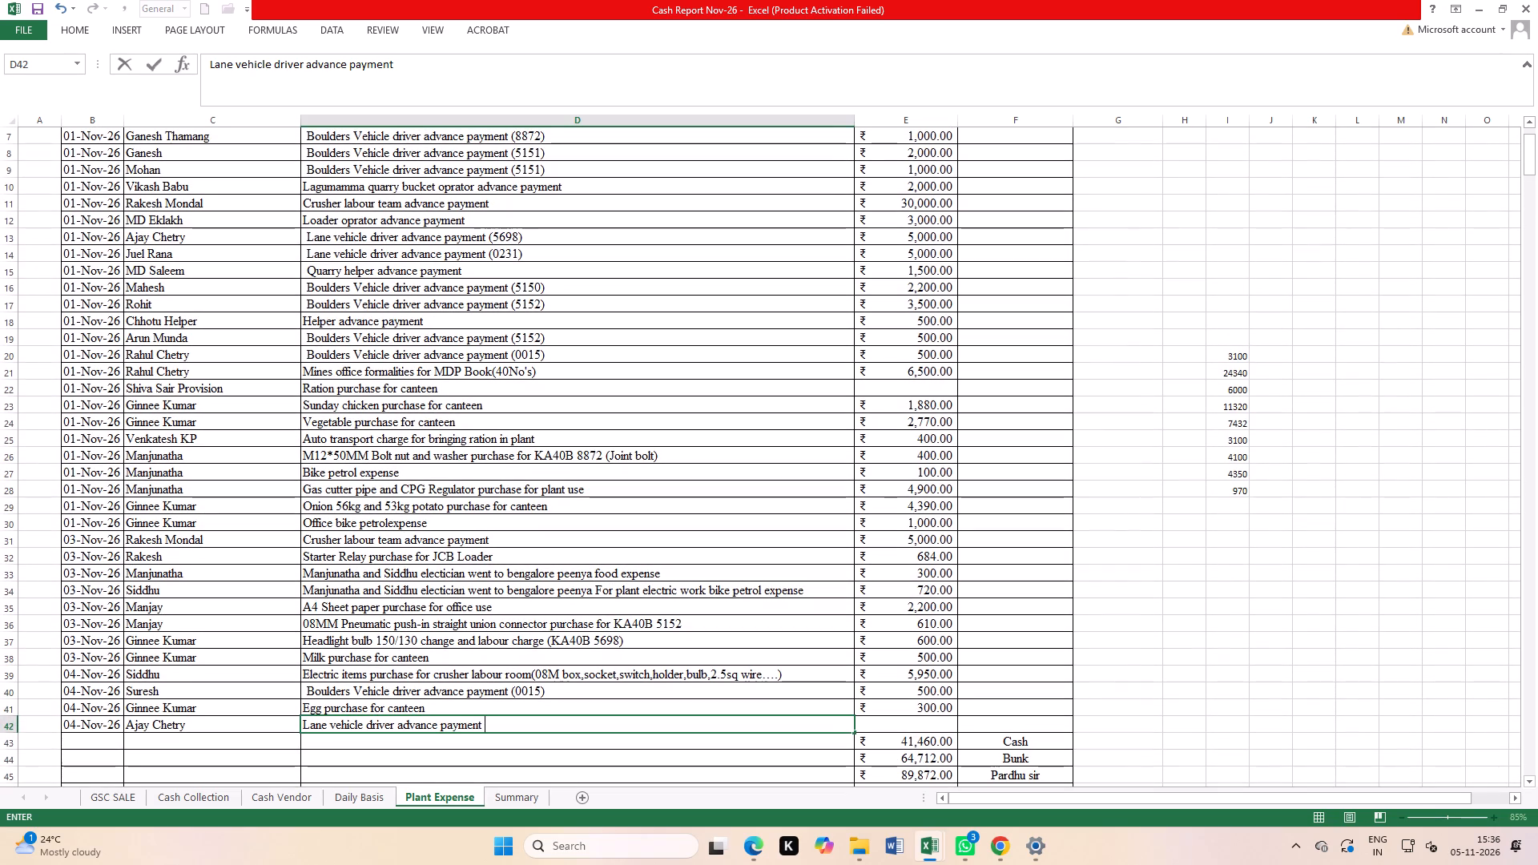
left_click(427, 235)
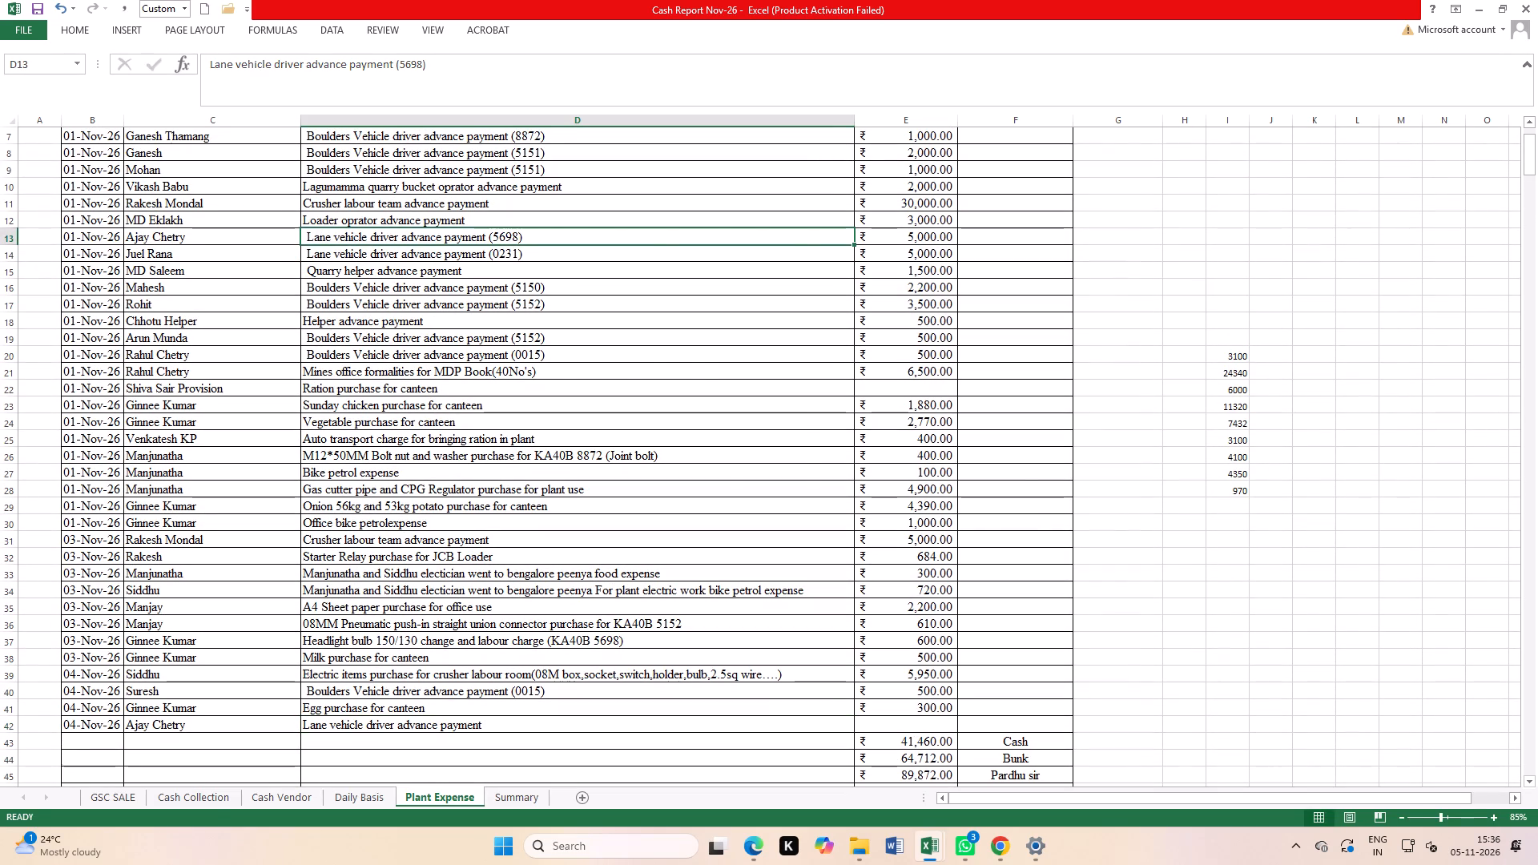
key("ctrl+c")
scroll(516, 449, "down", 5)
left_click(474, 477)
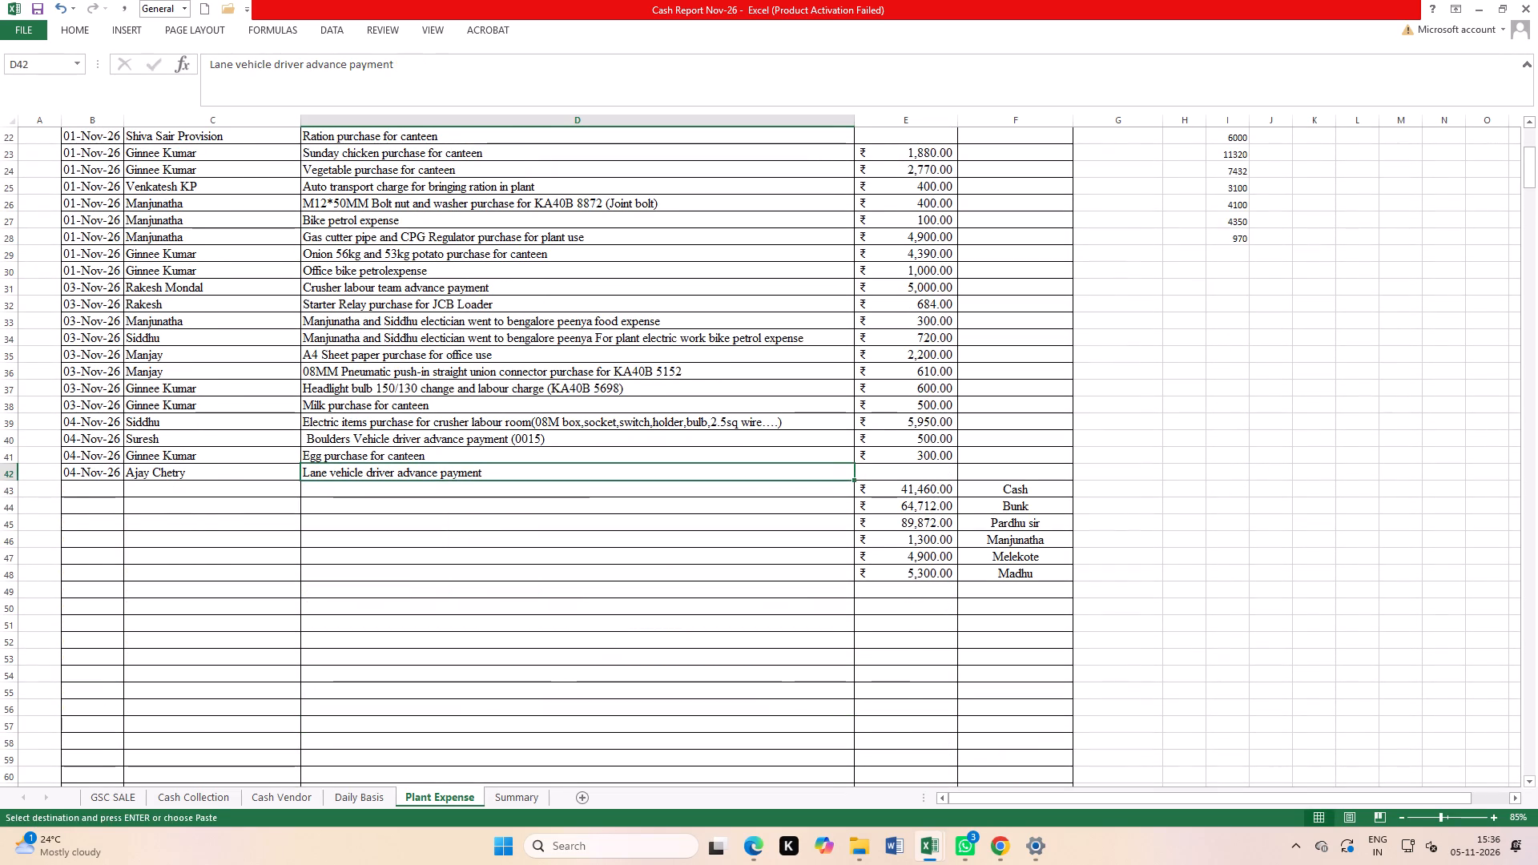
key("ctrl+v")
left_click(933, 470)
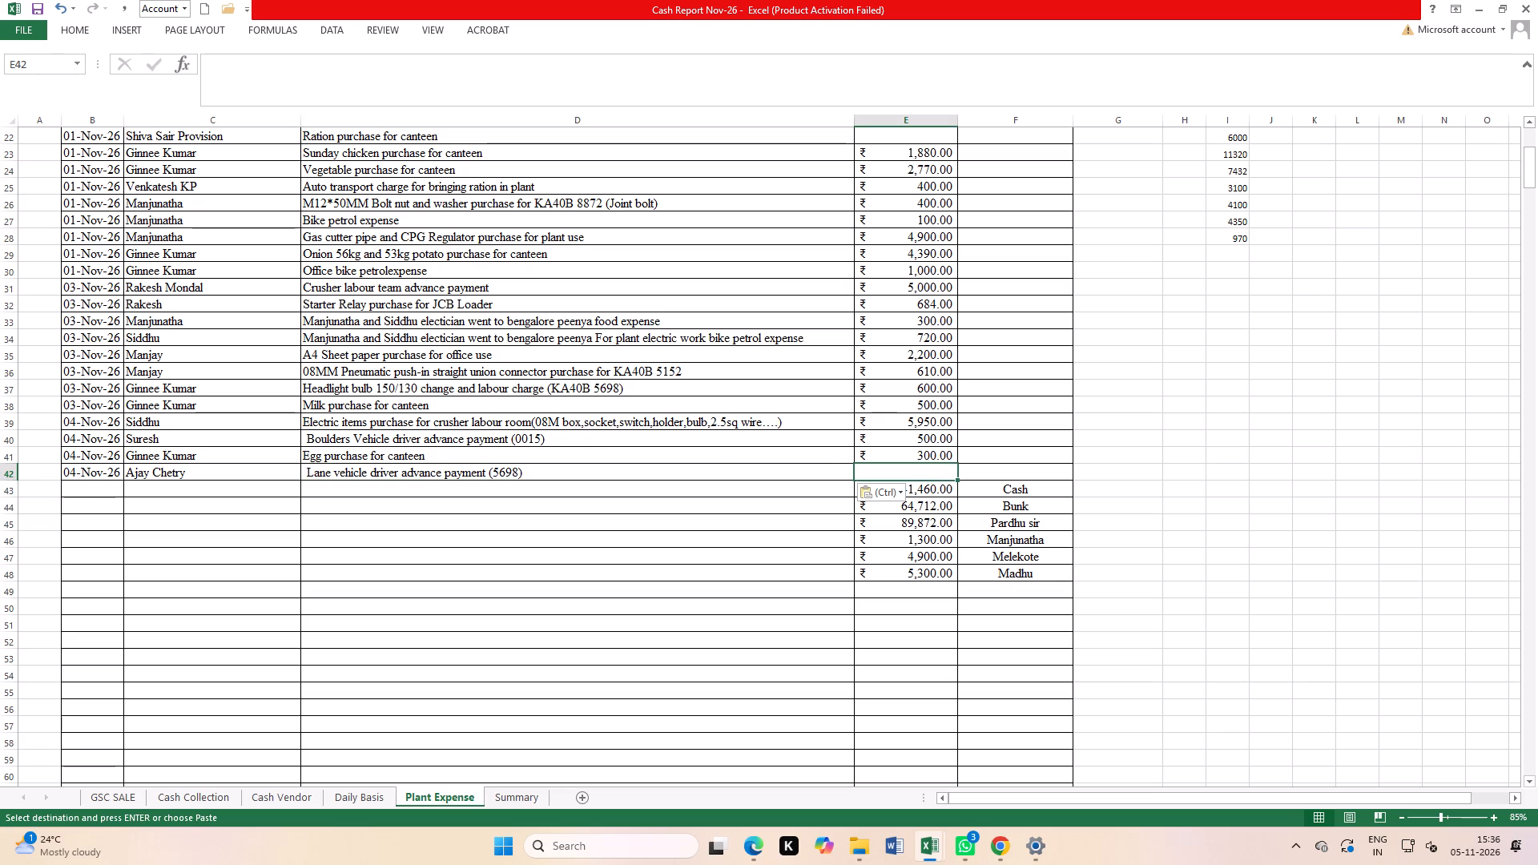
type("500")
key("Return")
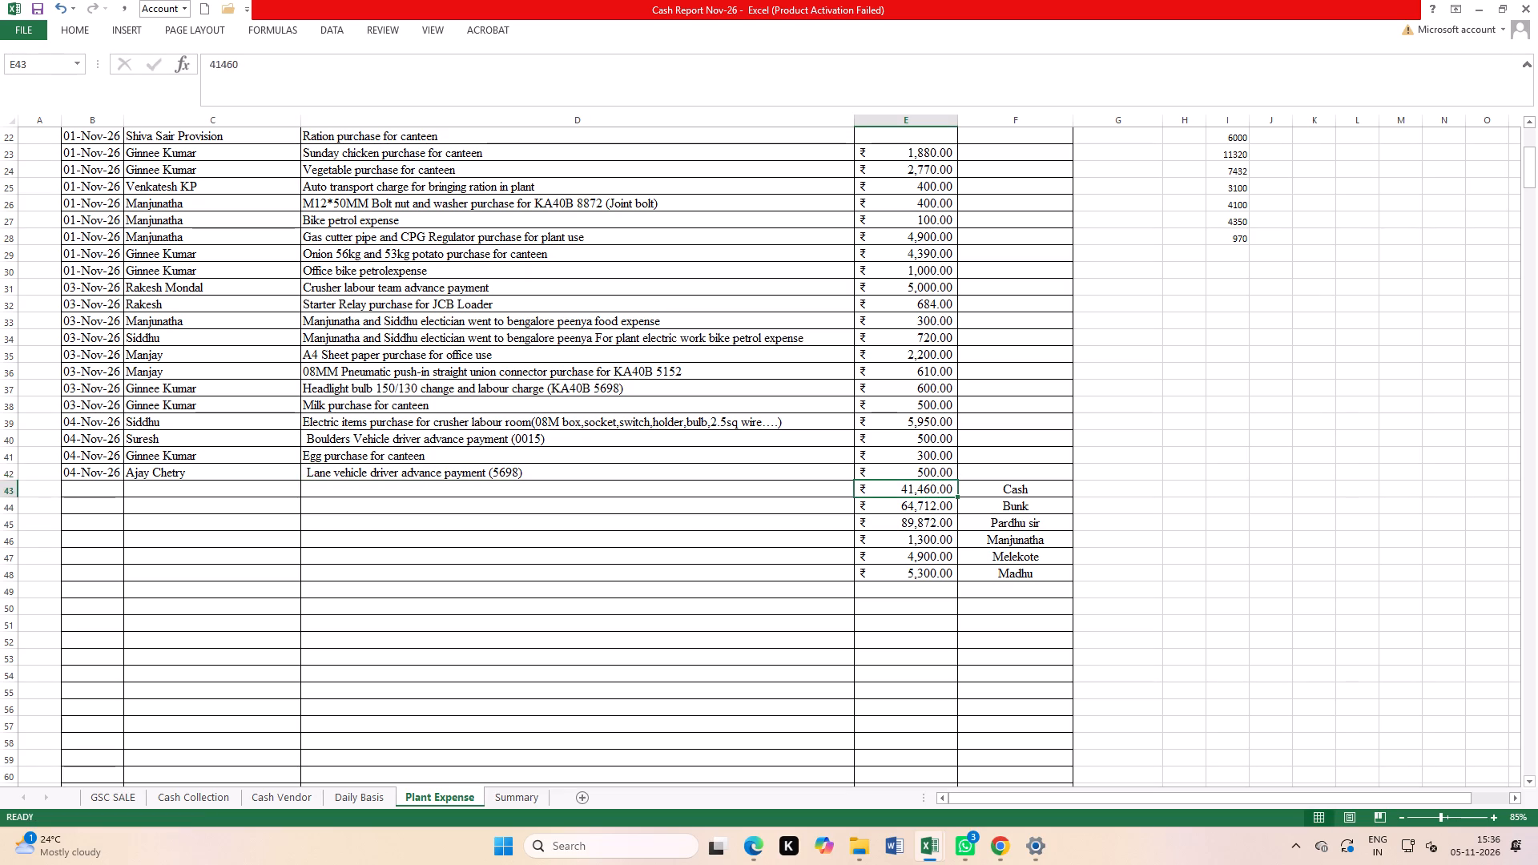
Freeze the panes of the Plant Expense sheet above row 6 so the title and column headers stay fixed.
scroll(703, 362, "up", 3)
scroll(623, 537, "up", 4)
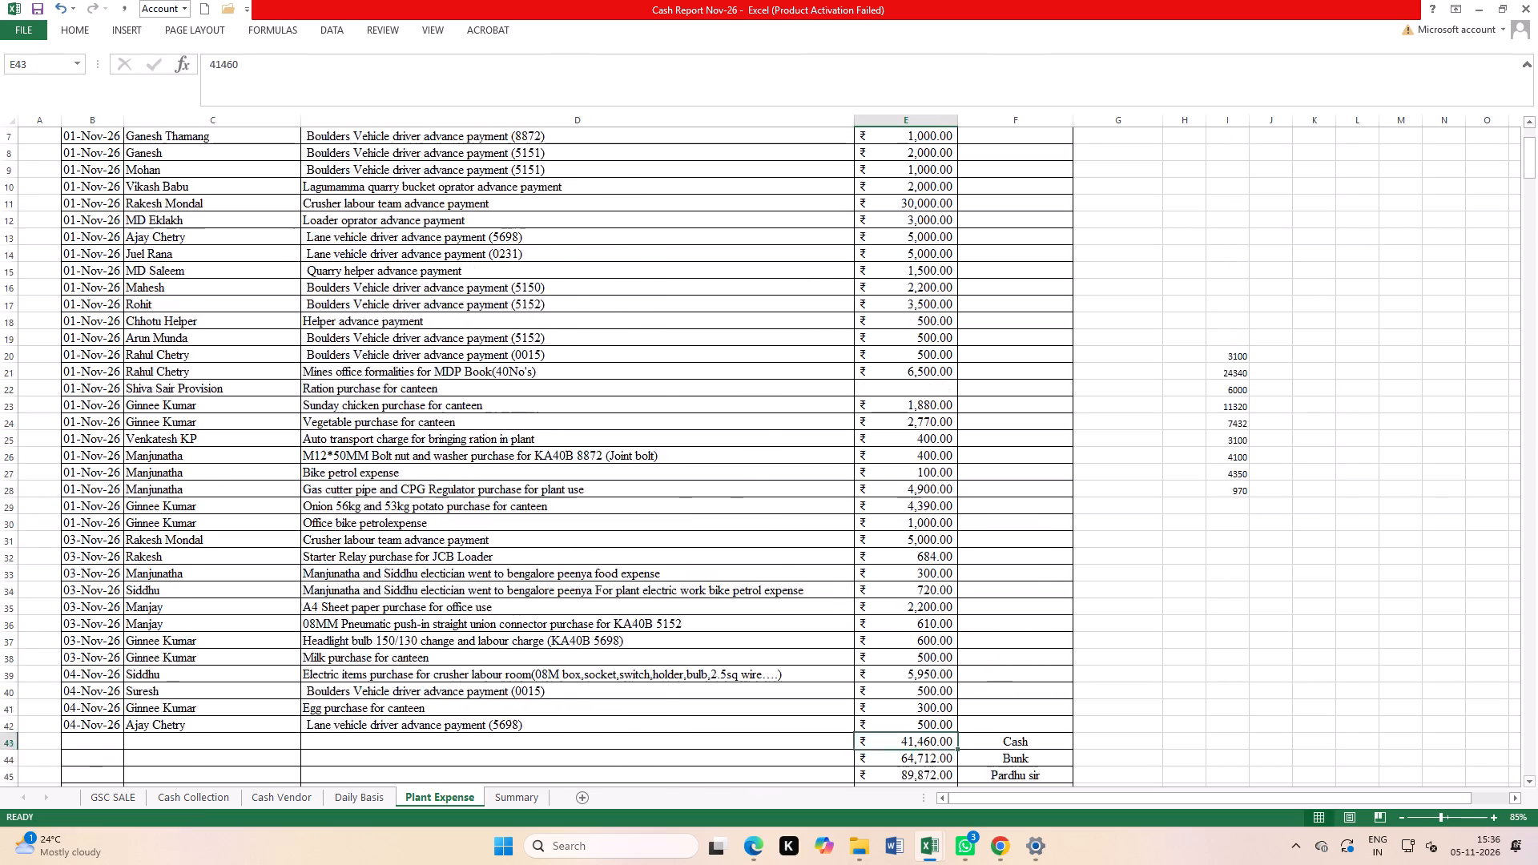
scroll(623, 536, "up", 4)
left_click_drag(90, 225, 409, 229)
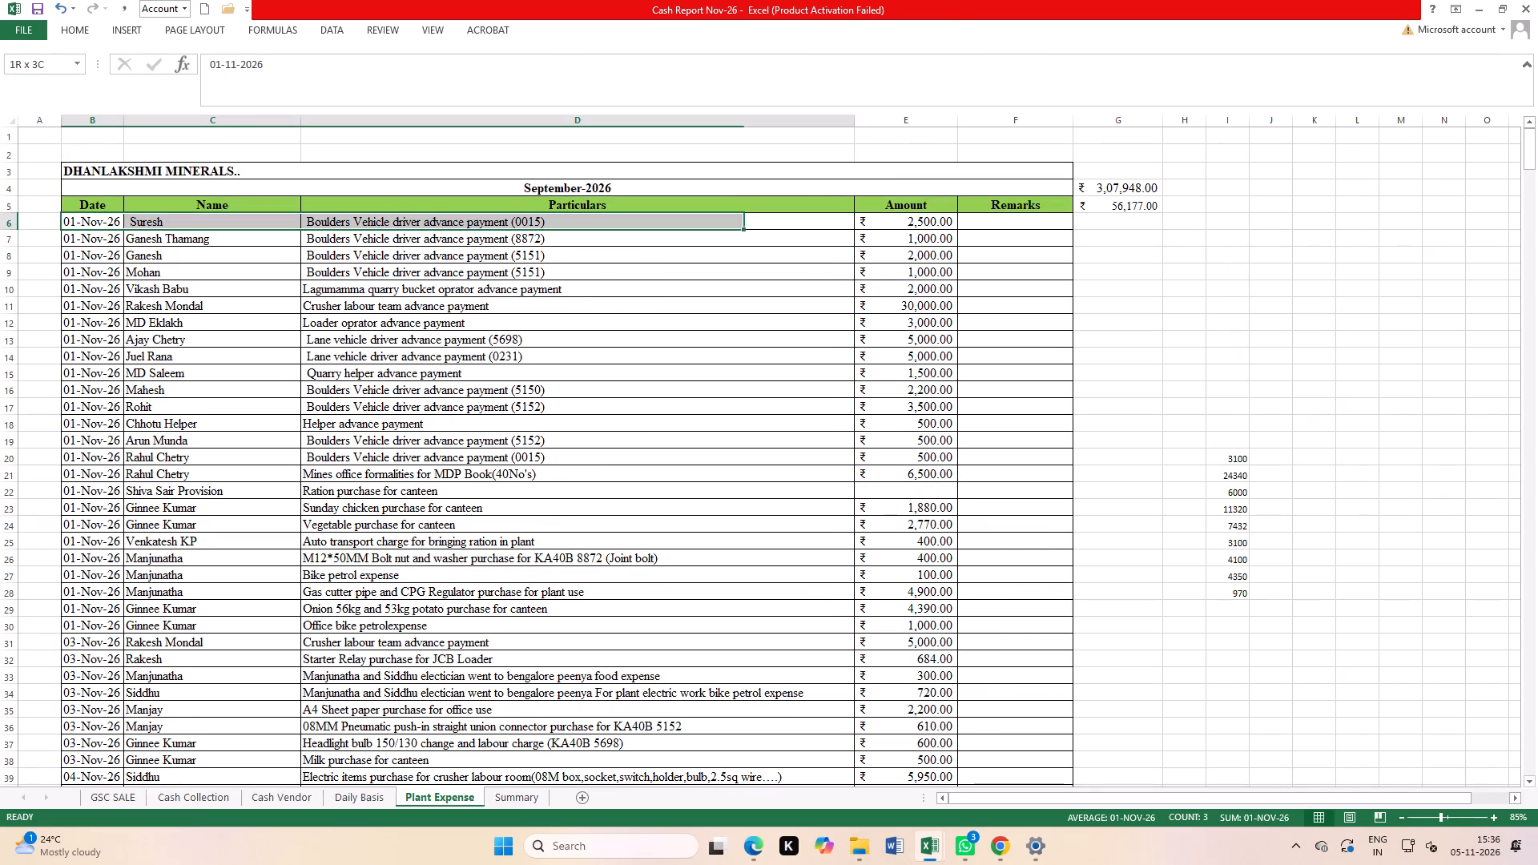
left_click_drag(409, 229, 0, 484)
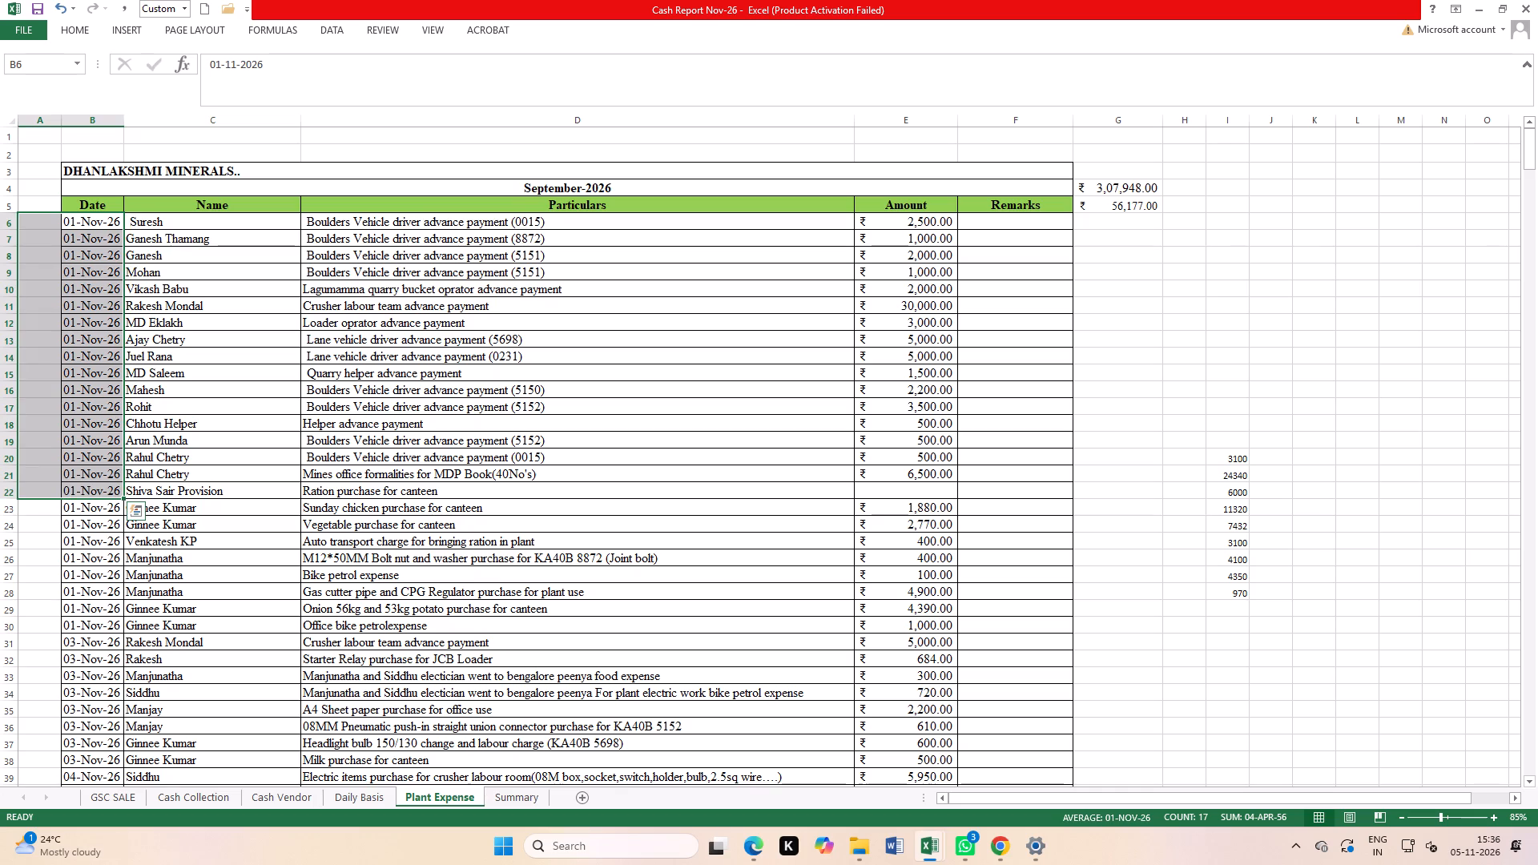
left_click(399, 421)
left_click_drag(90, 220, 95, 220)
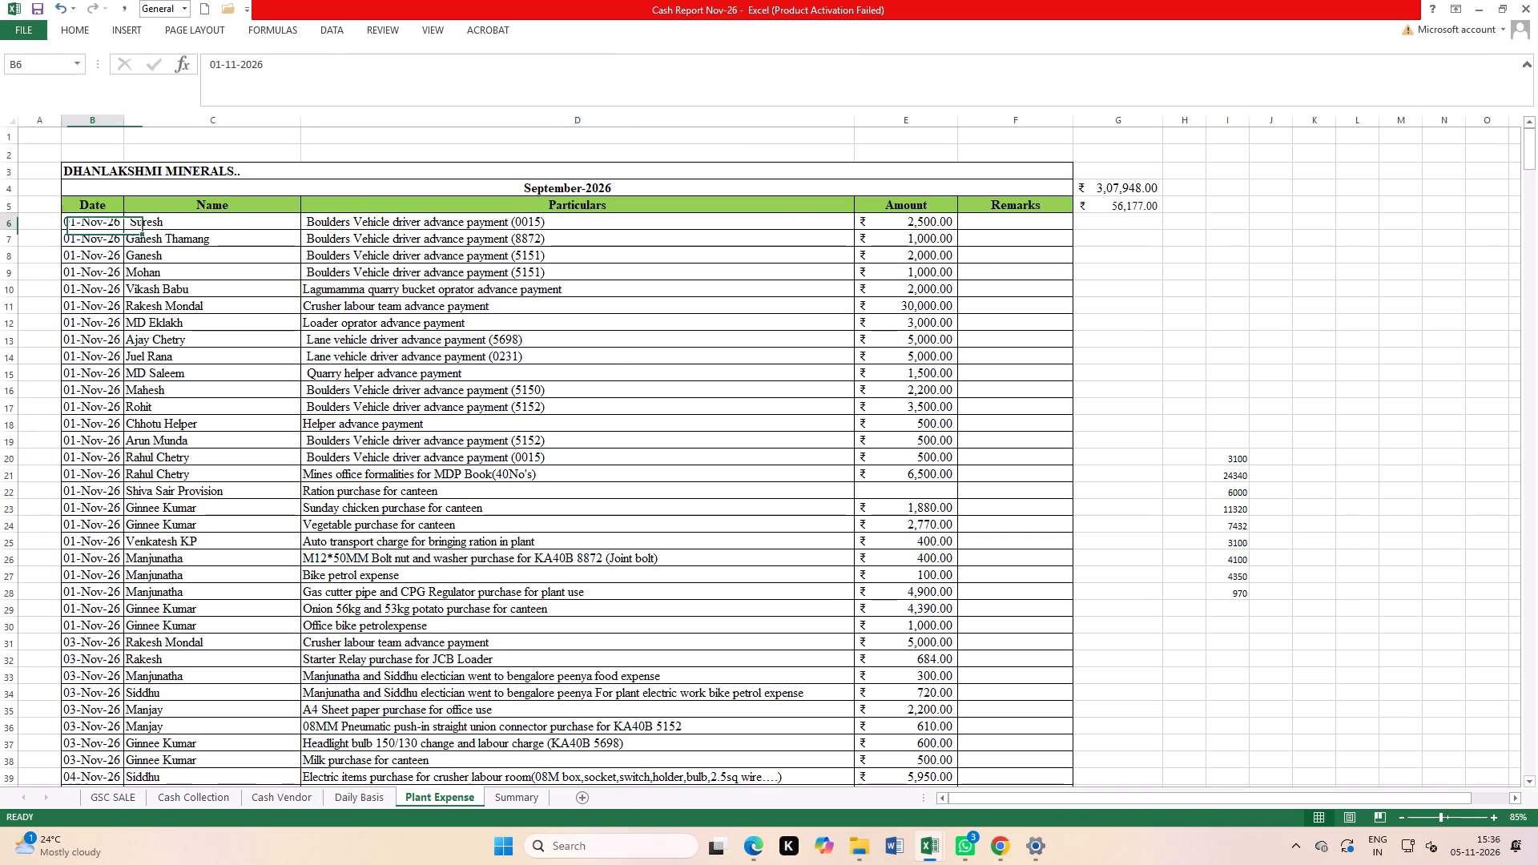
left_click_drag(95, 220, 1041, 215)
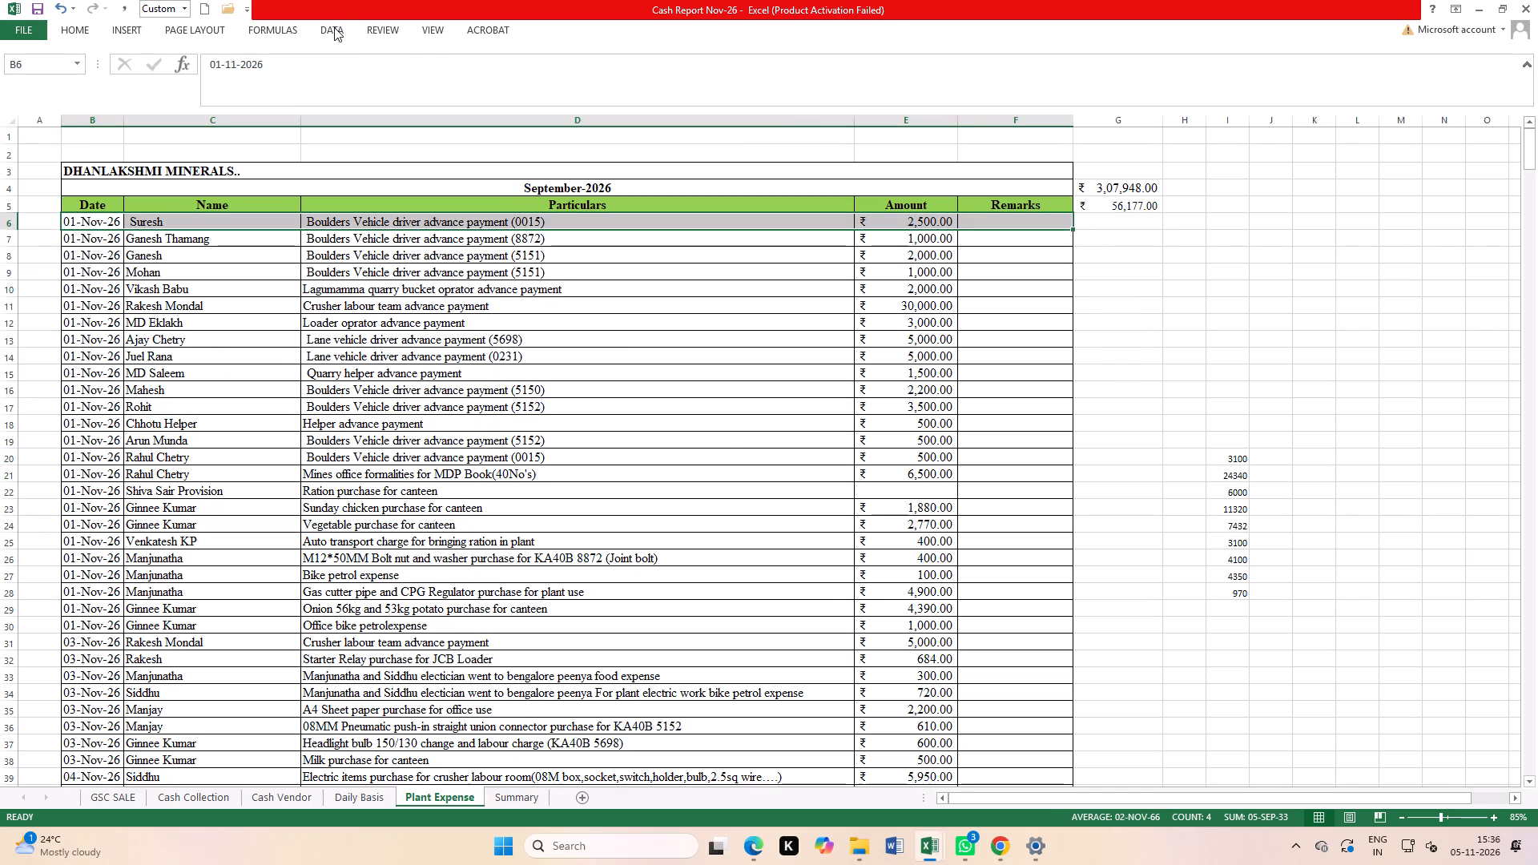
left_click(432, 28)
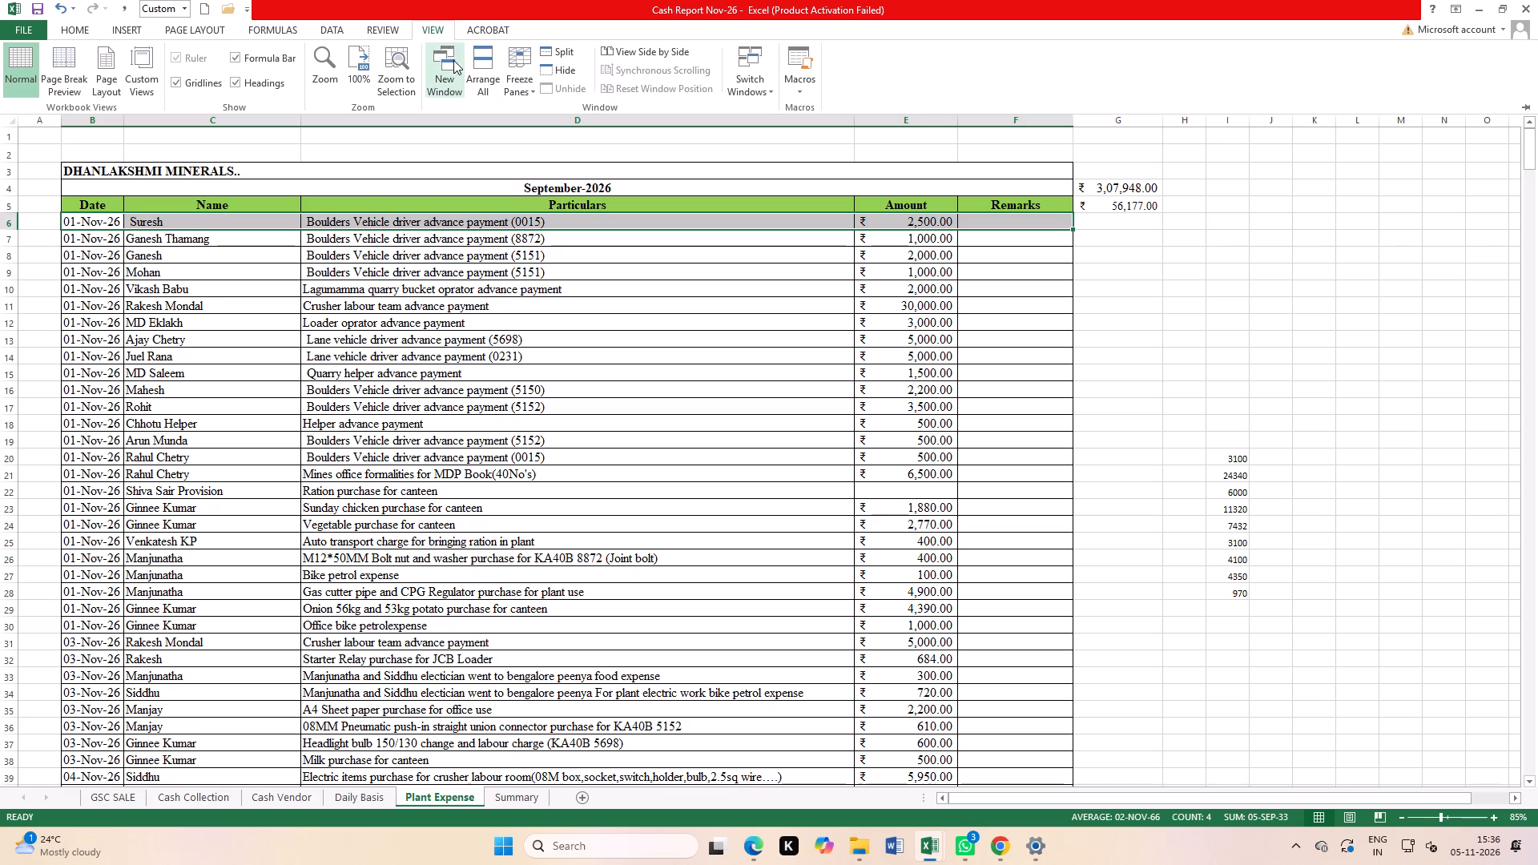
left_click(514, 71)
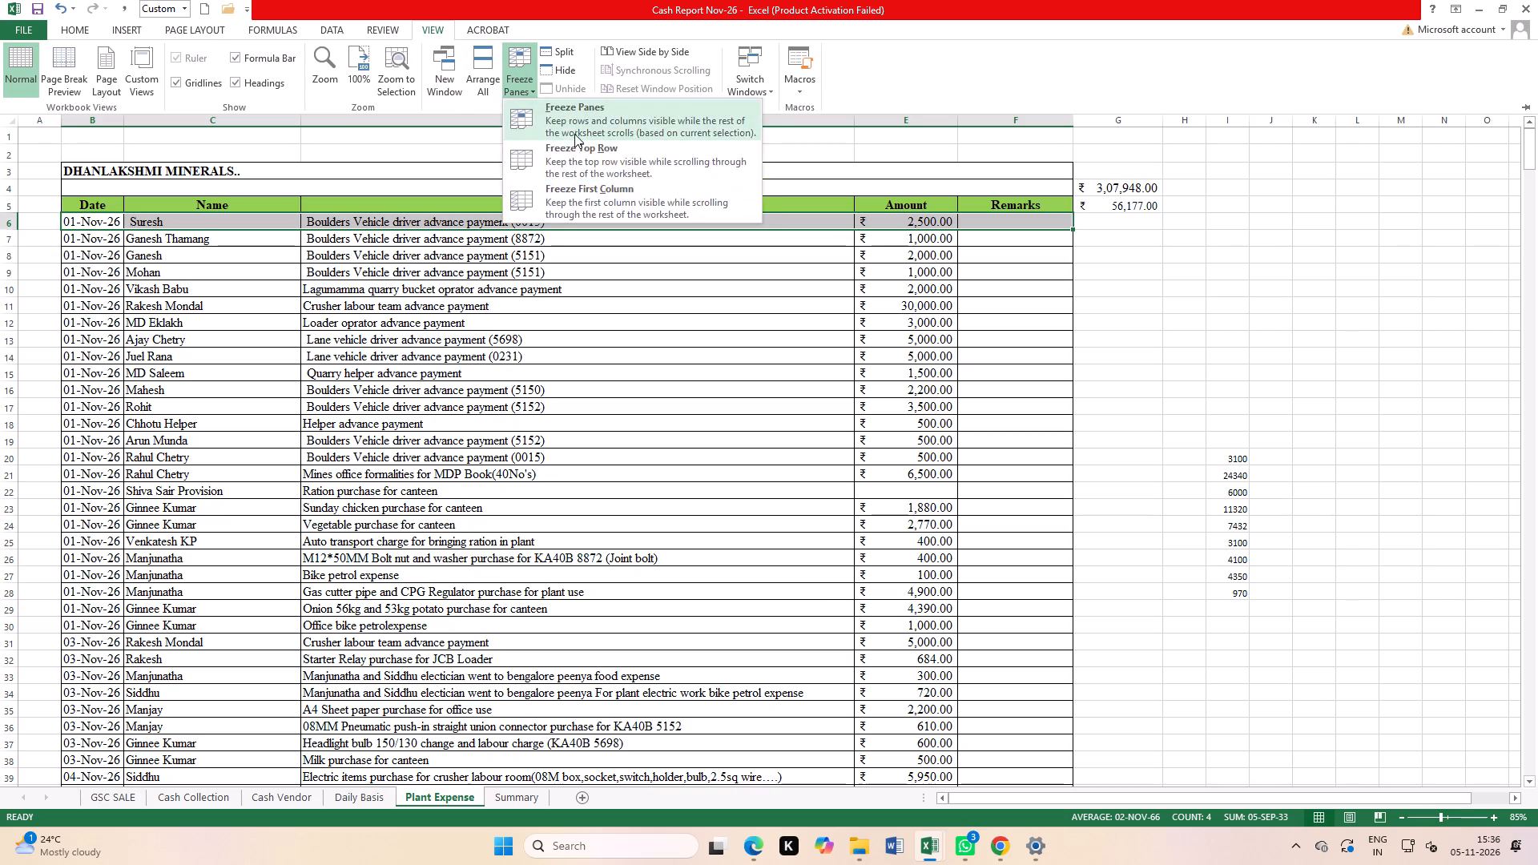
left_click(573, 125)
left_click(606, 388)
left_click(546, 449)
Insert two blank rows at row 43, between the last 04-Nov-26 expense and the Cash amount.
scroll(546, 449, "down", 2)
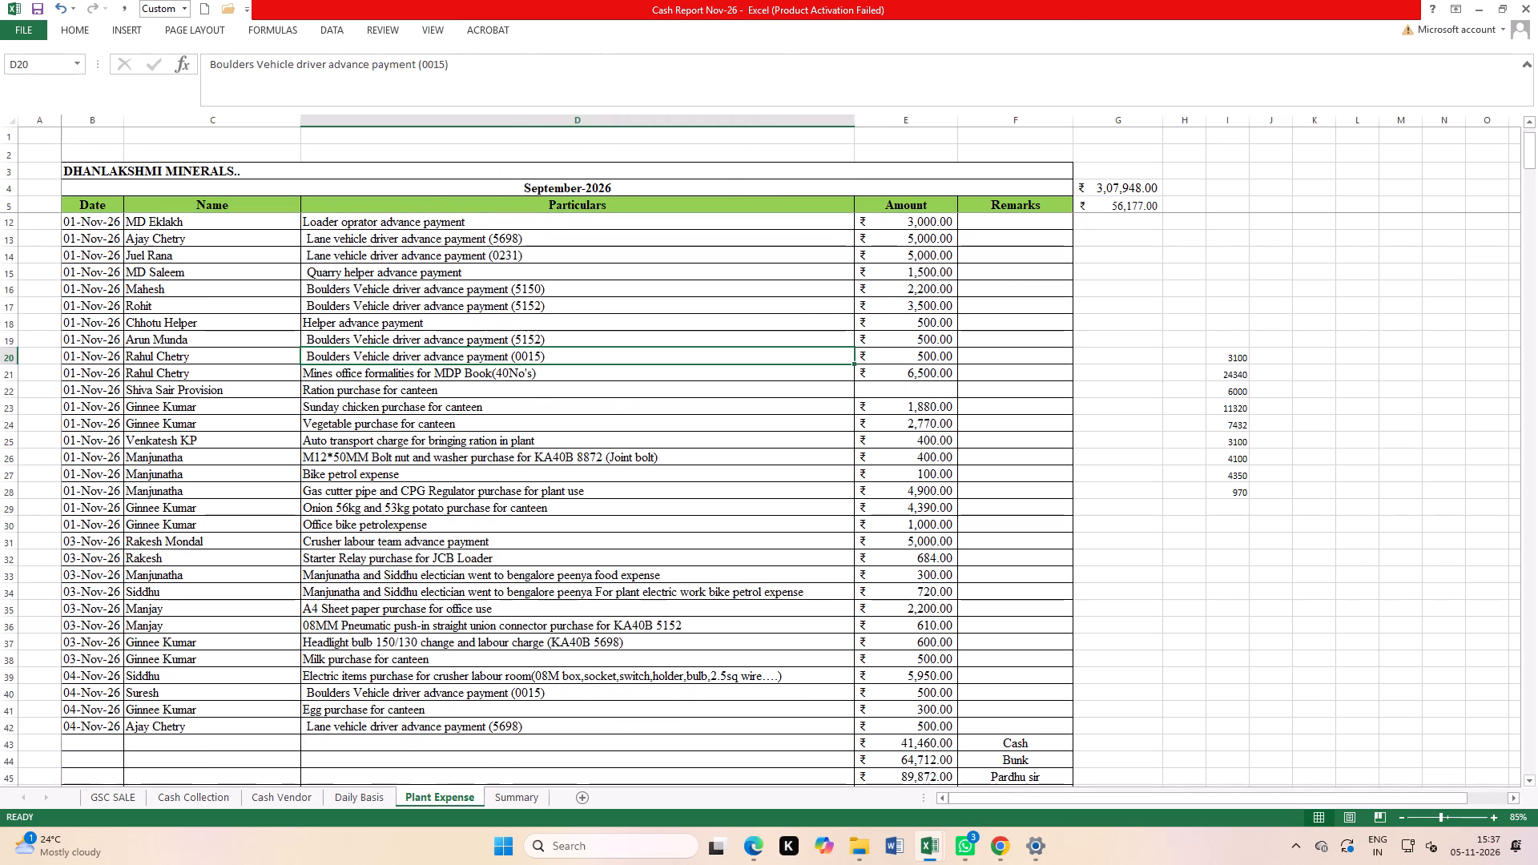
scroll(546, 449, "up", 3)
scroll(546, 449, "down", 5)
scroll(546, 449, "up", 7)
scroll(547, 446, "down", 5)
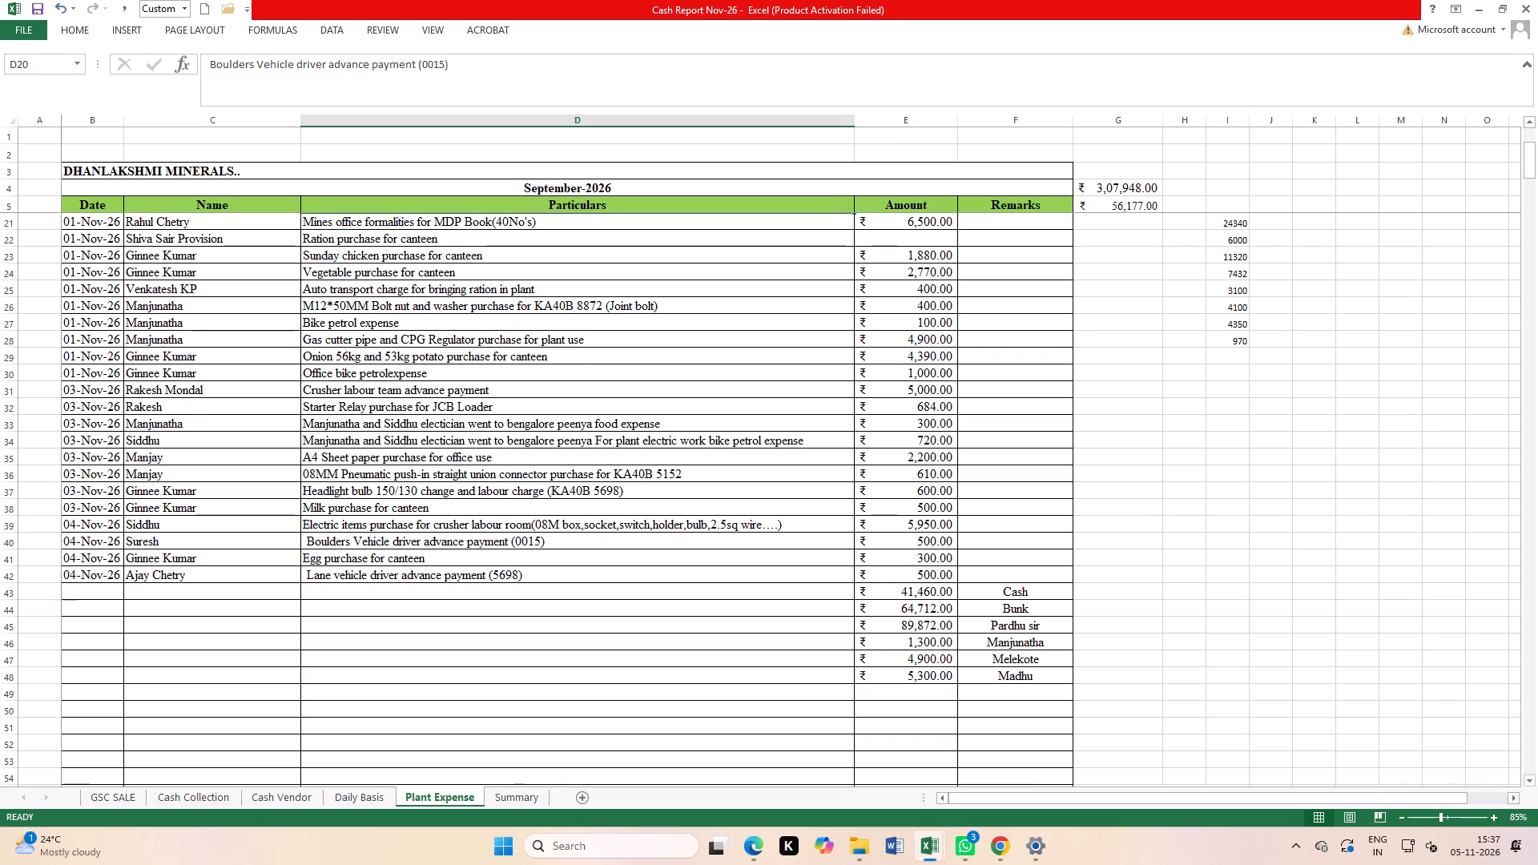
left_click(0, 591)
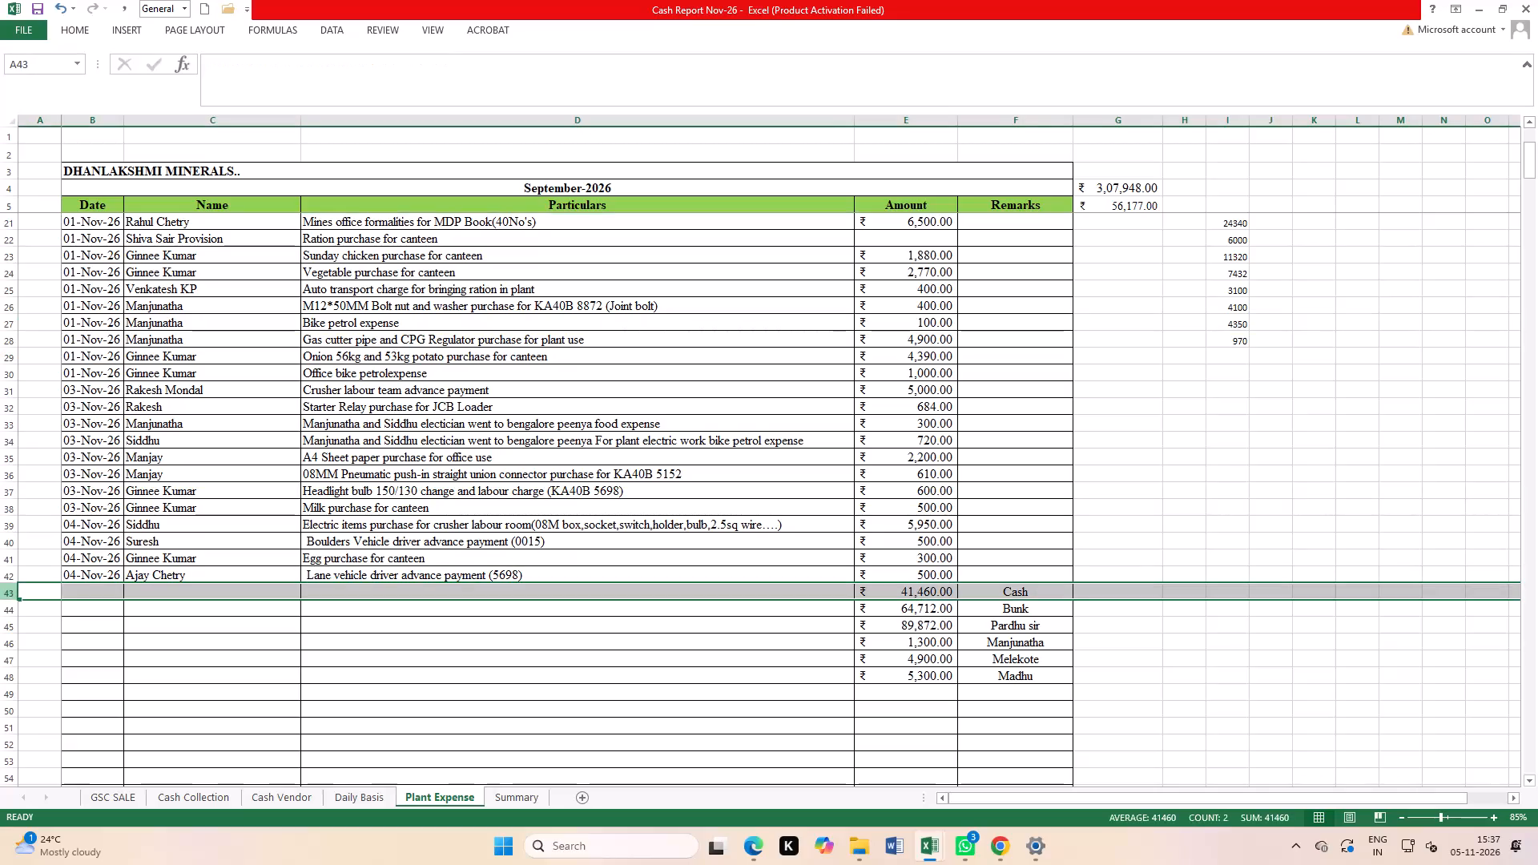
key("ctrl+plus")
key("ctrl+plus")
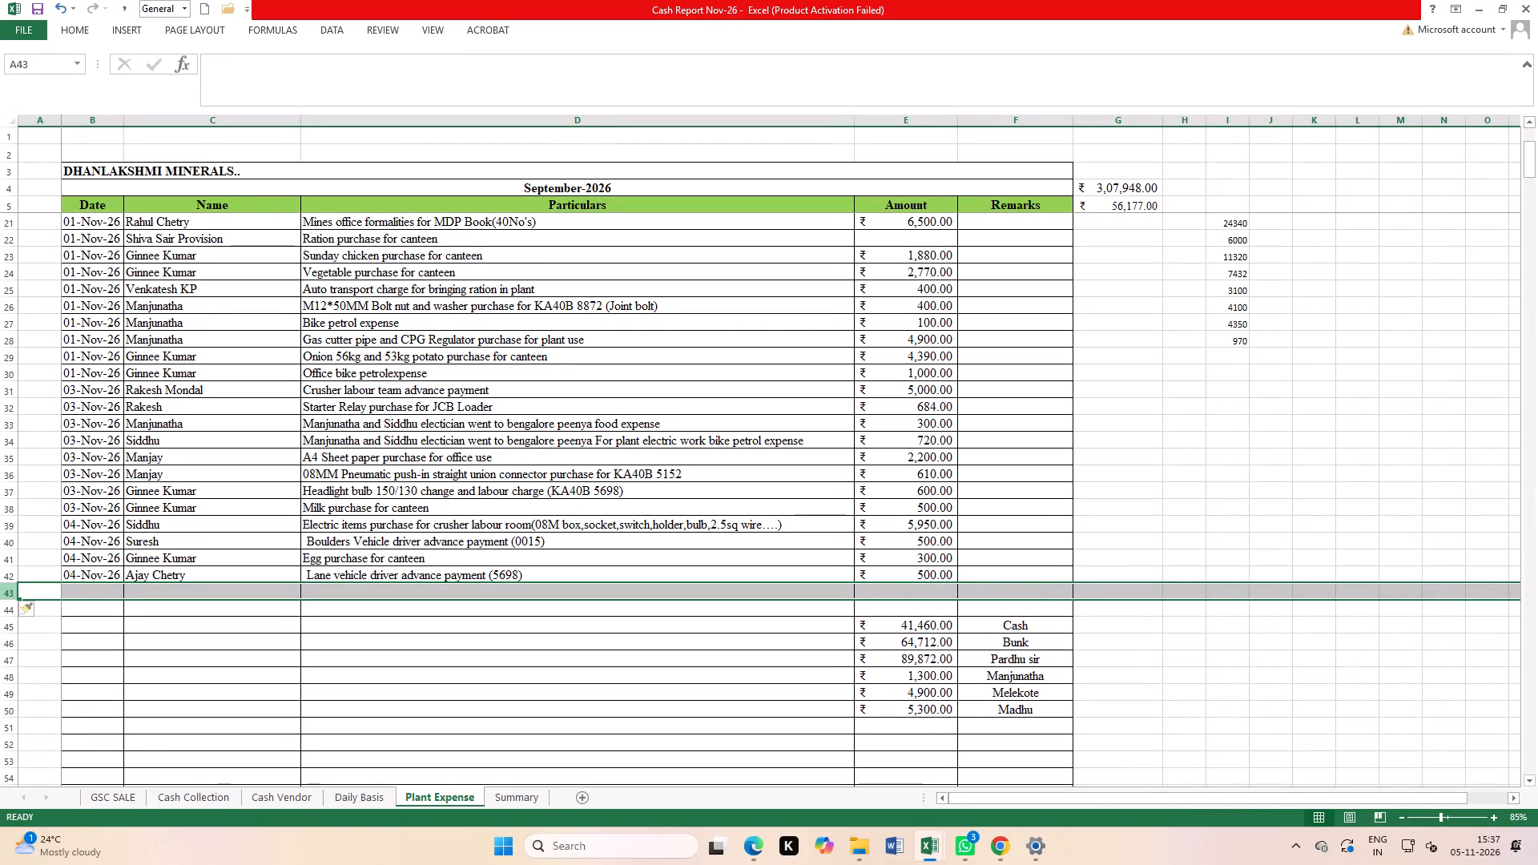
Extend the date column to row 43 with 05-Nov-26 and enter the payee's name in that row.
left_click(160, 647)
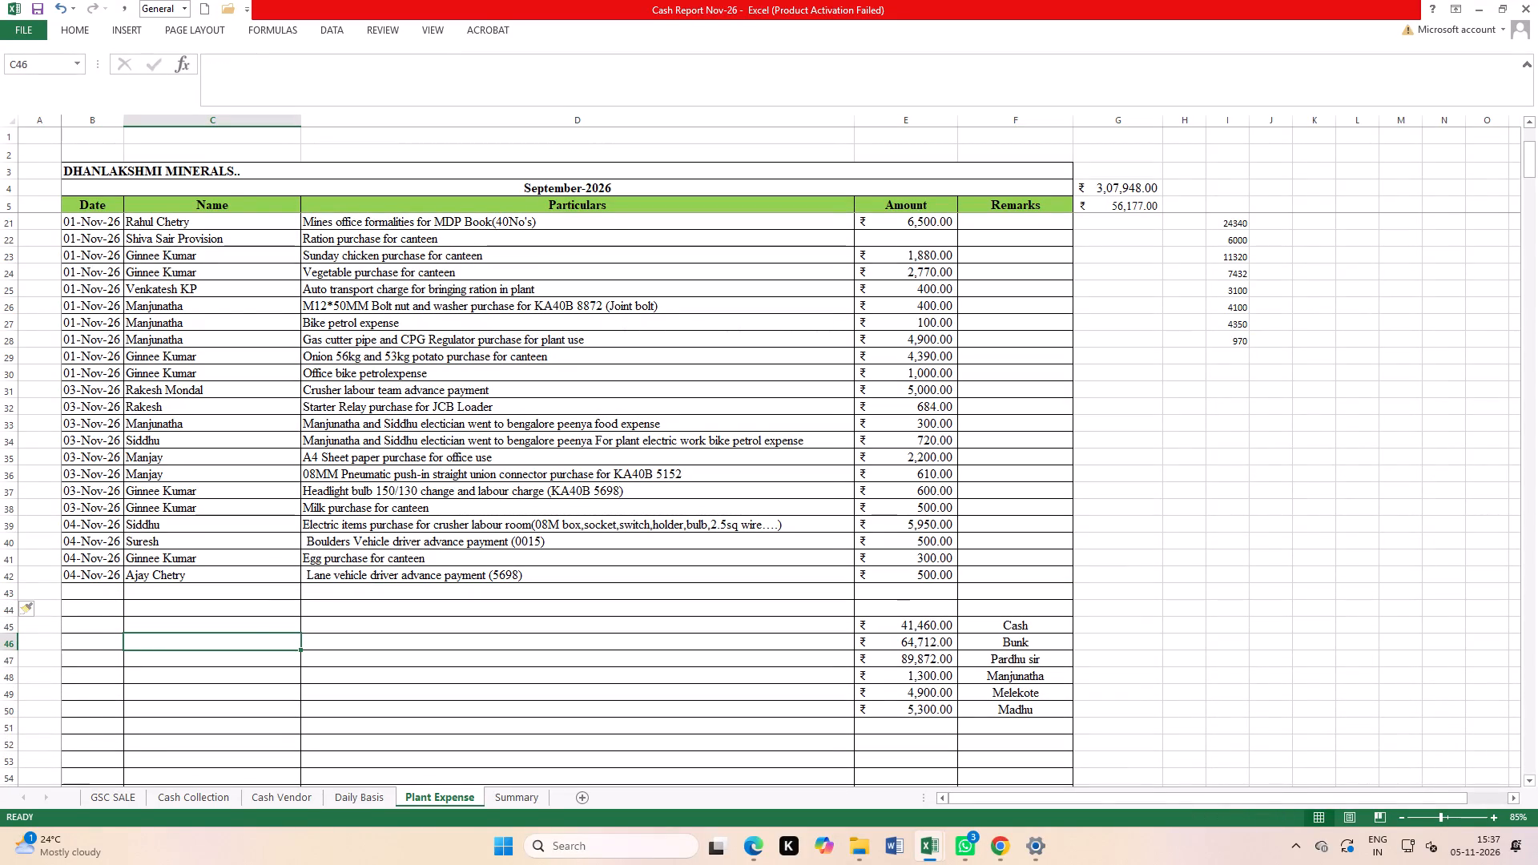
left_click(90, 573)
left_click_drag(124, 584, 121, 589)
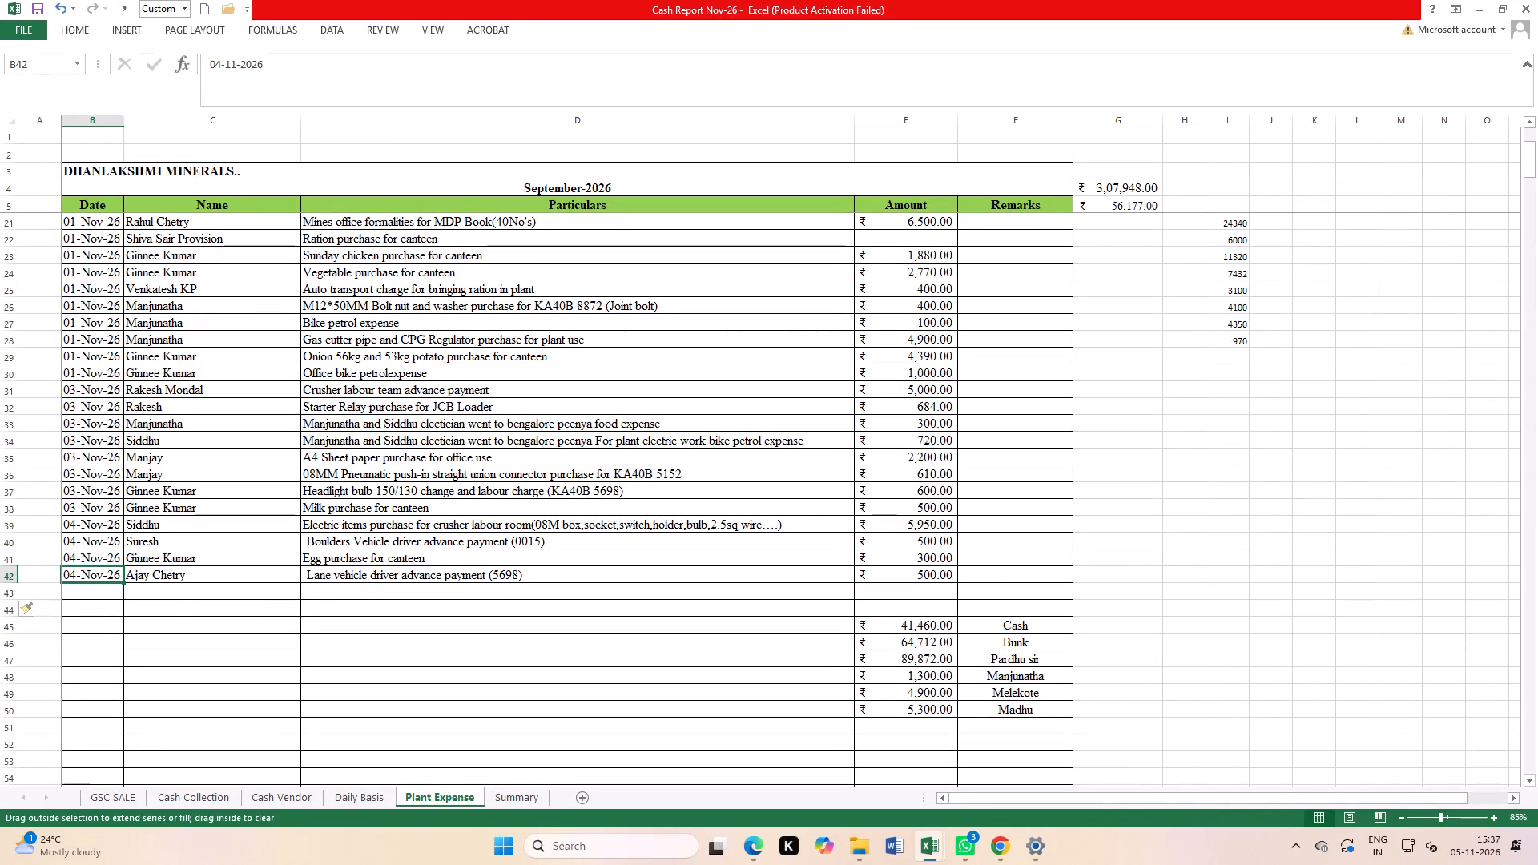
left_click_drag(121, 589, 121, 596)
left_click(158, 585)
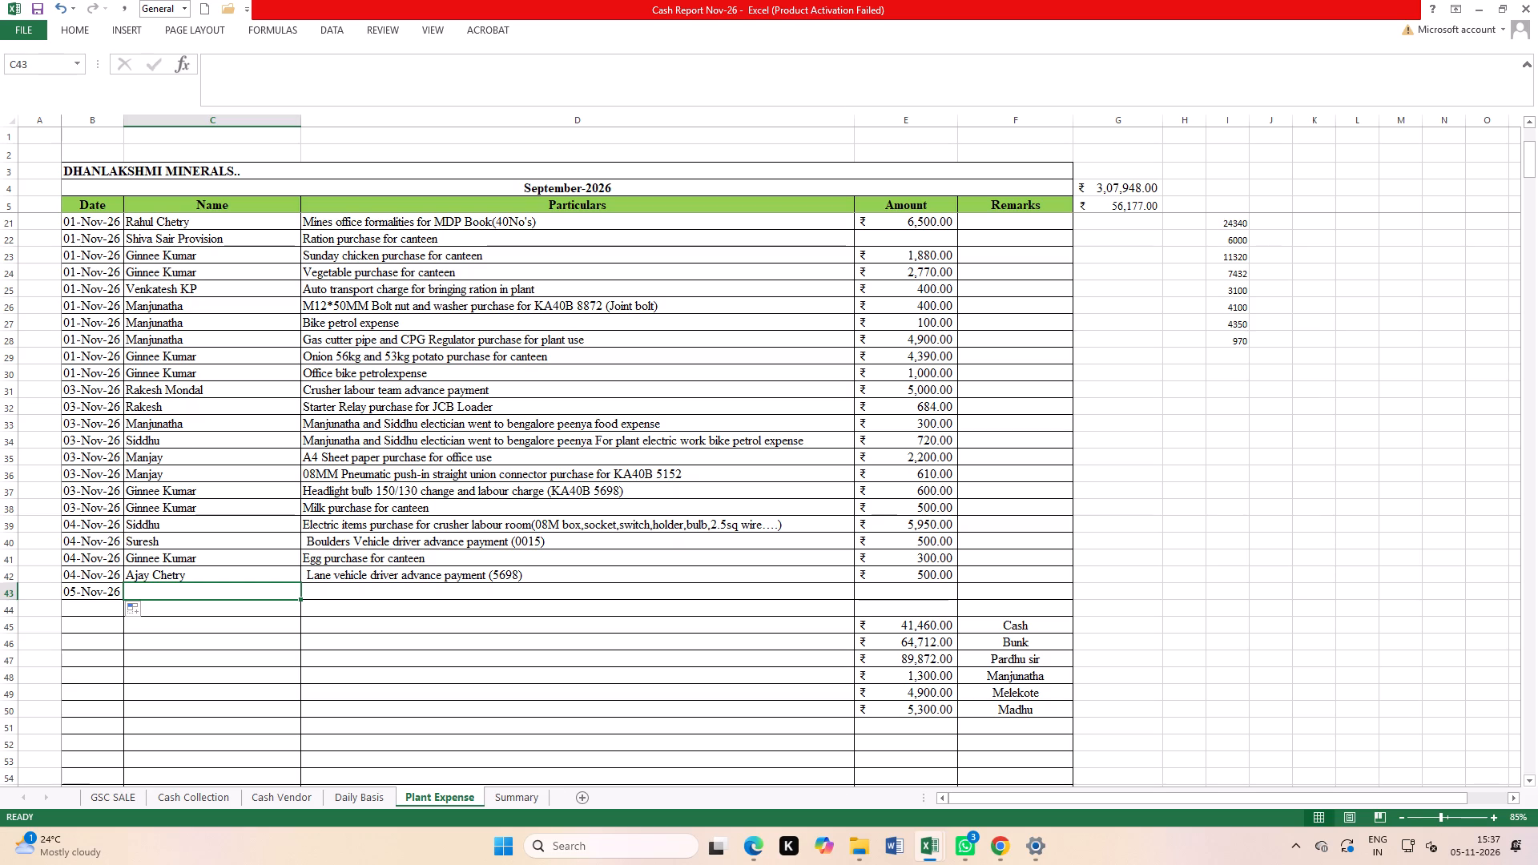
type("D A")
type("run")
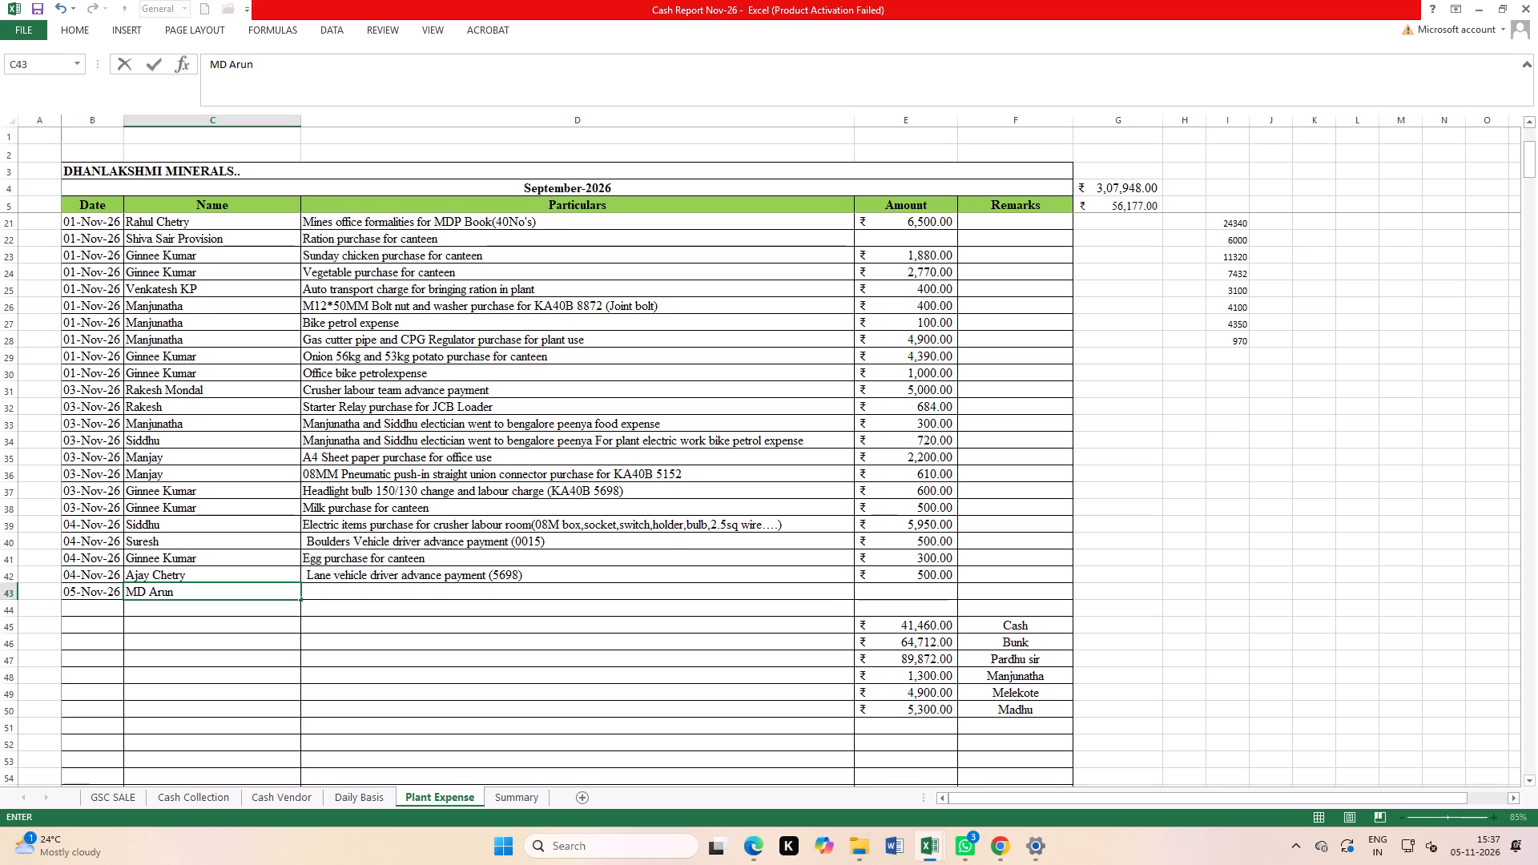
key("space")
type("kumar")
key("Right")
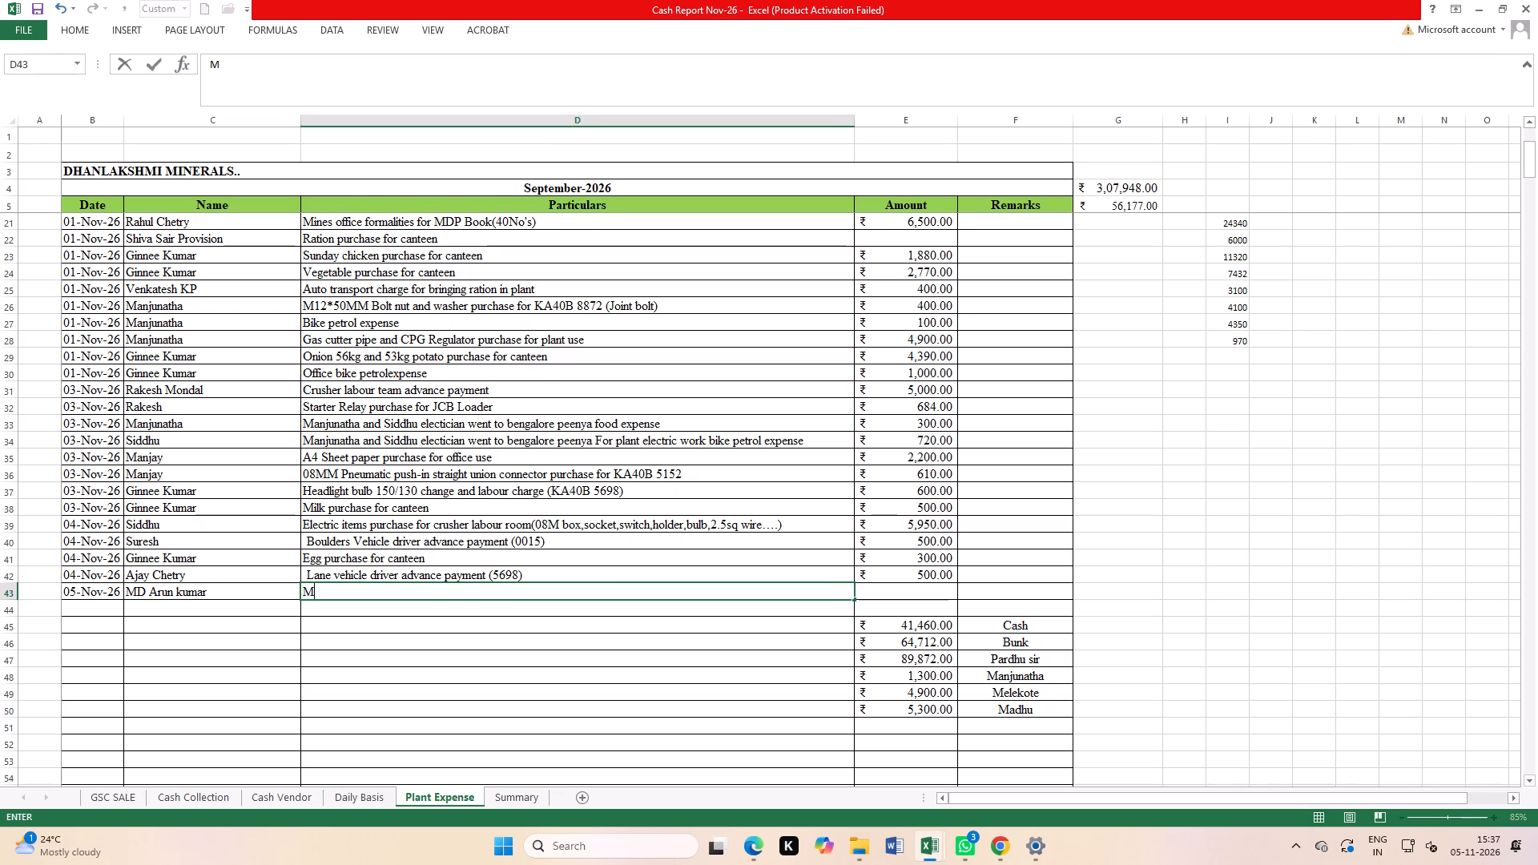
Enter "Melekote panchayat (1No's) book payment paid" as the Particulars of row 43.
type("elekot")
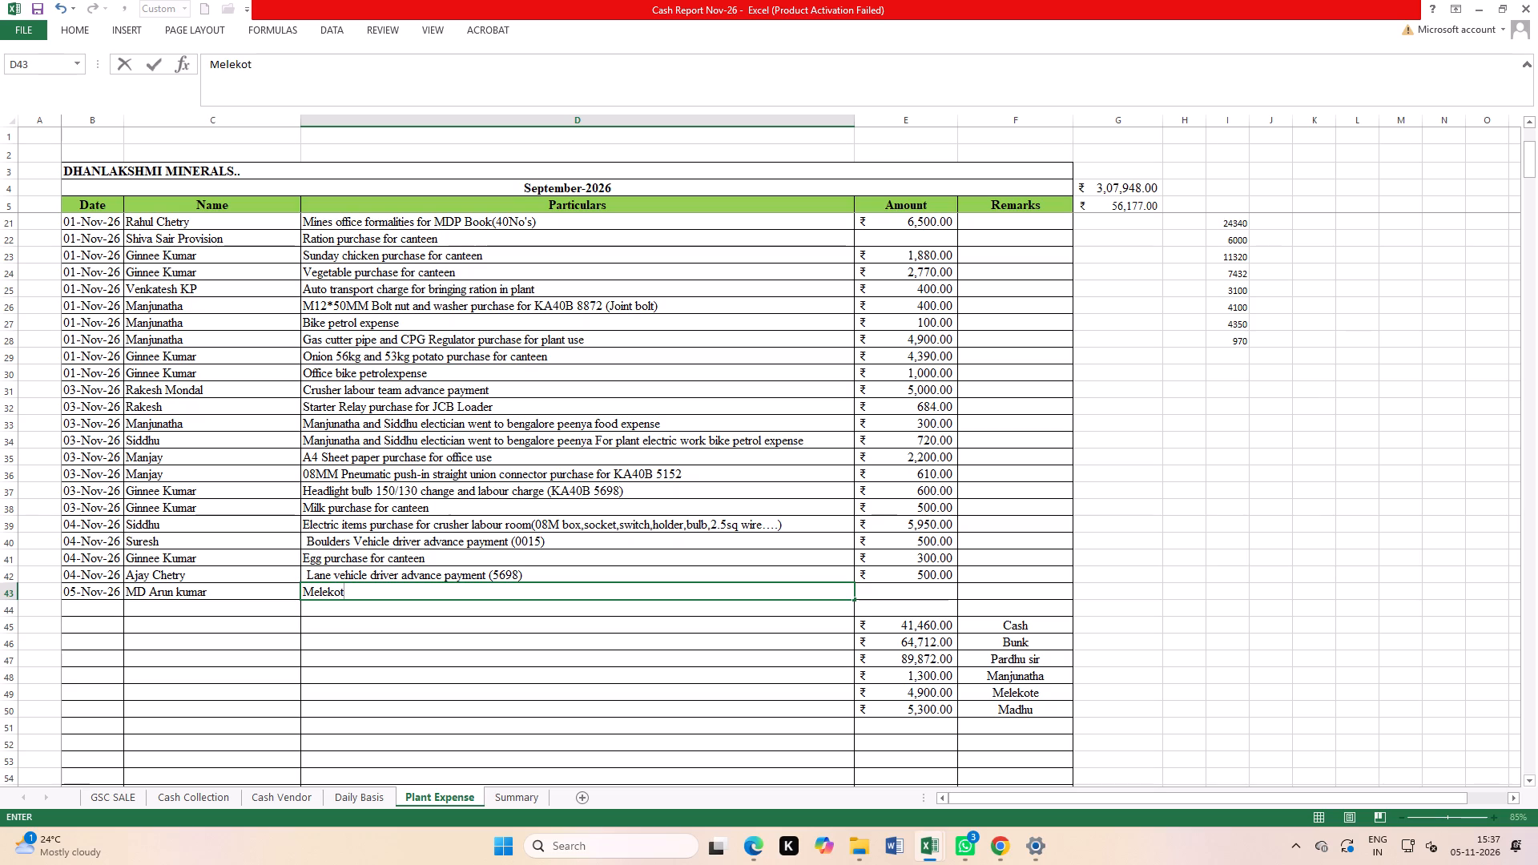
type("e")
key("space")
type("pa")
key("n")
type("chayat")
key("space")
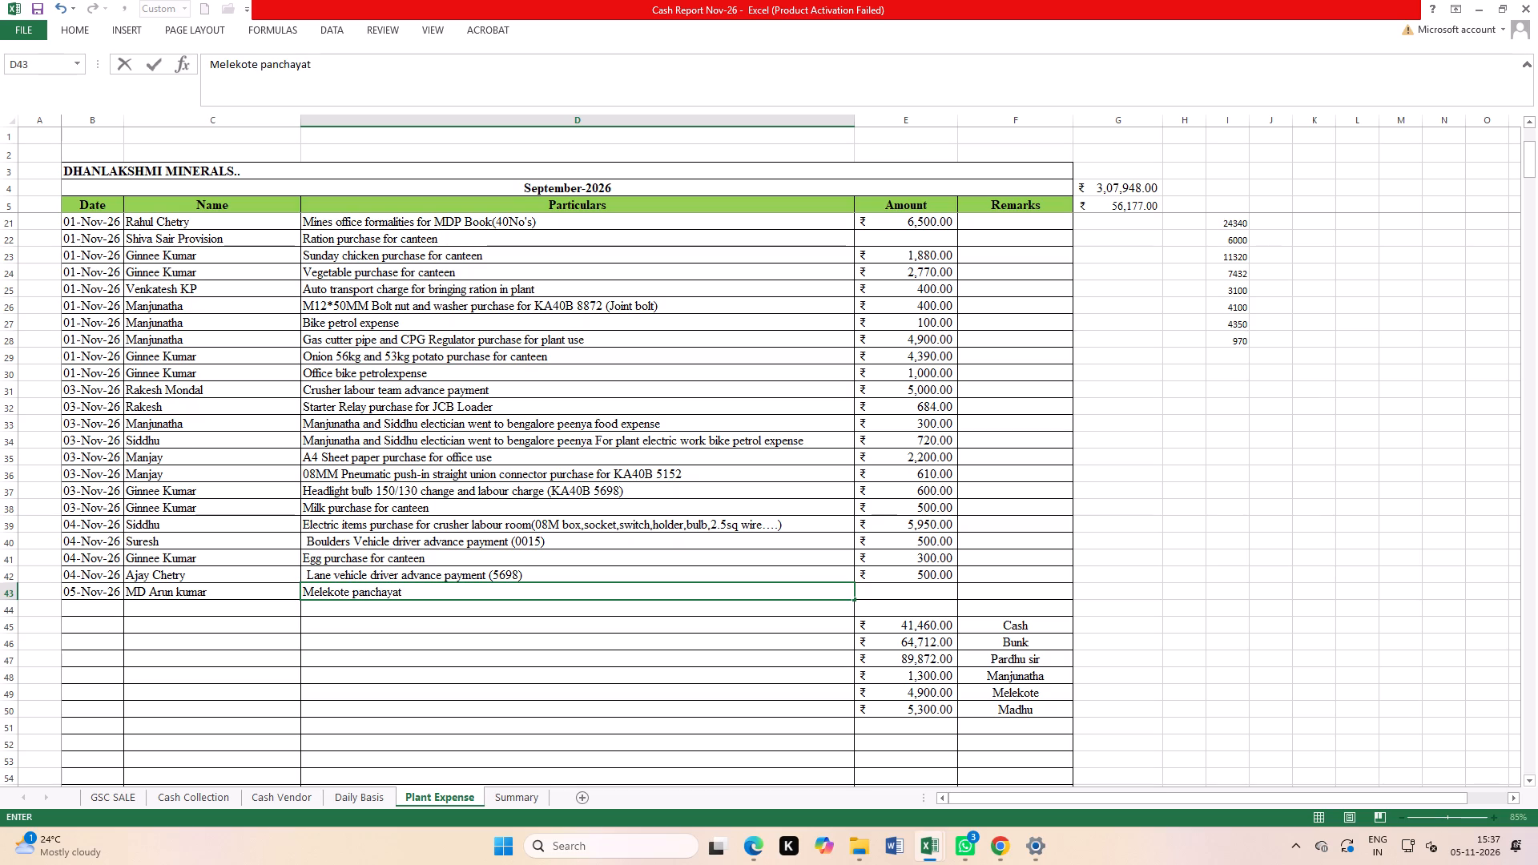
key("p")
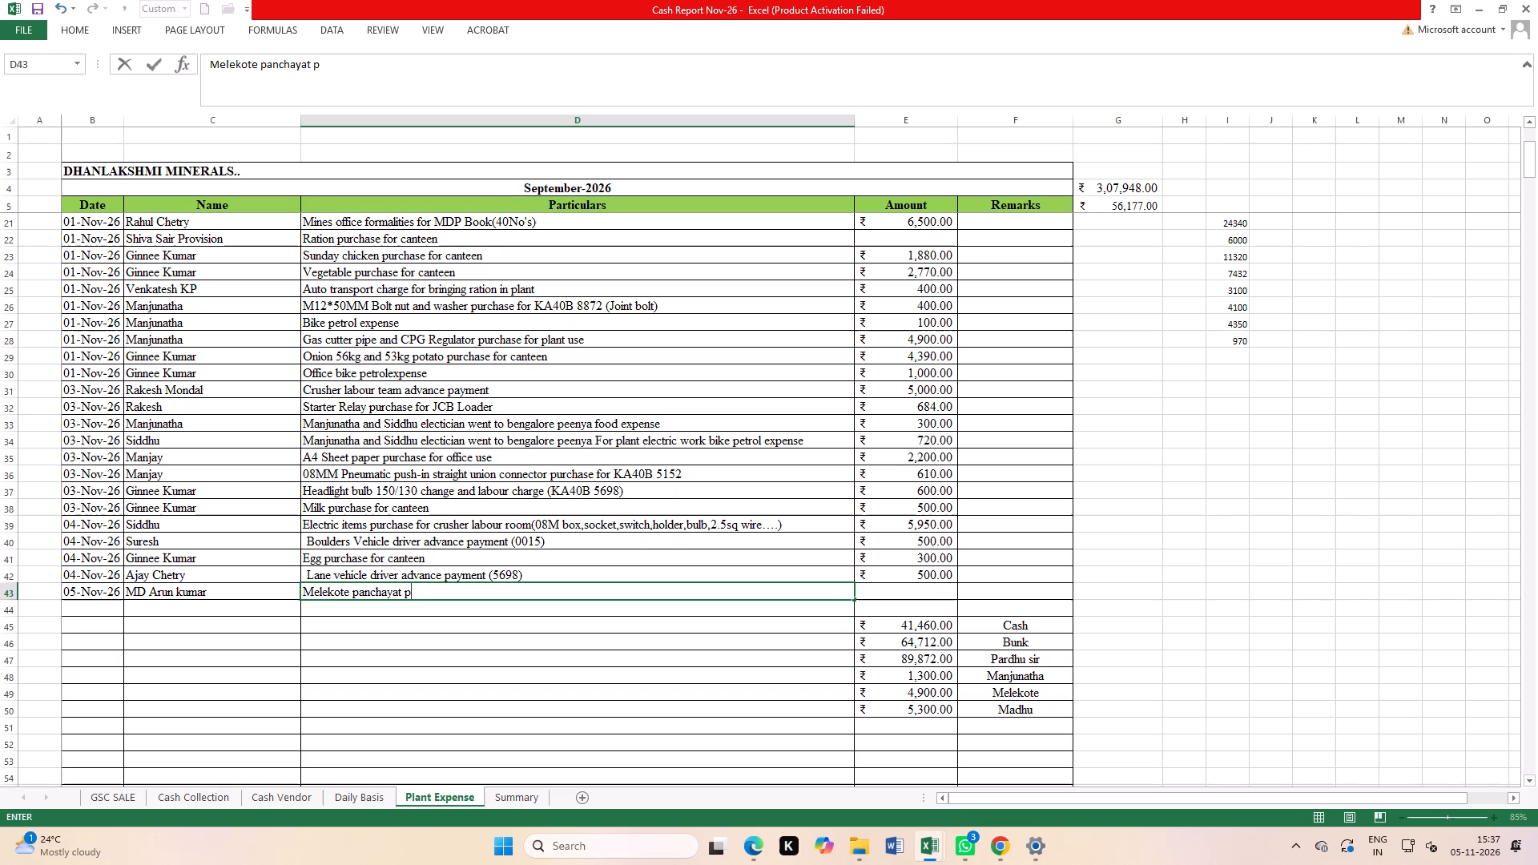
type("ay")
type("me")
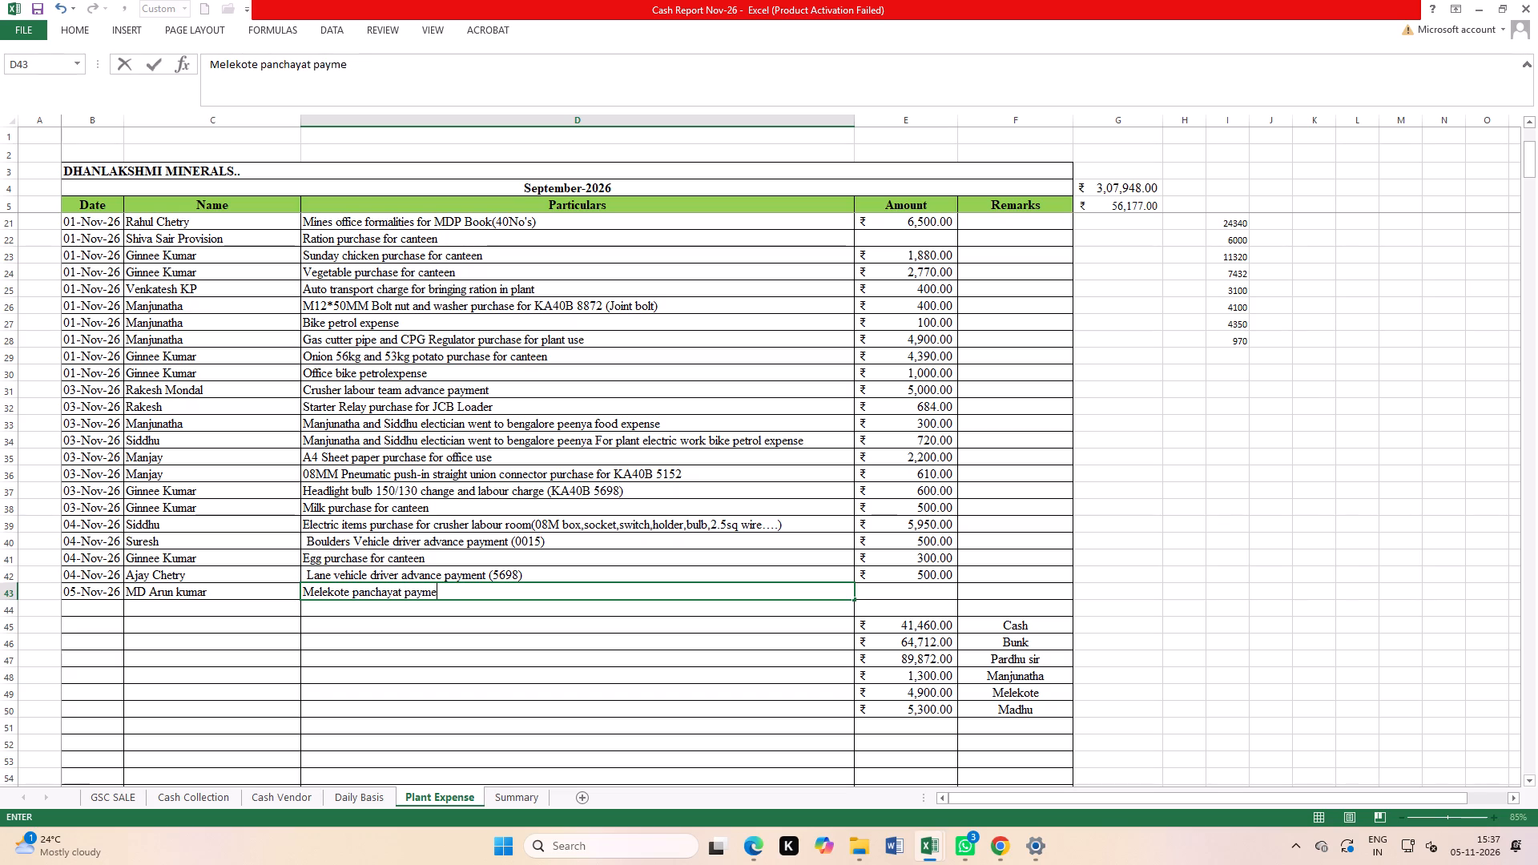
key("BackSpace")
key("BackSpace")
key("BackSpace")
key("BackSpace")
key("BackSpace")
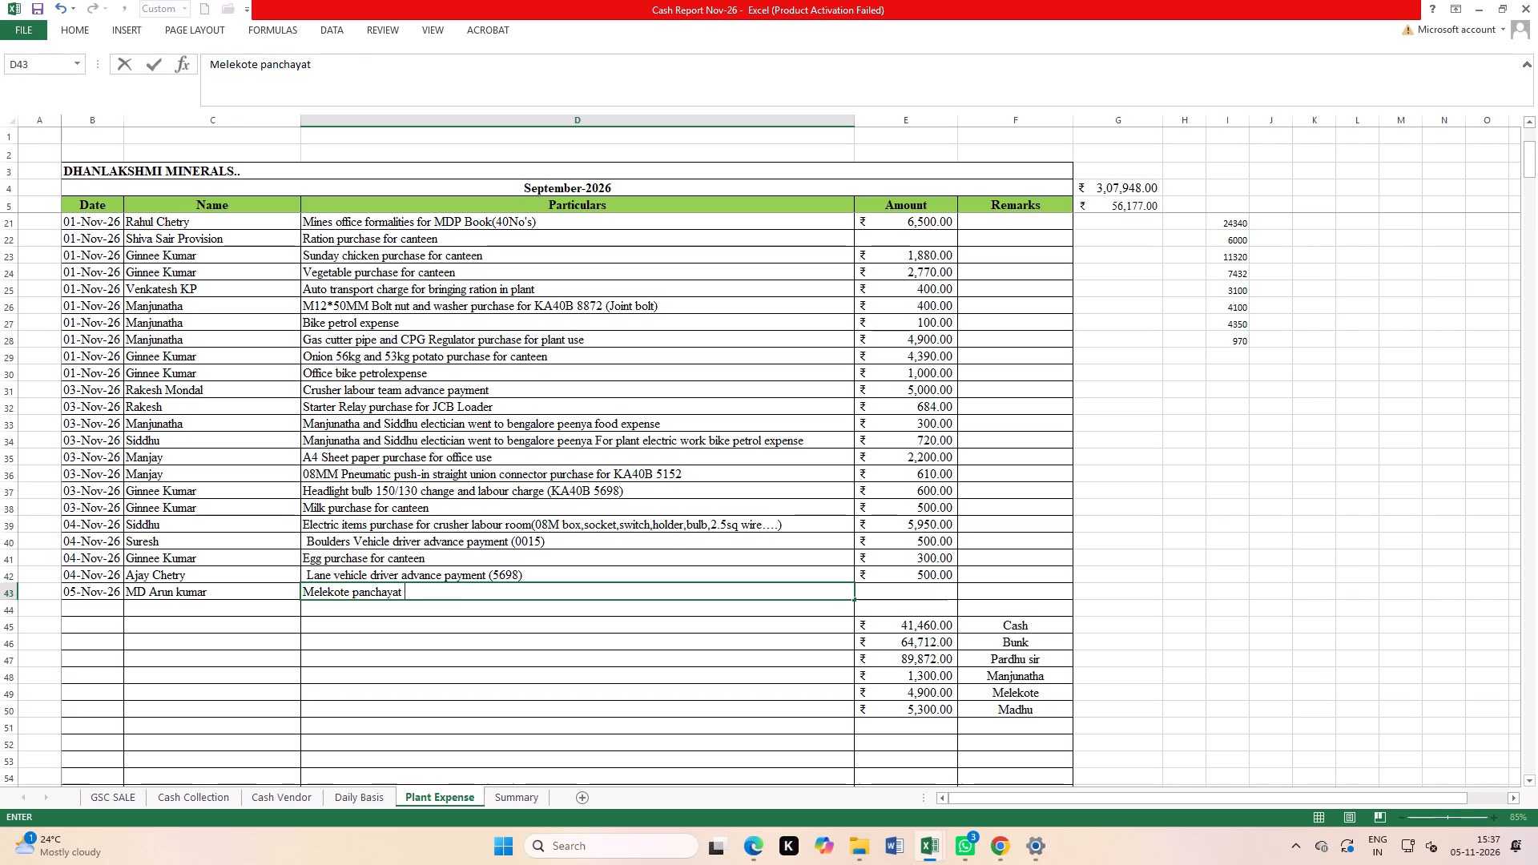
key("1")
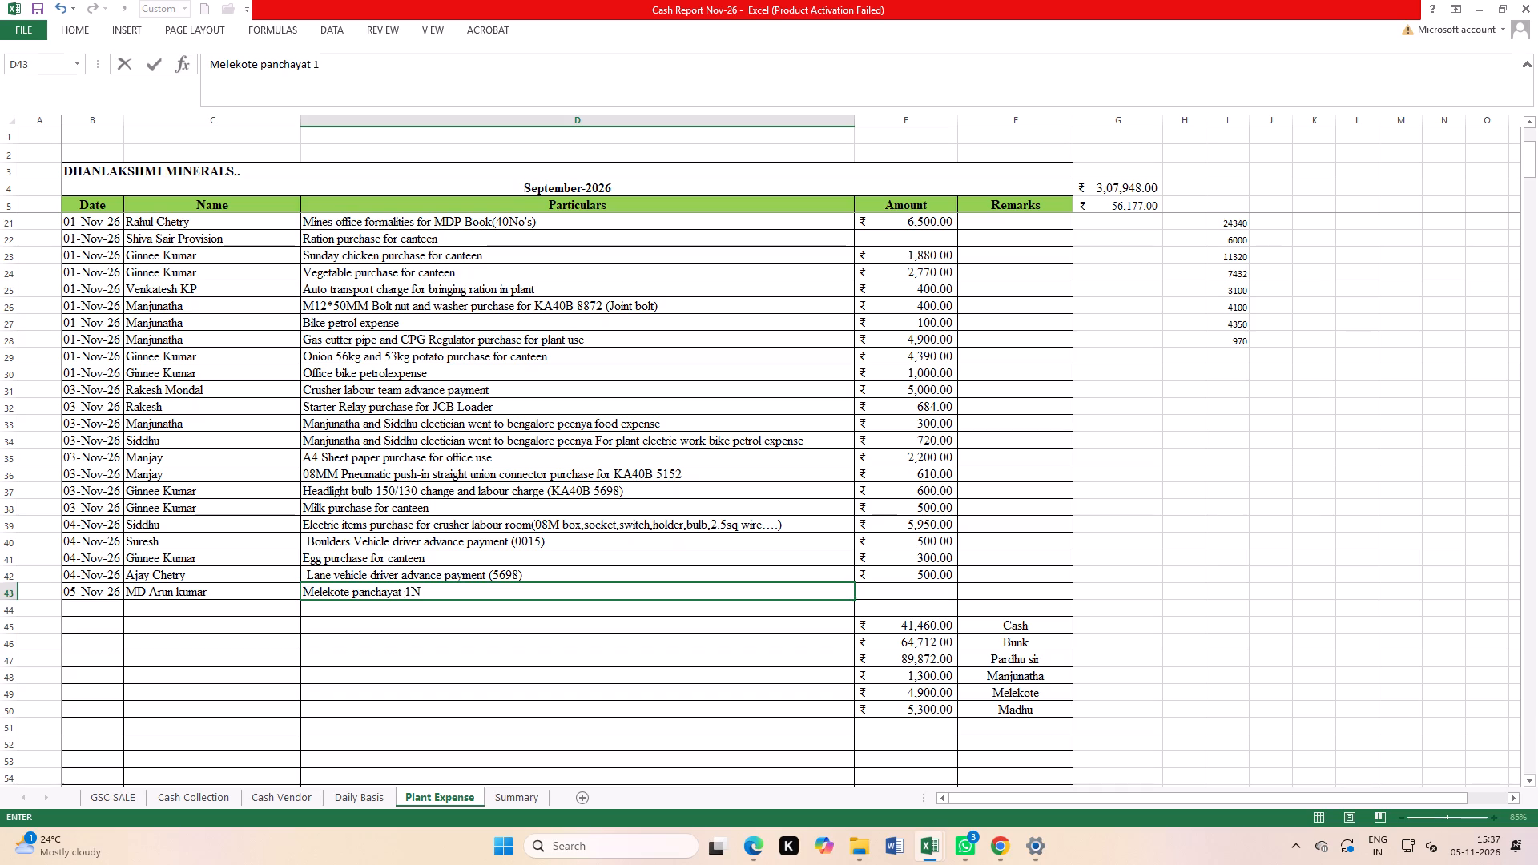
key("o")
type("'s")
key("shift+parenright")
left_click(405, 588)
key("shift+parenleft")
left_click(485, 592)
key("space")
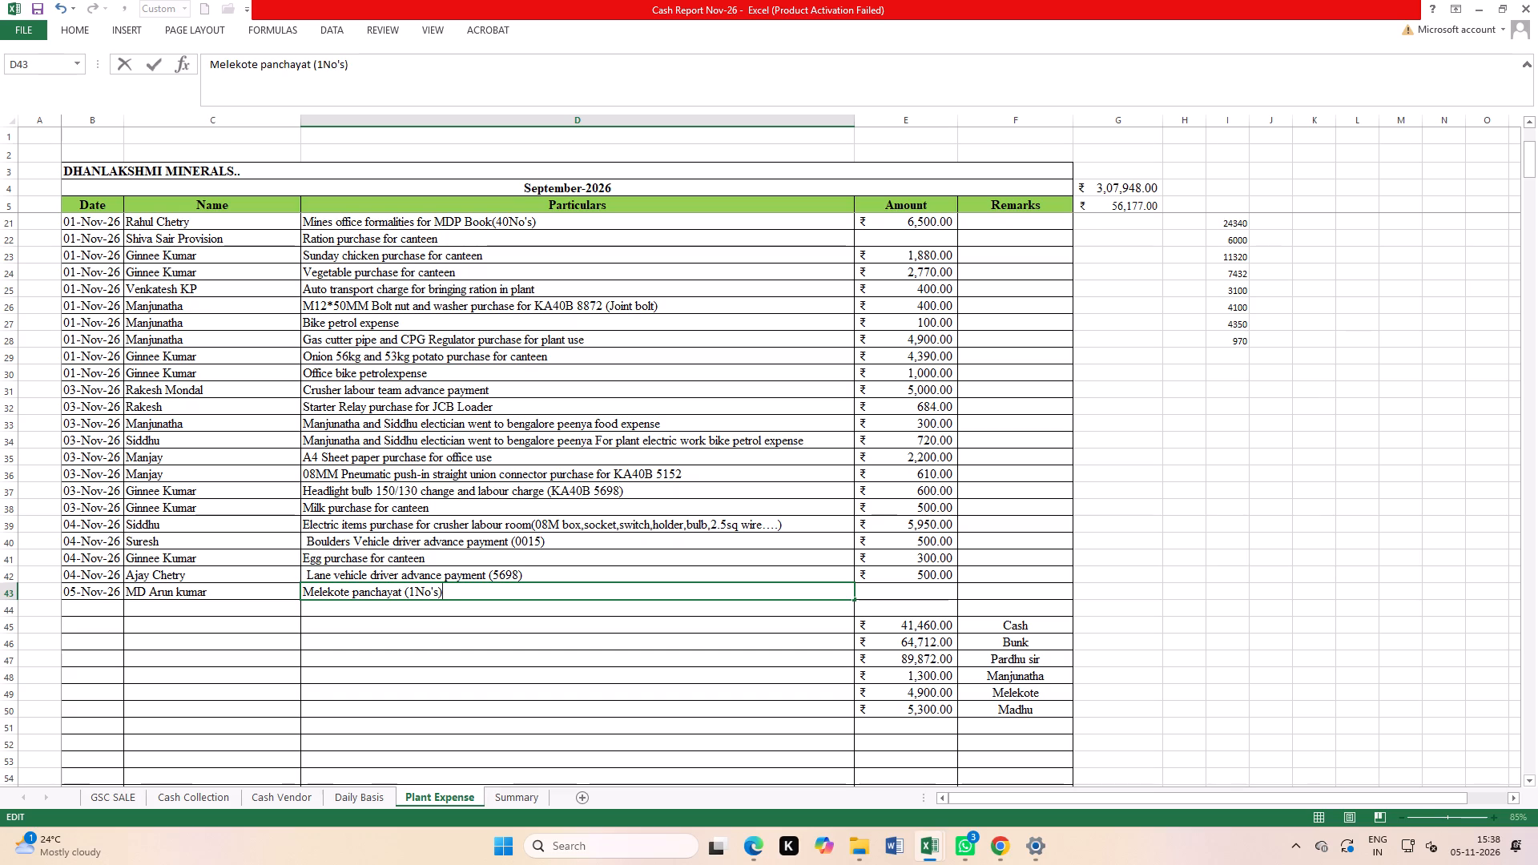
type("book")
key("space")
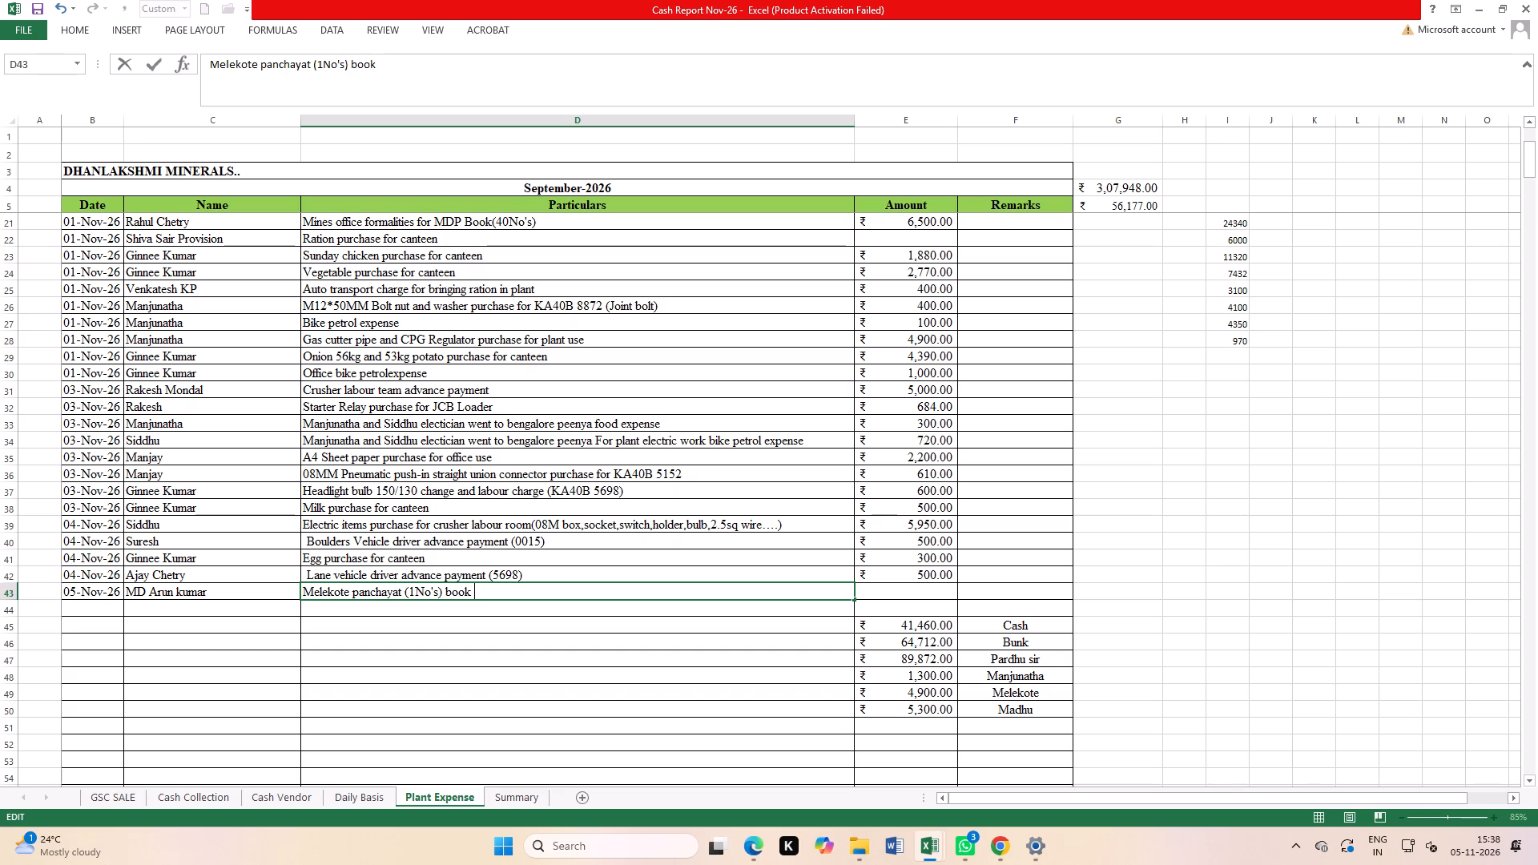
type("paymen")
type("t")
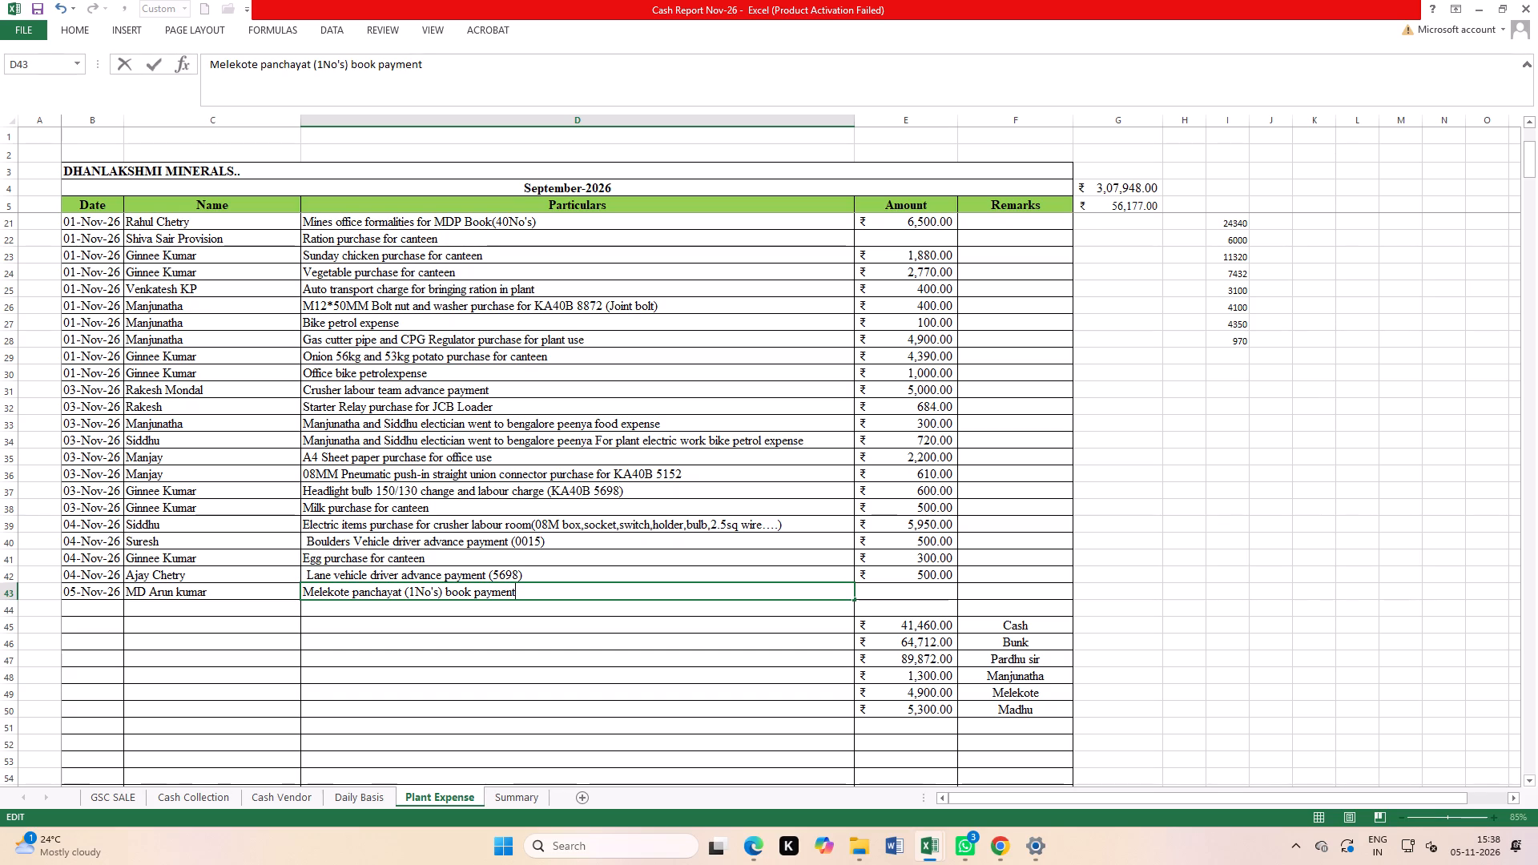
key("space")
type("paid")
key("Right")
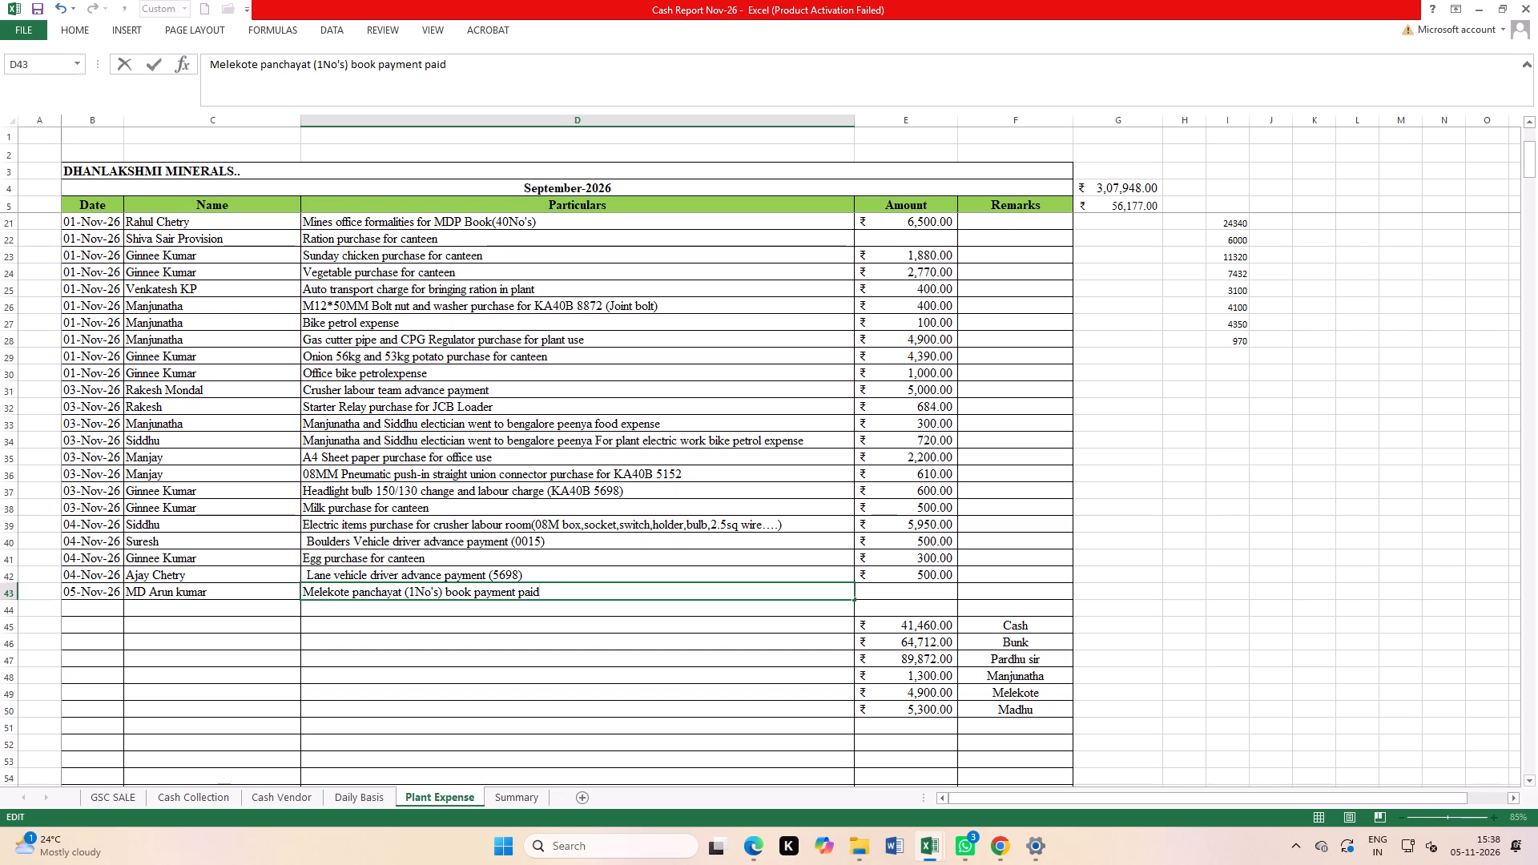
left_click(791, 690)
Enter 18000 as the Amount of the Melekote panchayat book payment in row 43.
left_click(900, 584)
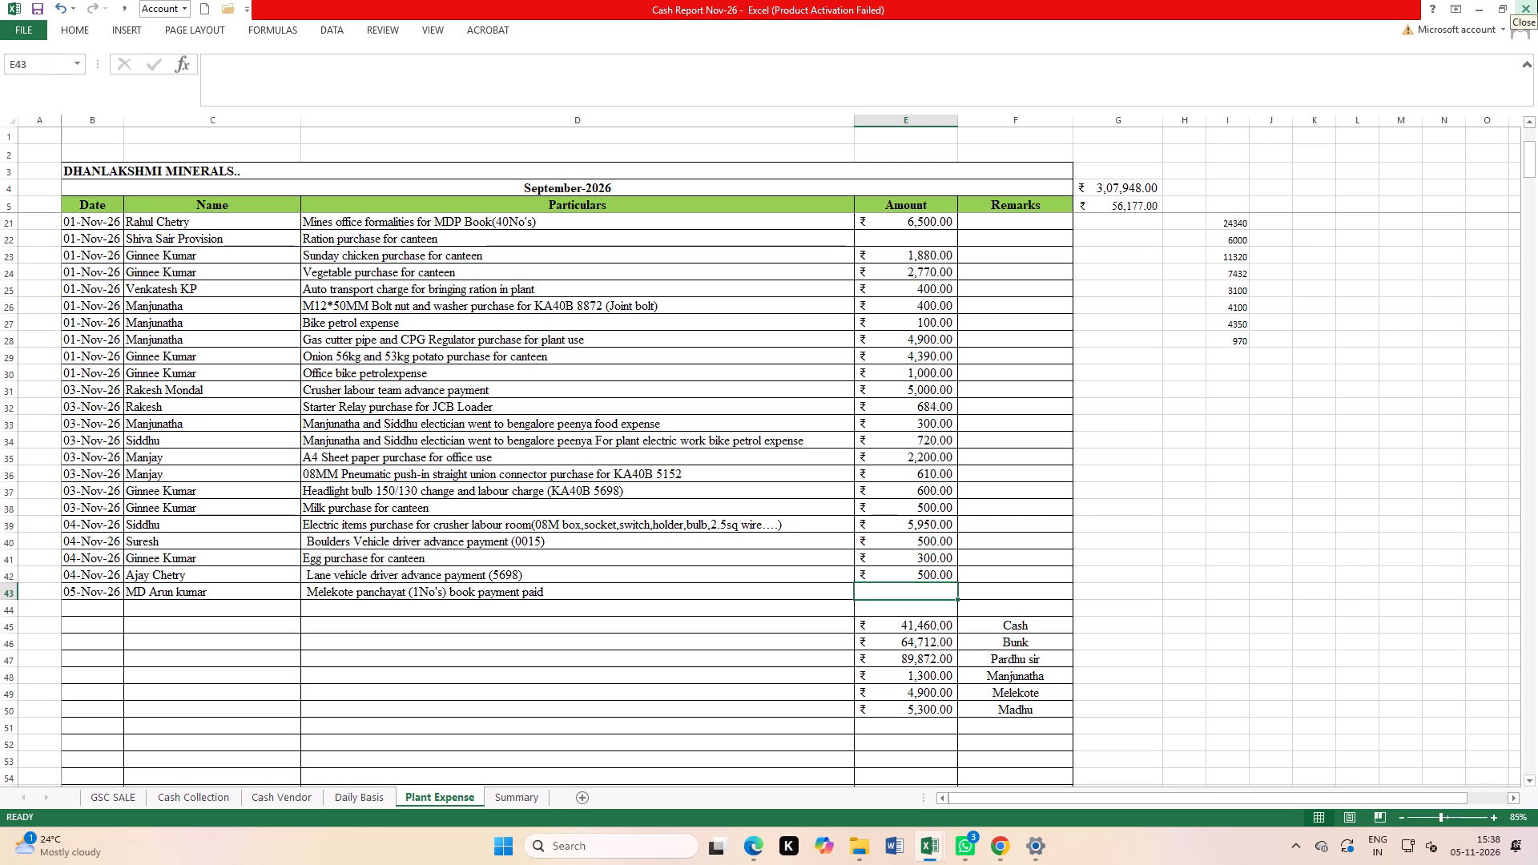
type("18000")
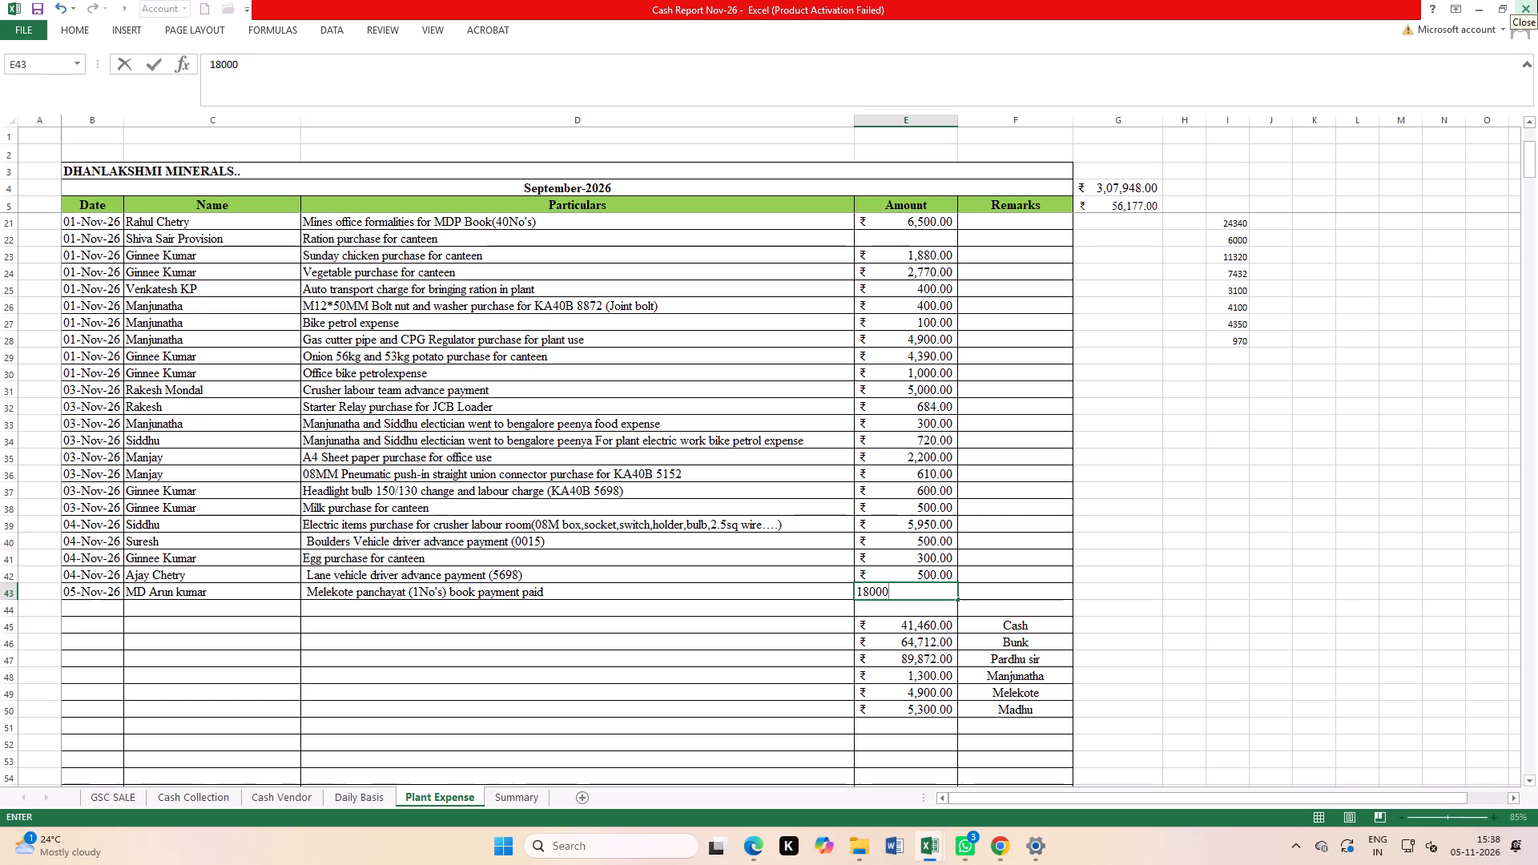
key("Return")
left_click(1297, 607)
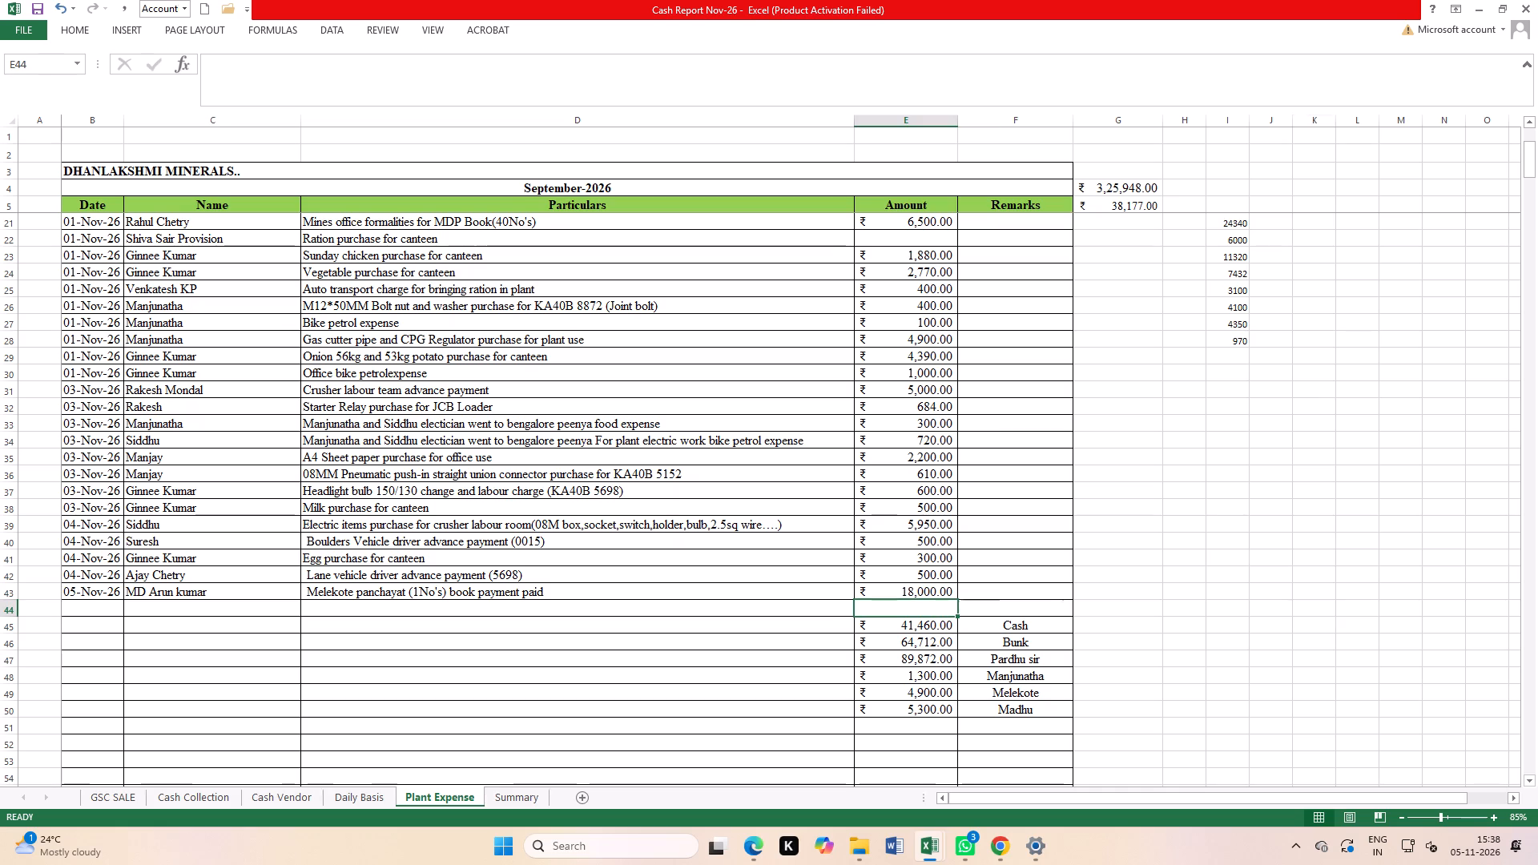
Save the Cash Report Nov-26 workbook.
triple_click(36, 6)
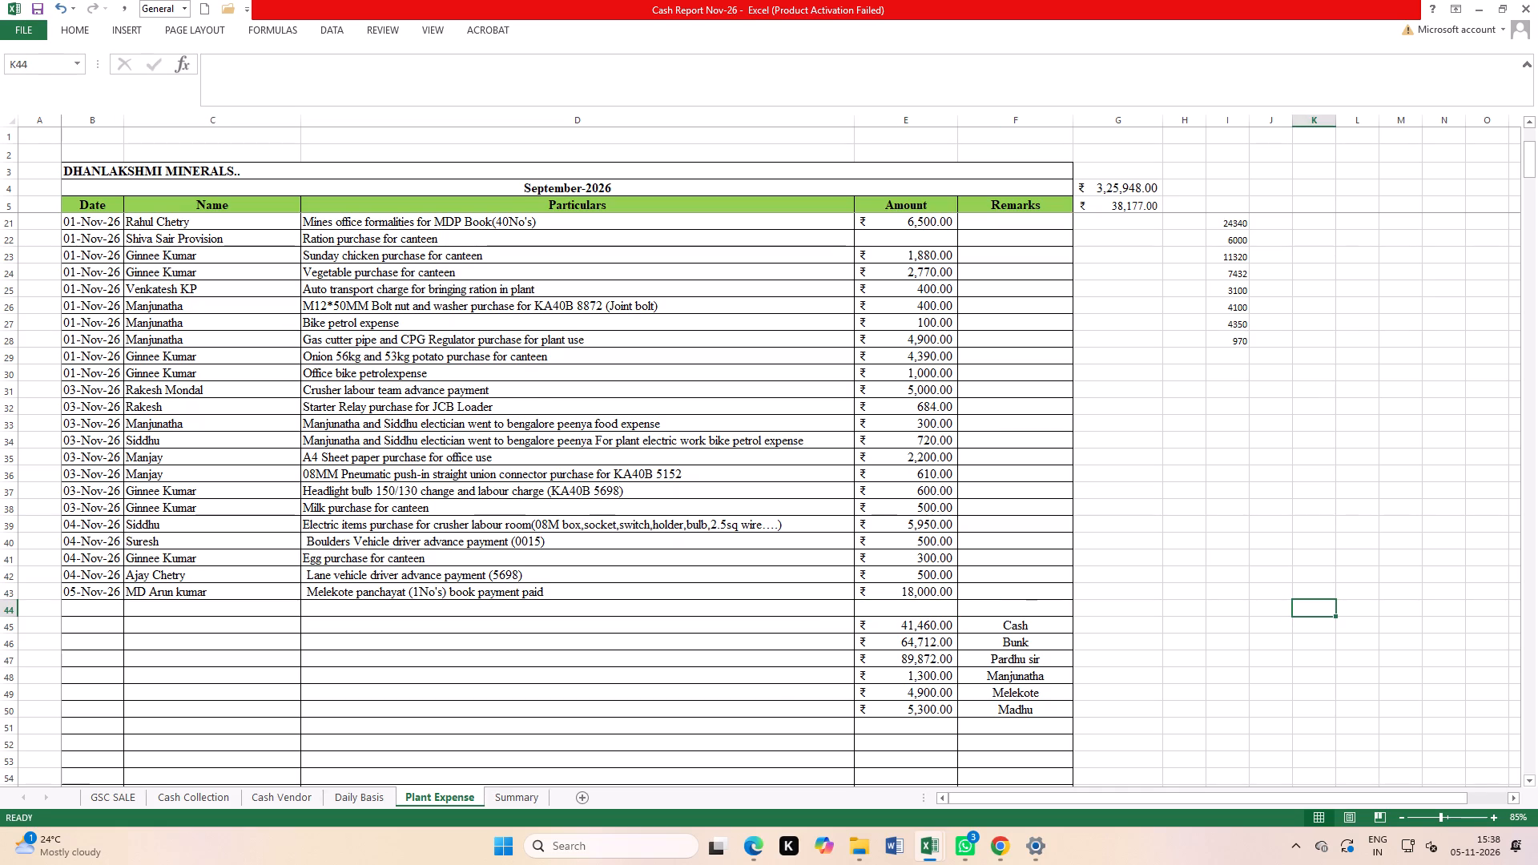
Close the SpotSaleDCReport (58) workbook without saving its changes.
scroll(879, 535, "down", 1)
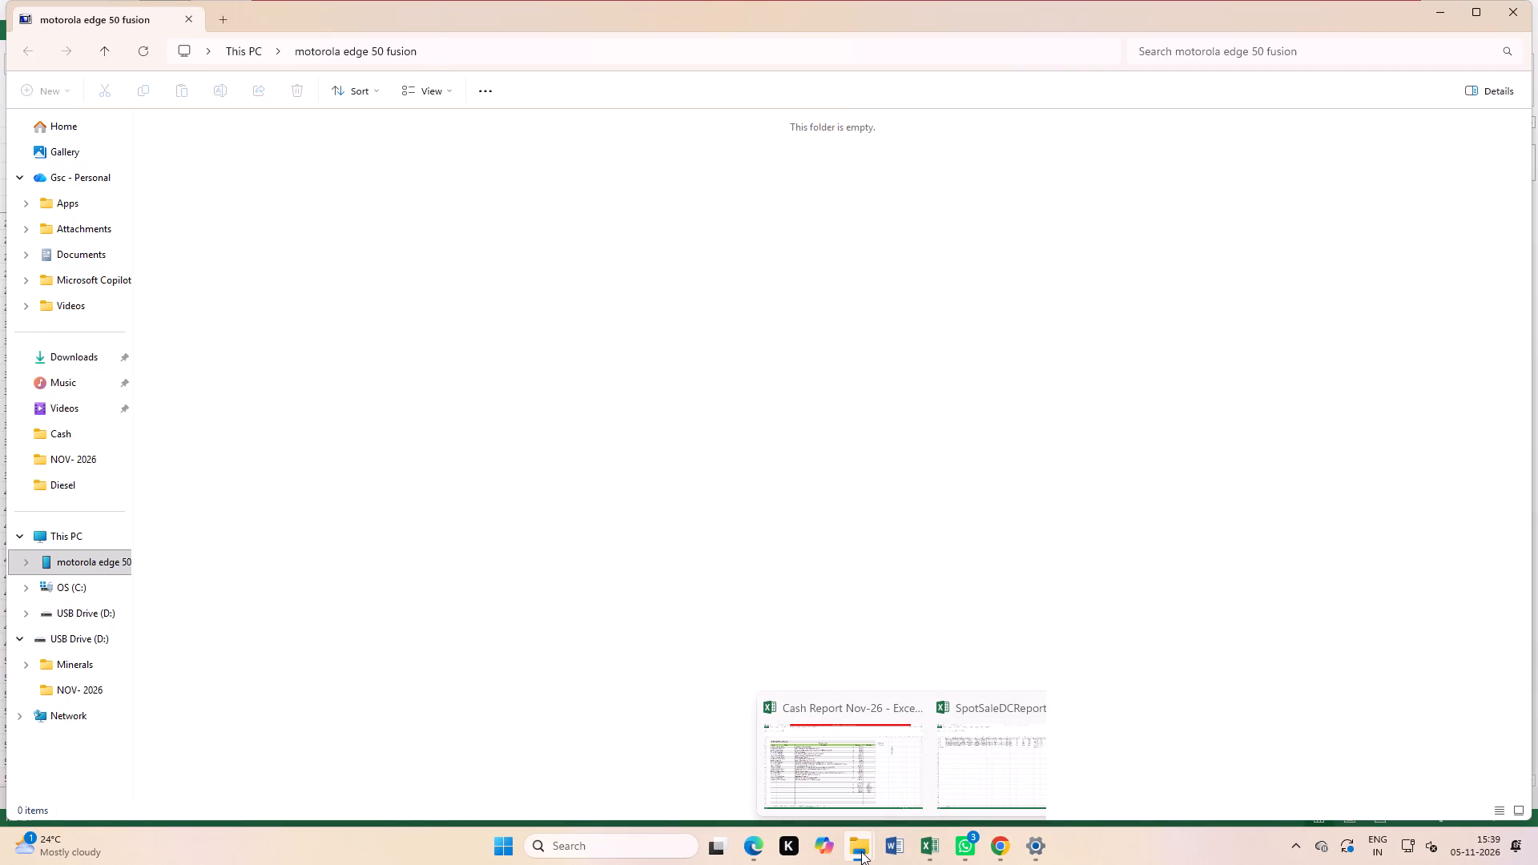
left_click(904, 766)
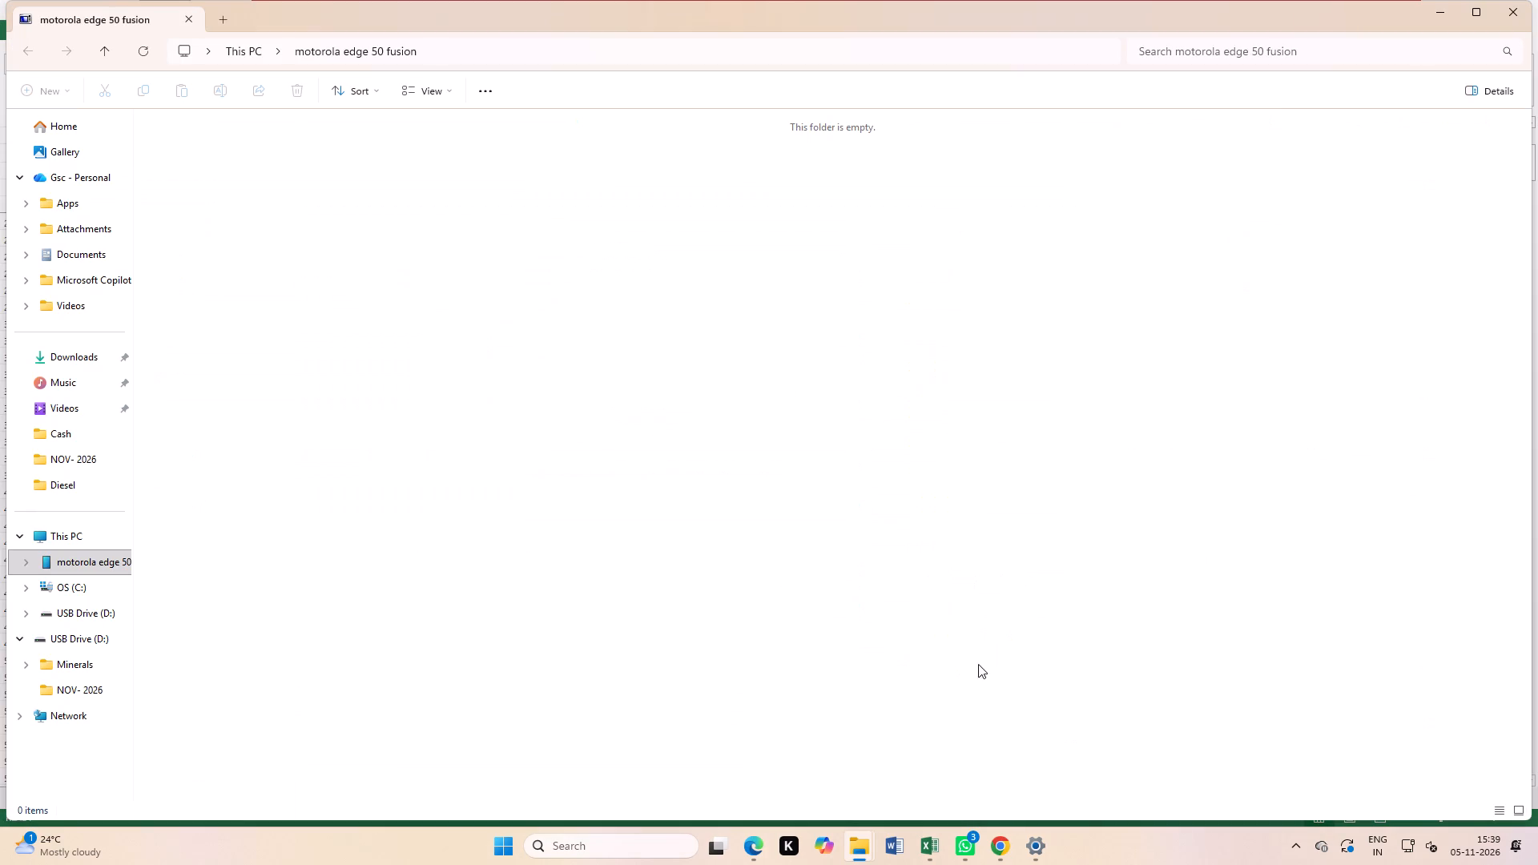
left_click(990, 780)
scroll(692, 410, "up", 4)
left_click(1537, 0)
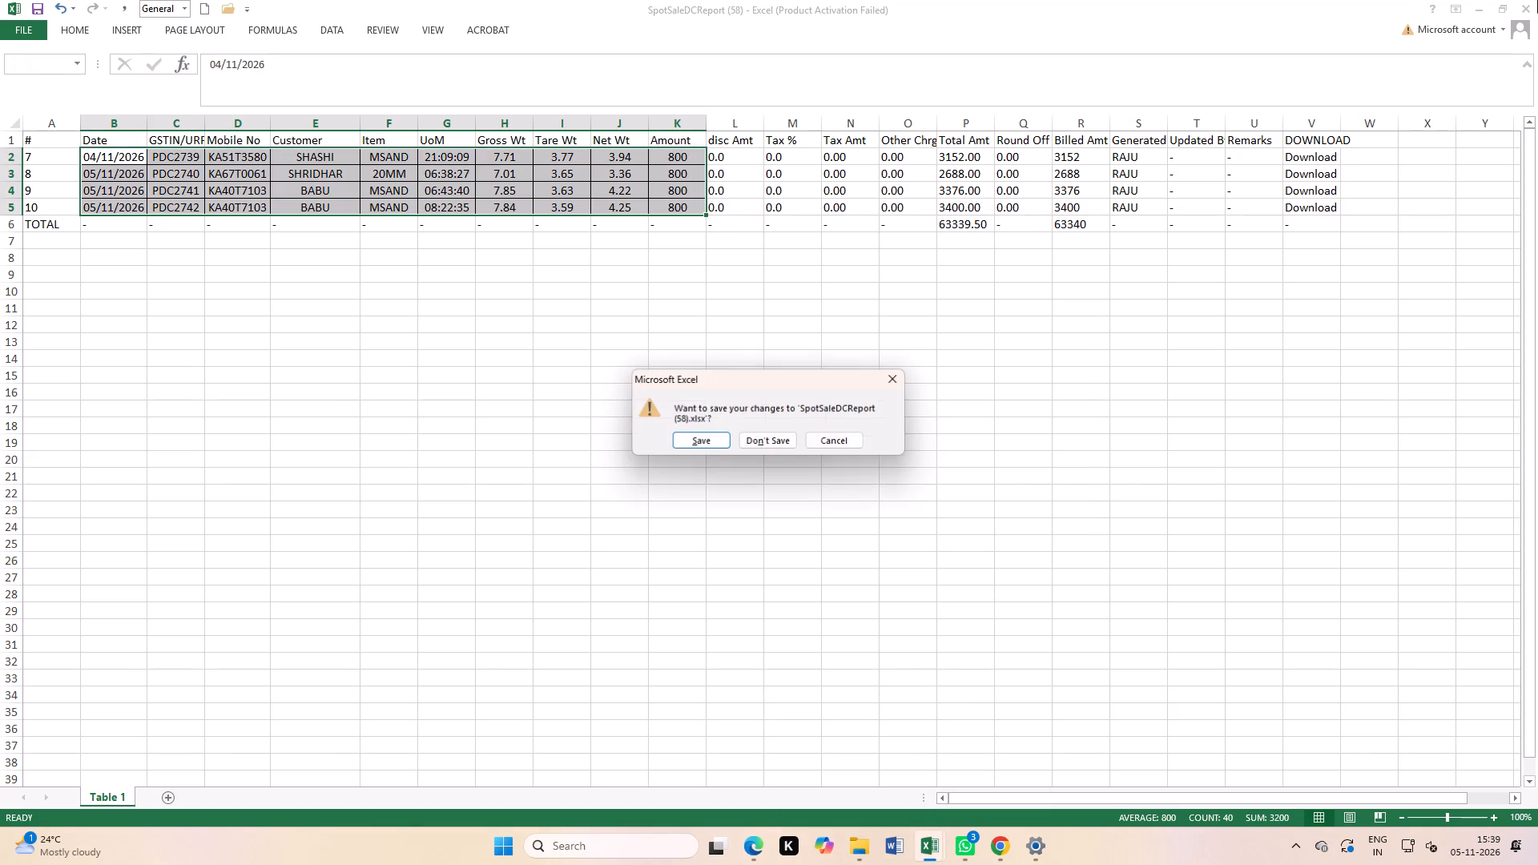
left_click(774, 441)
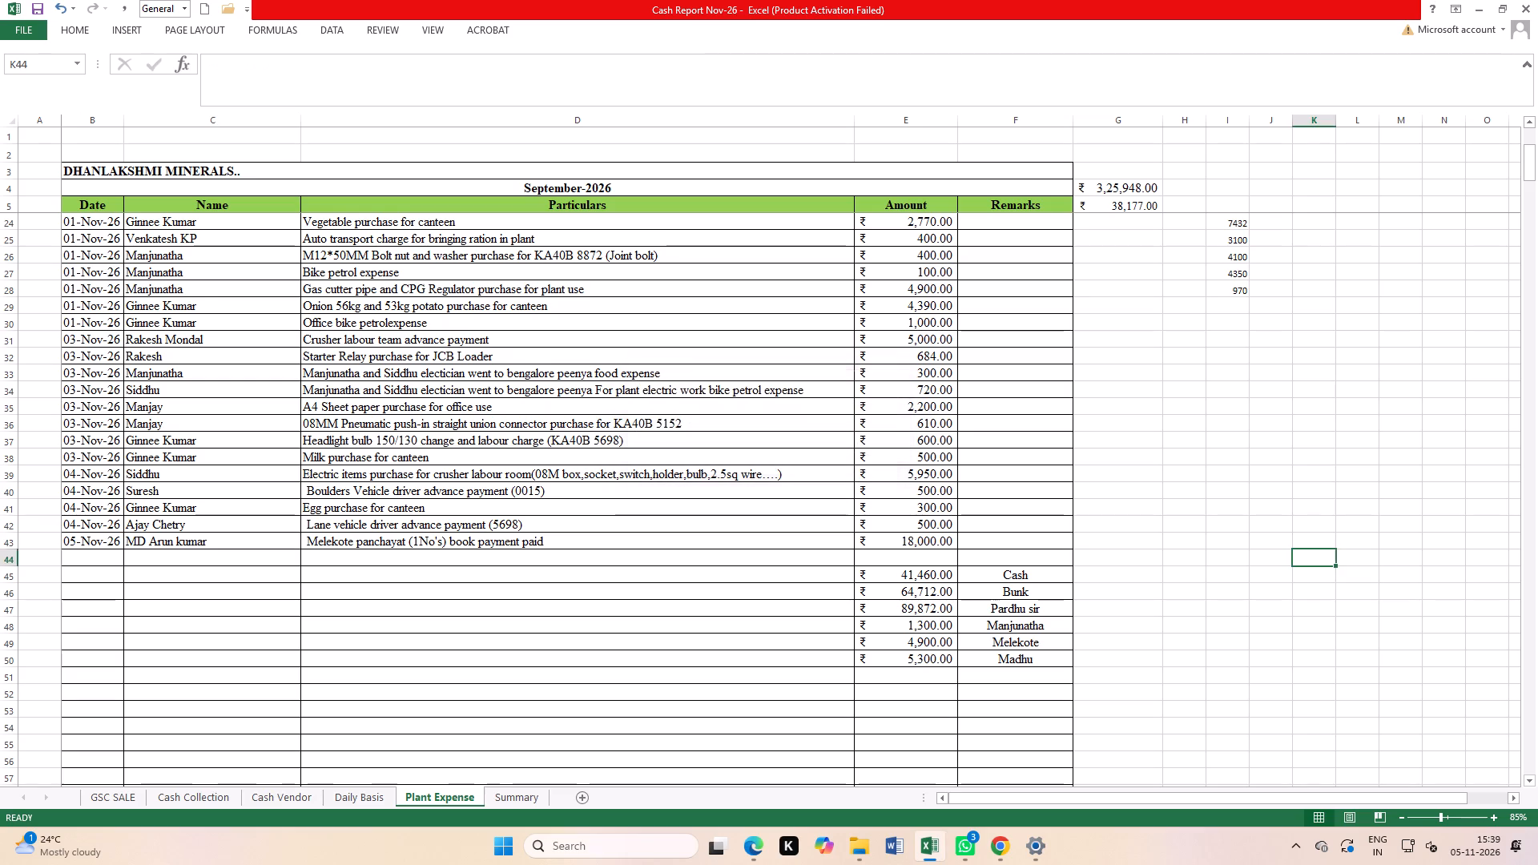
Review the Plant Expense entries and check the sum of the first five advance payment amounts, rows 6 to 10.
scroll(821, 587, "down", 3)
left_click(1218, 568)
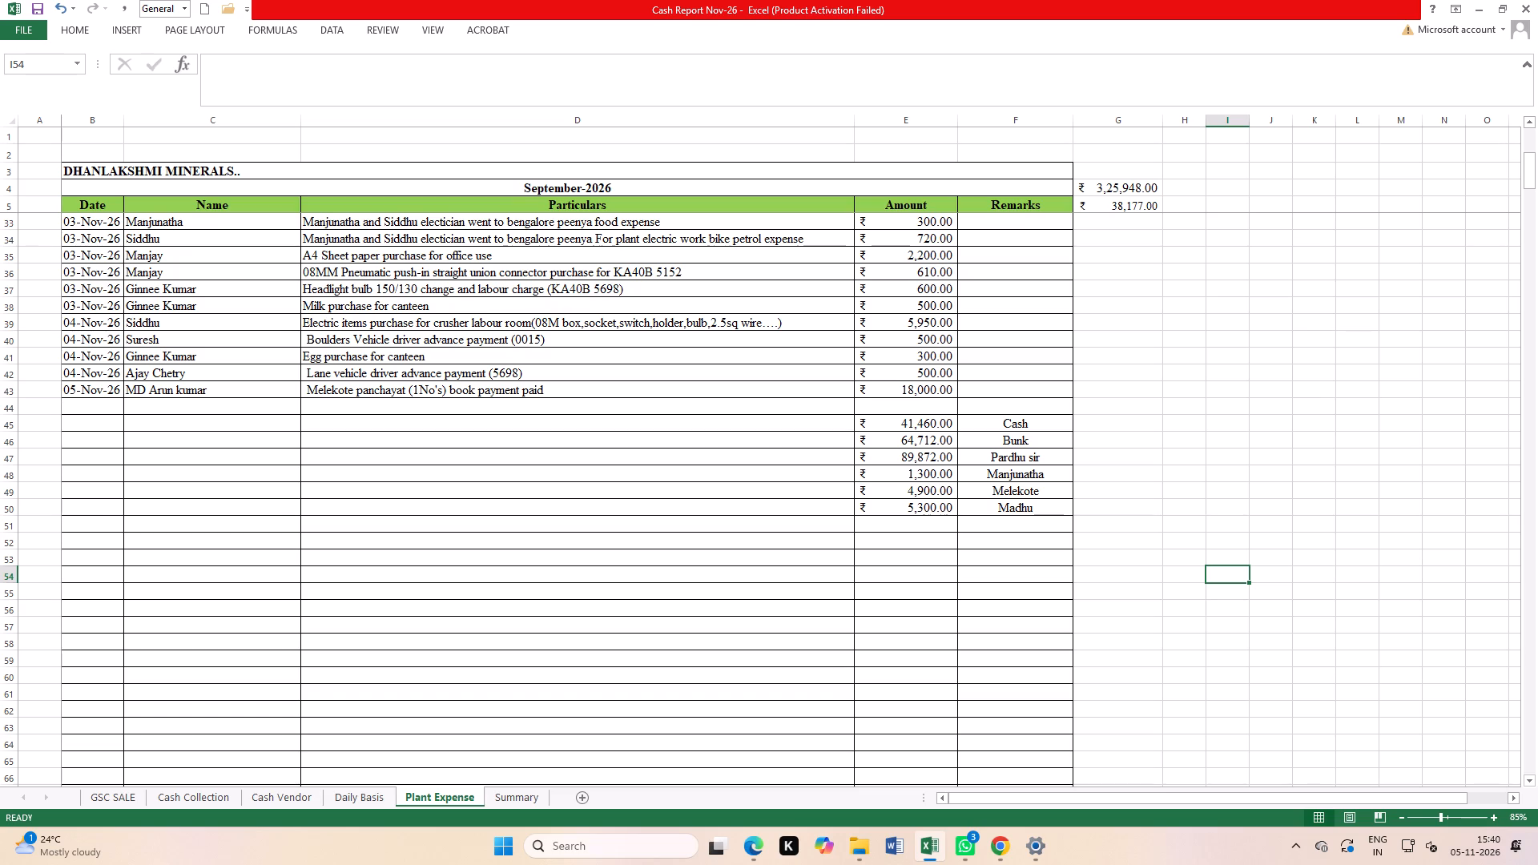
scroll(1167, 540, "up", 17)
left_click(912, 223)
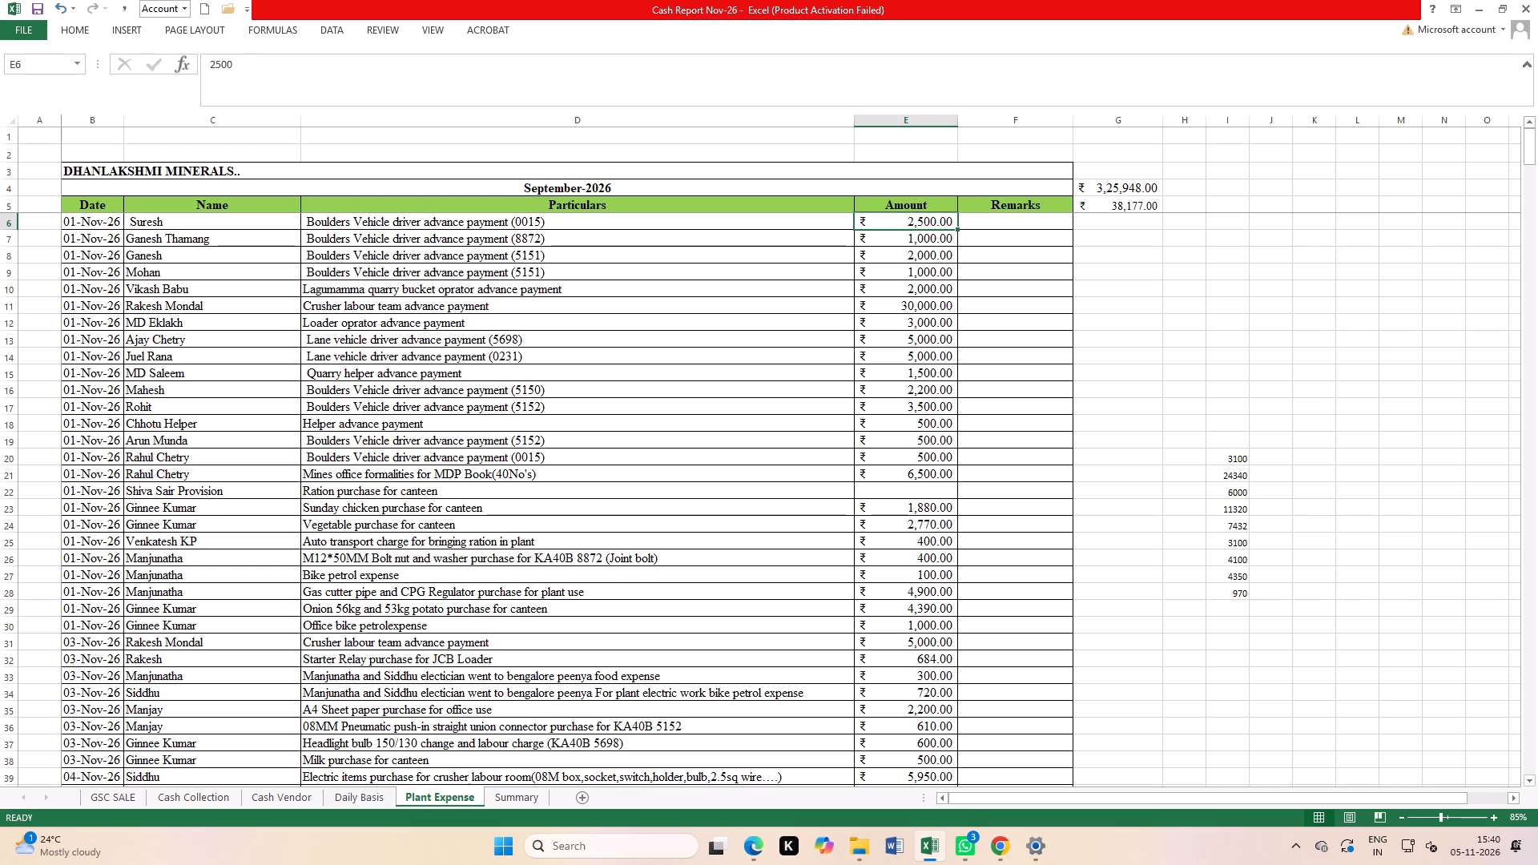
left_click_drag(926, 292, 921, 231)
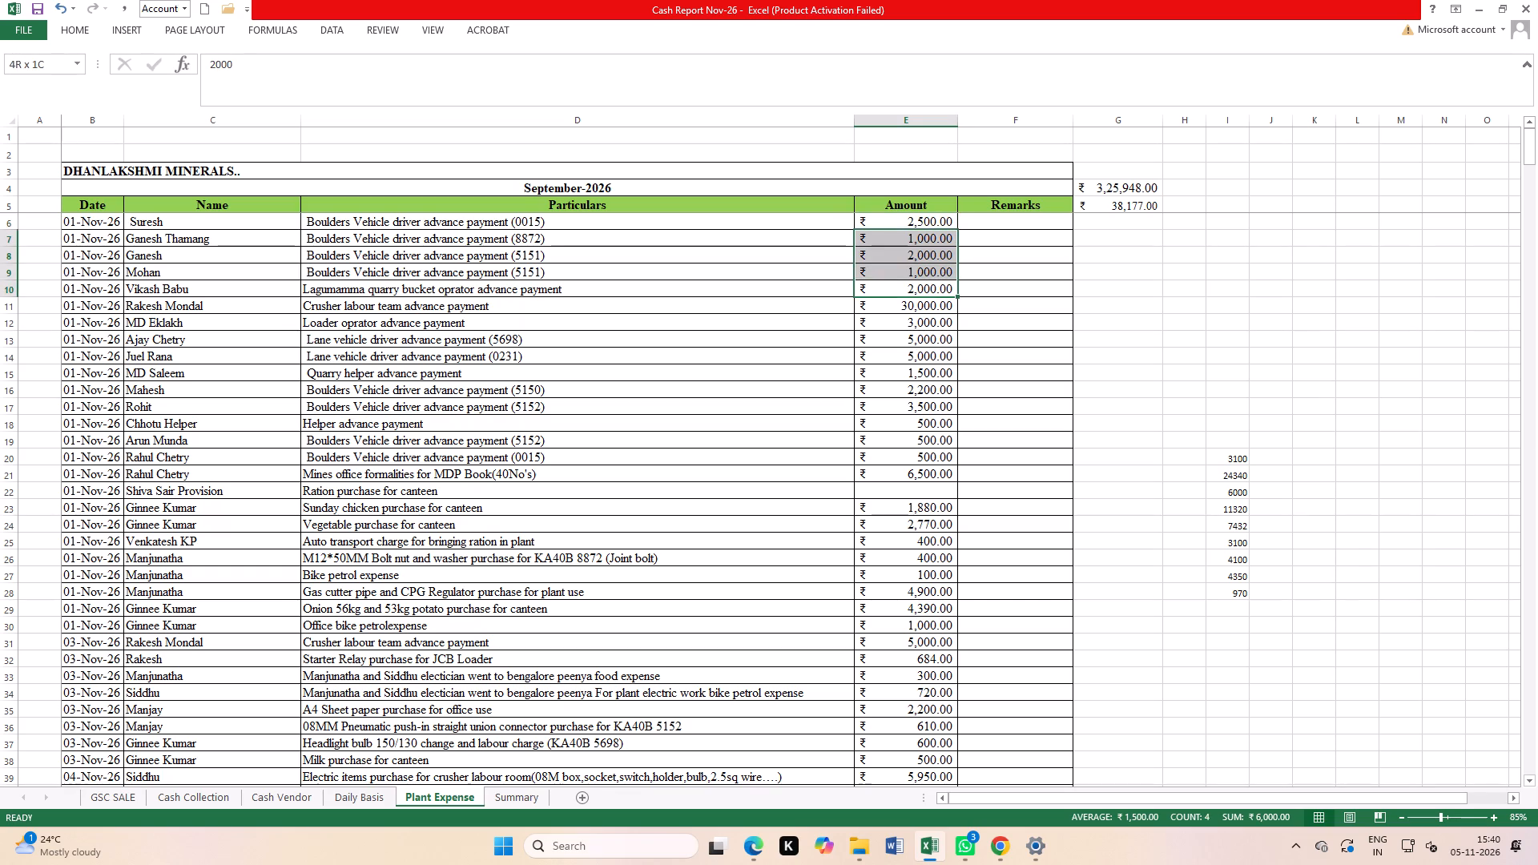
left_click_drag(921, 231, 920, 226)
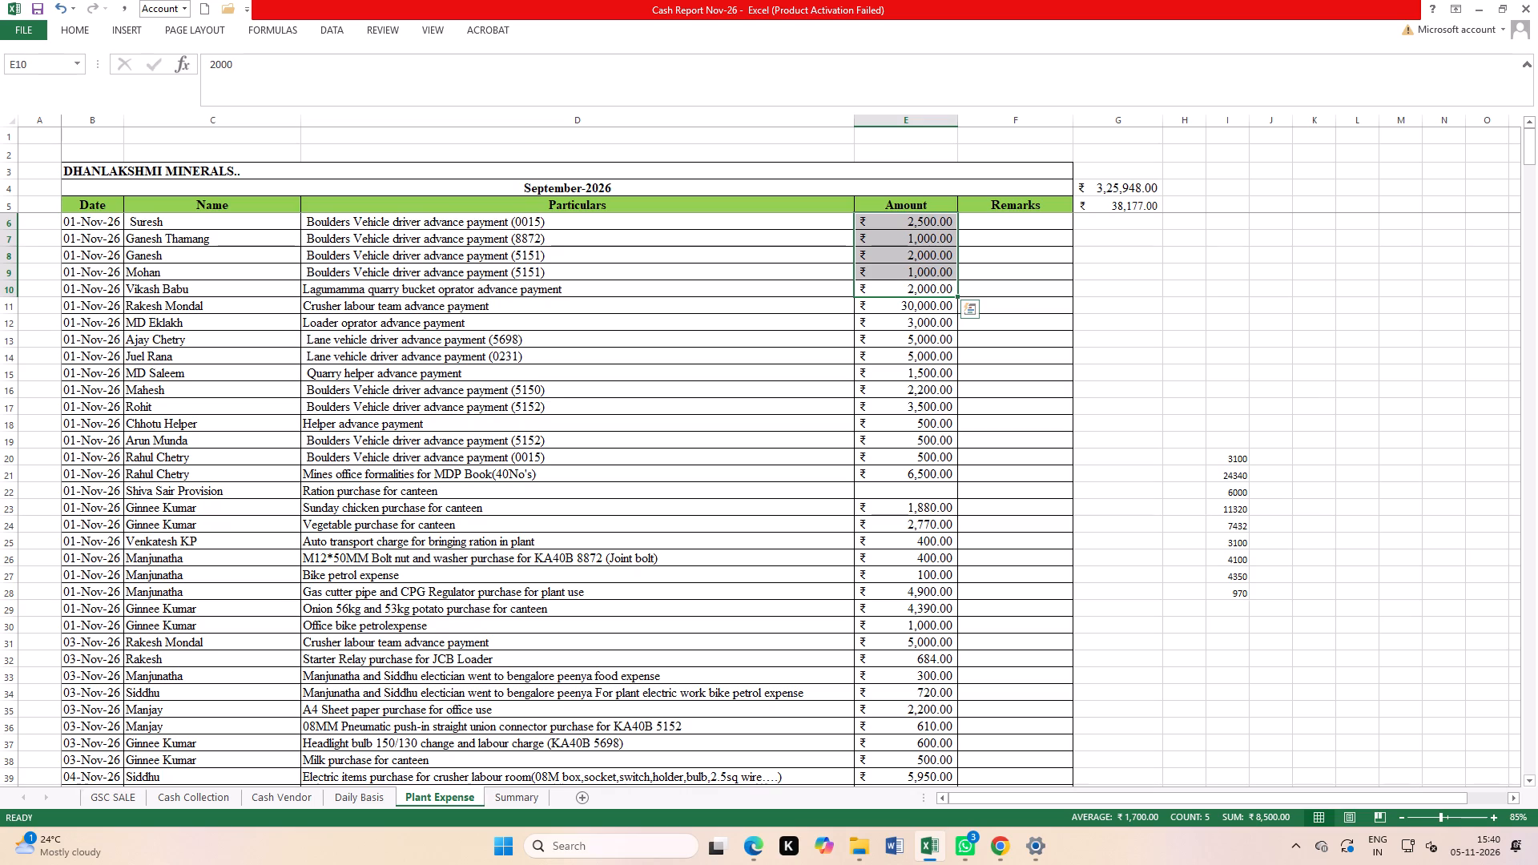
Select the whole of row 14, the lane vehicle driver advance payment (0231).
left_click(4, 360)
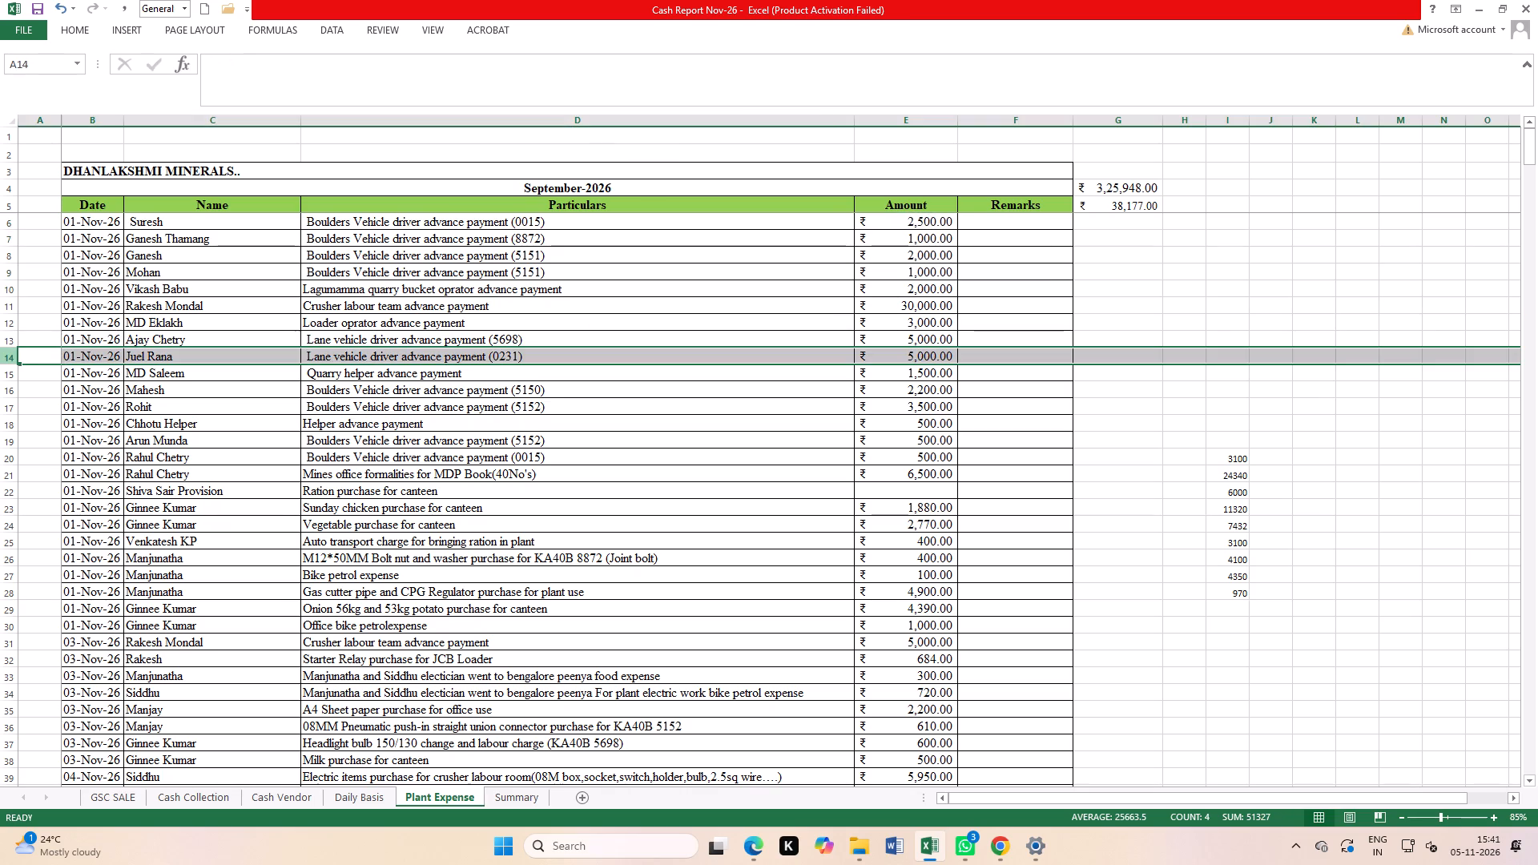
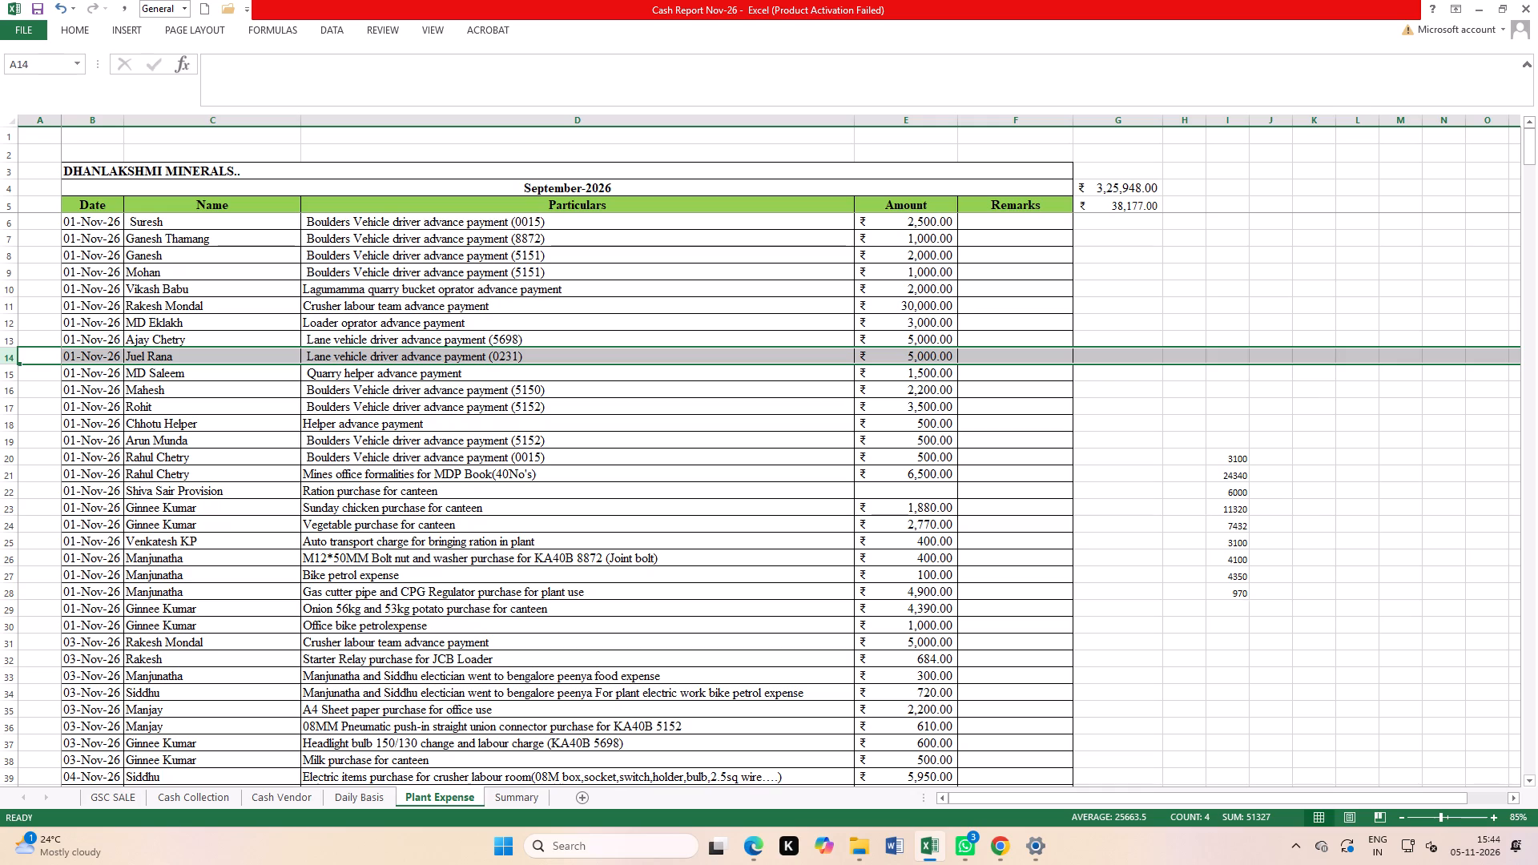
Select the whole of row 25, the auto transport charge for bringing ration in plant.
scroll(934, 458, "up", 1)
left_click(0, 542)
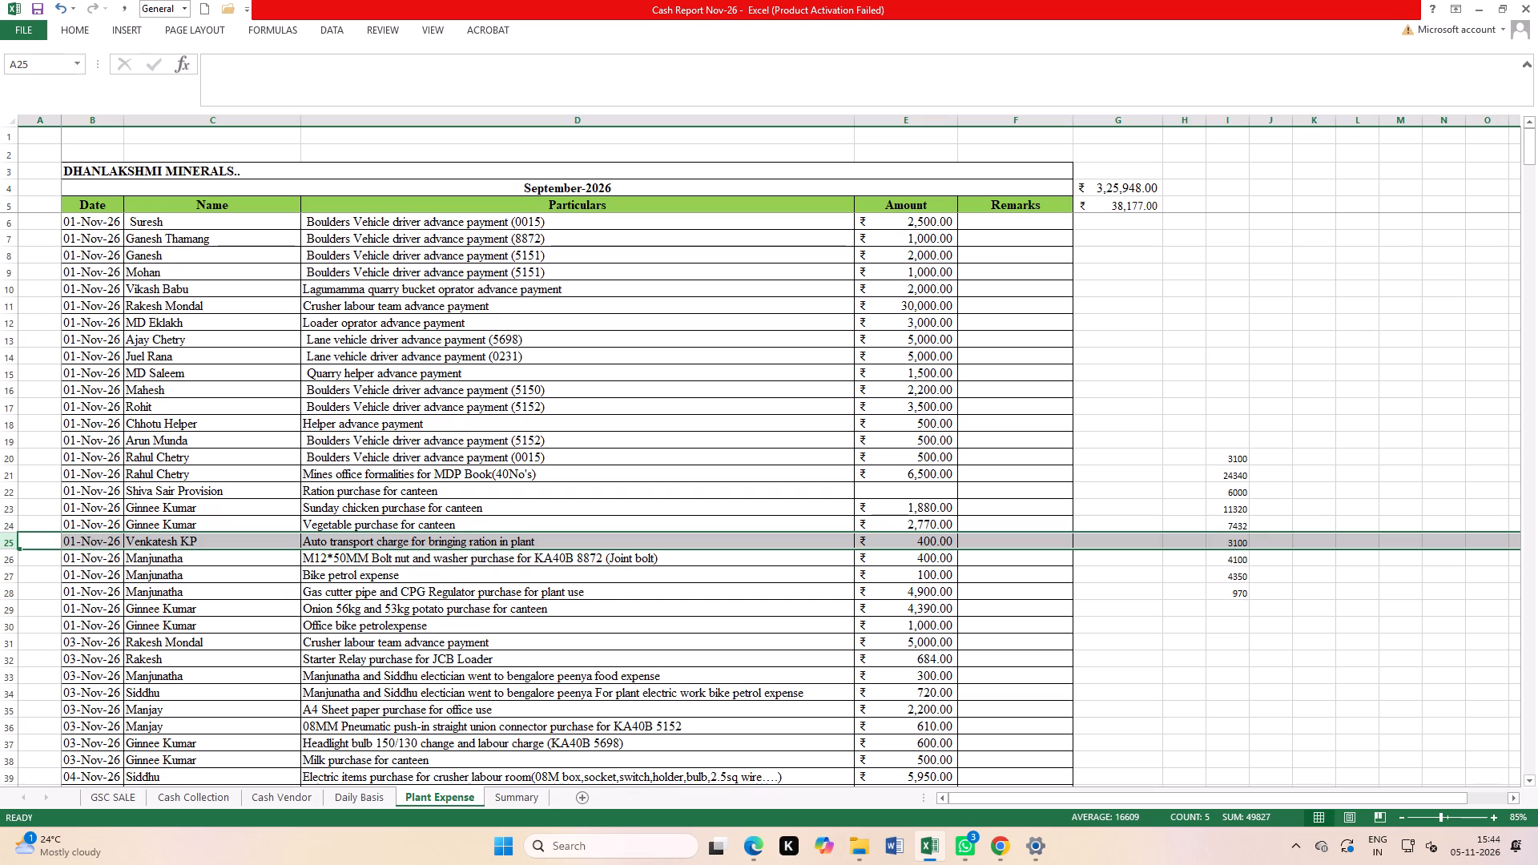
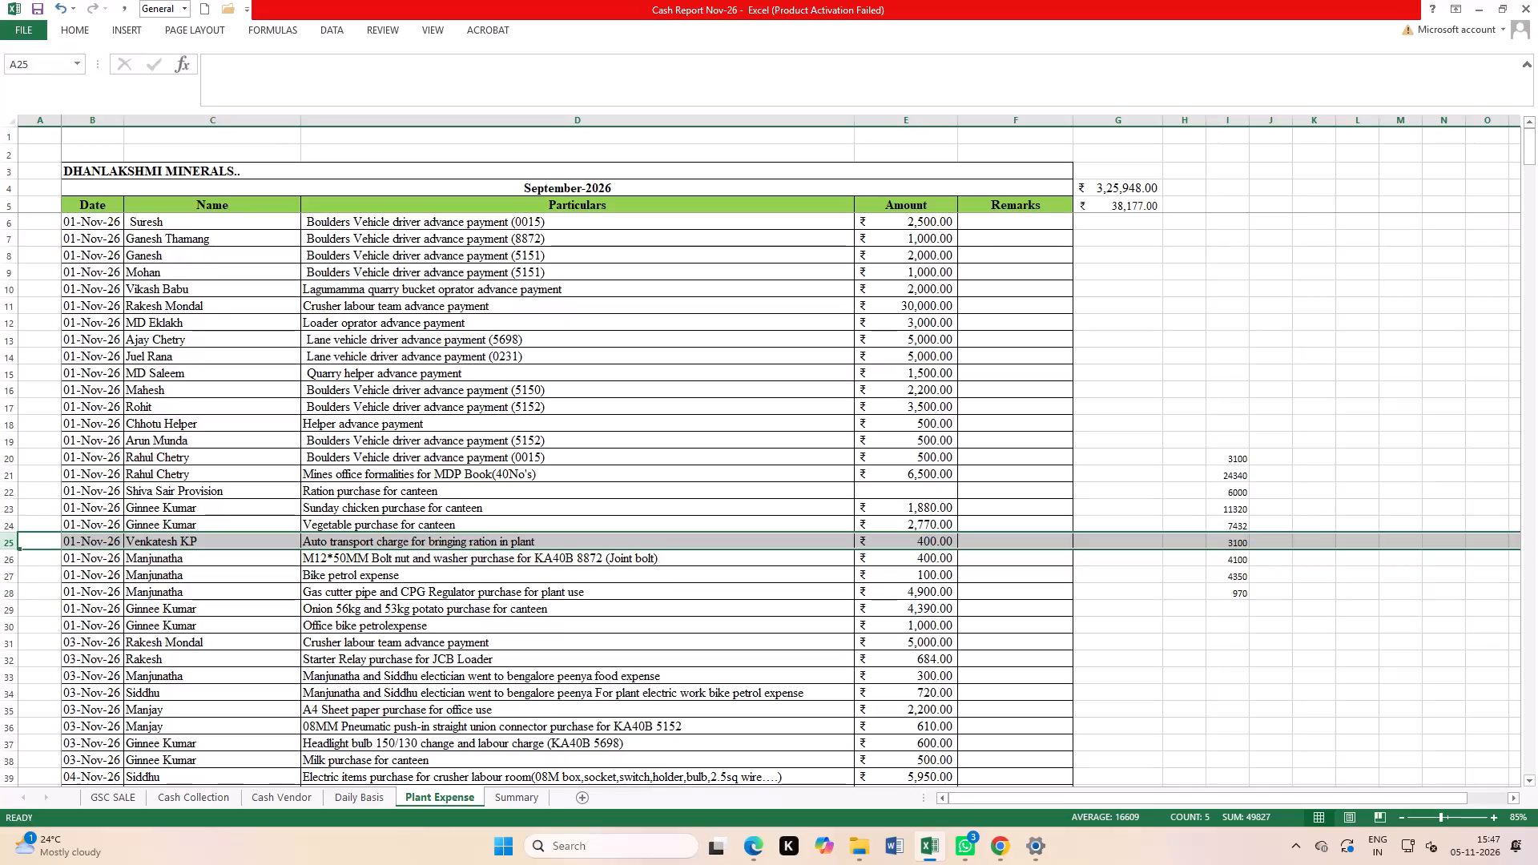
Change the payee's first name to Javed in row 11, the 01-Nov-26 crusher labour team advance payment, keeping the surname.
double_click(165, 307)
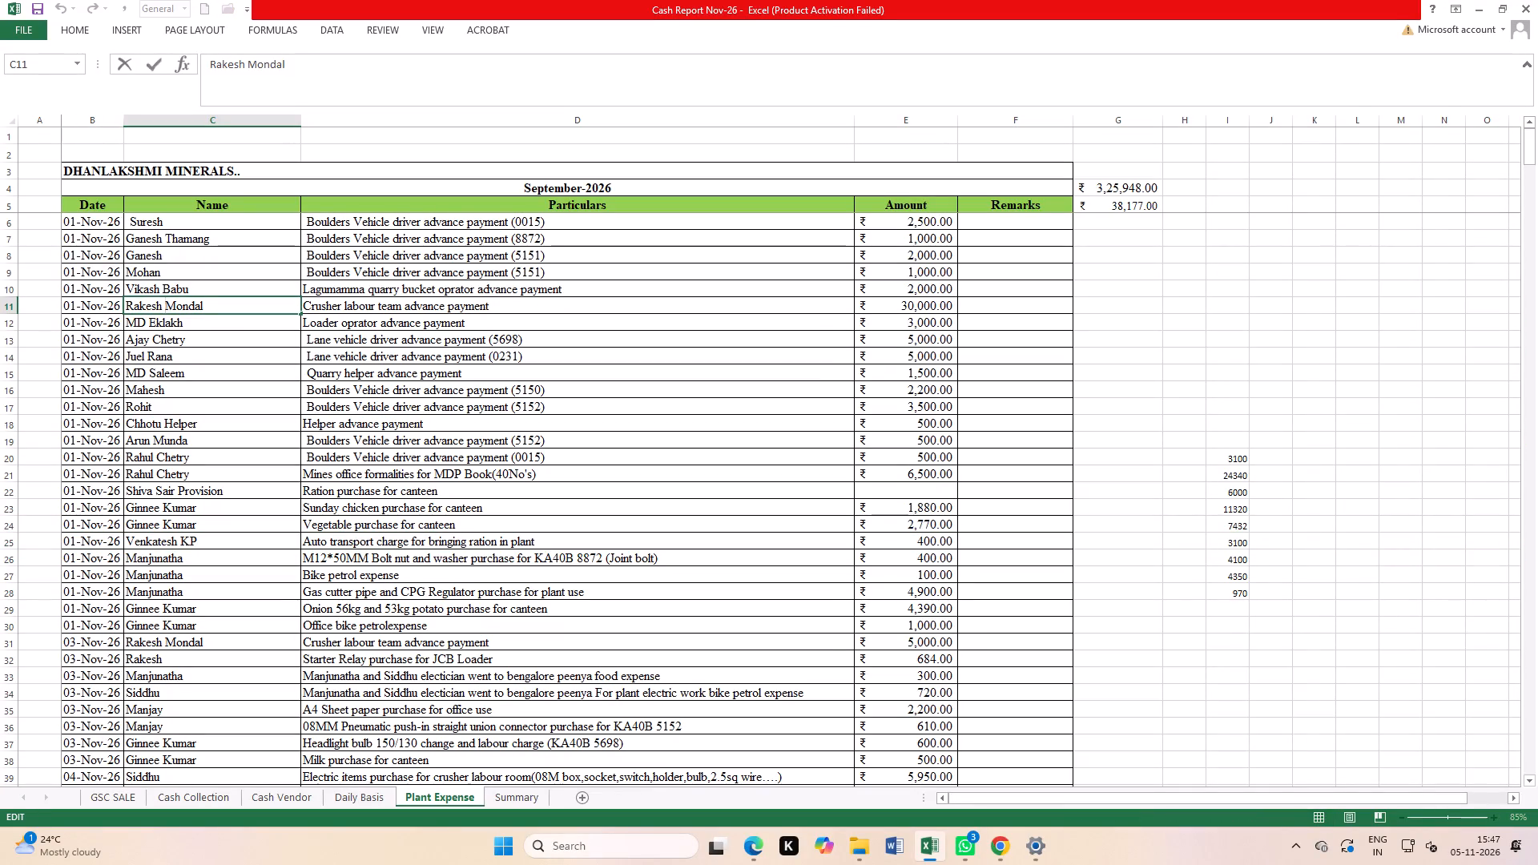
key("BackSpace")
key("BackSpace")
key("BackSpace")
key("BackSpace")
key("BackSpace")
key("BackSpace")
key("BackSpace")
key("BackSpace")
key("BackSpace")
key("BackSpace")
key("BackSpace")
key("BackSpace")
key("BackSpace")
key("BackSpace")
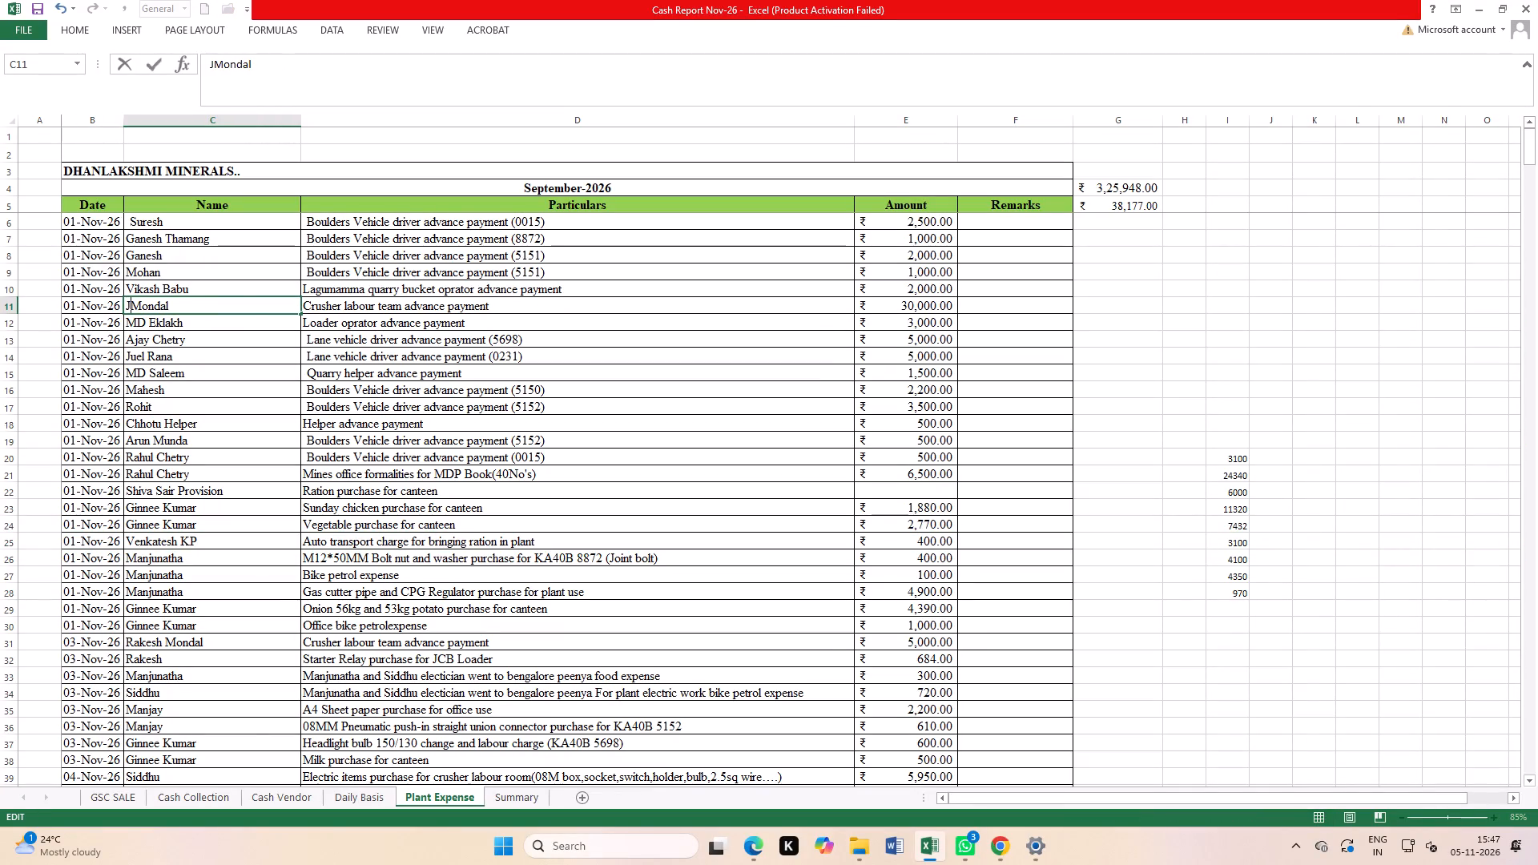
type("aved")
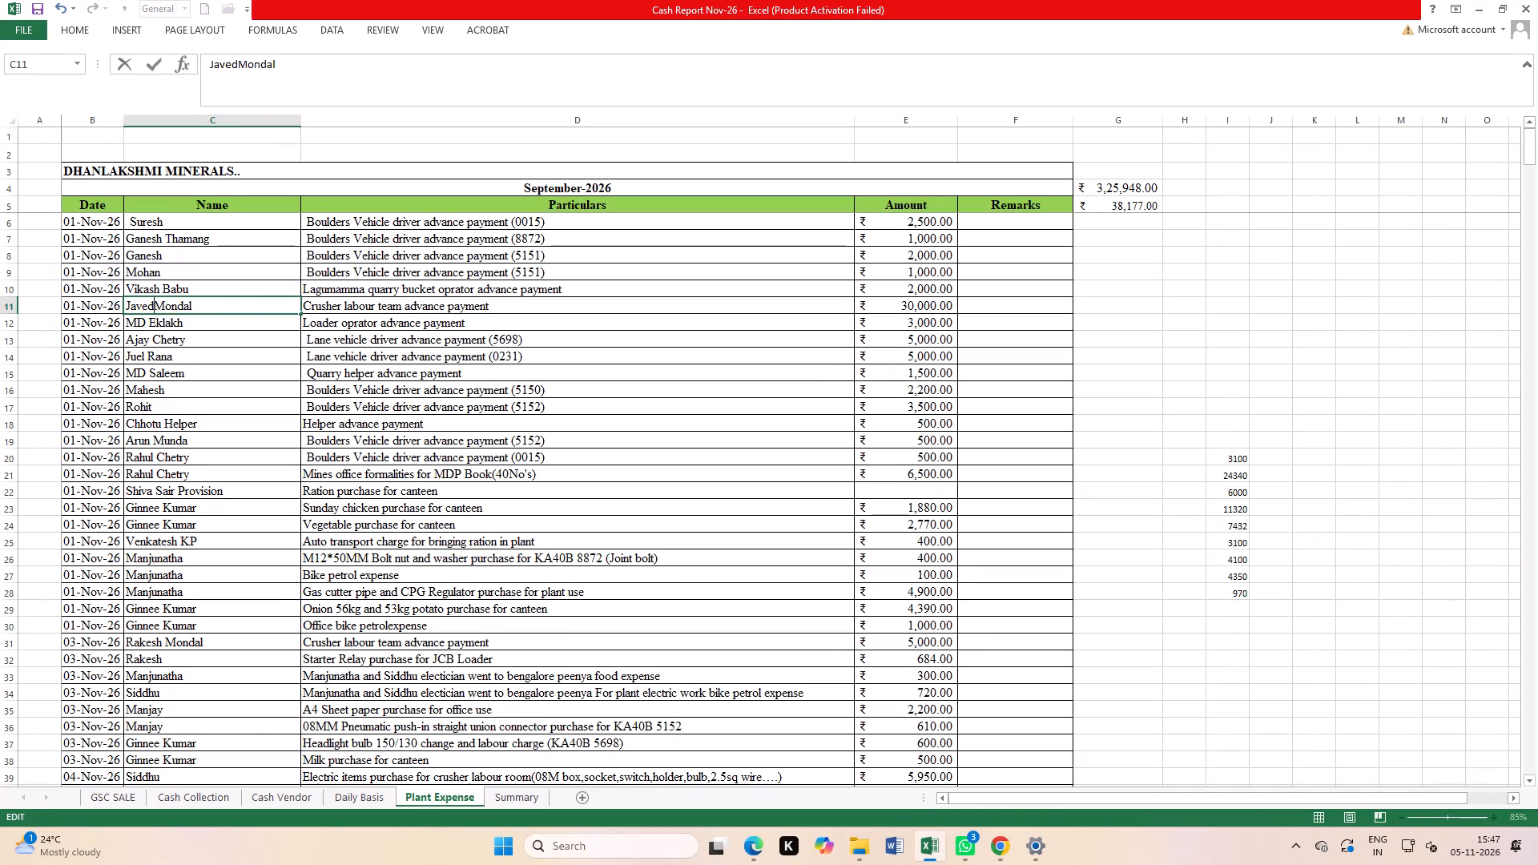
key("space")
left_click(372, 487)
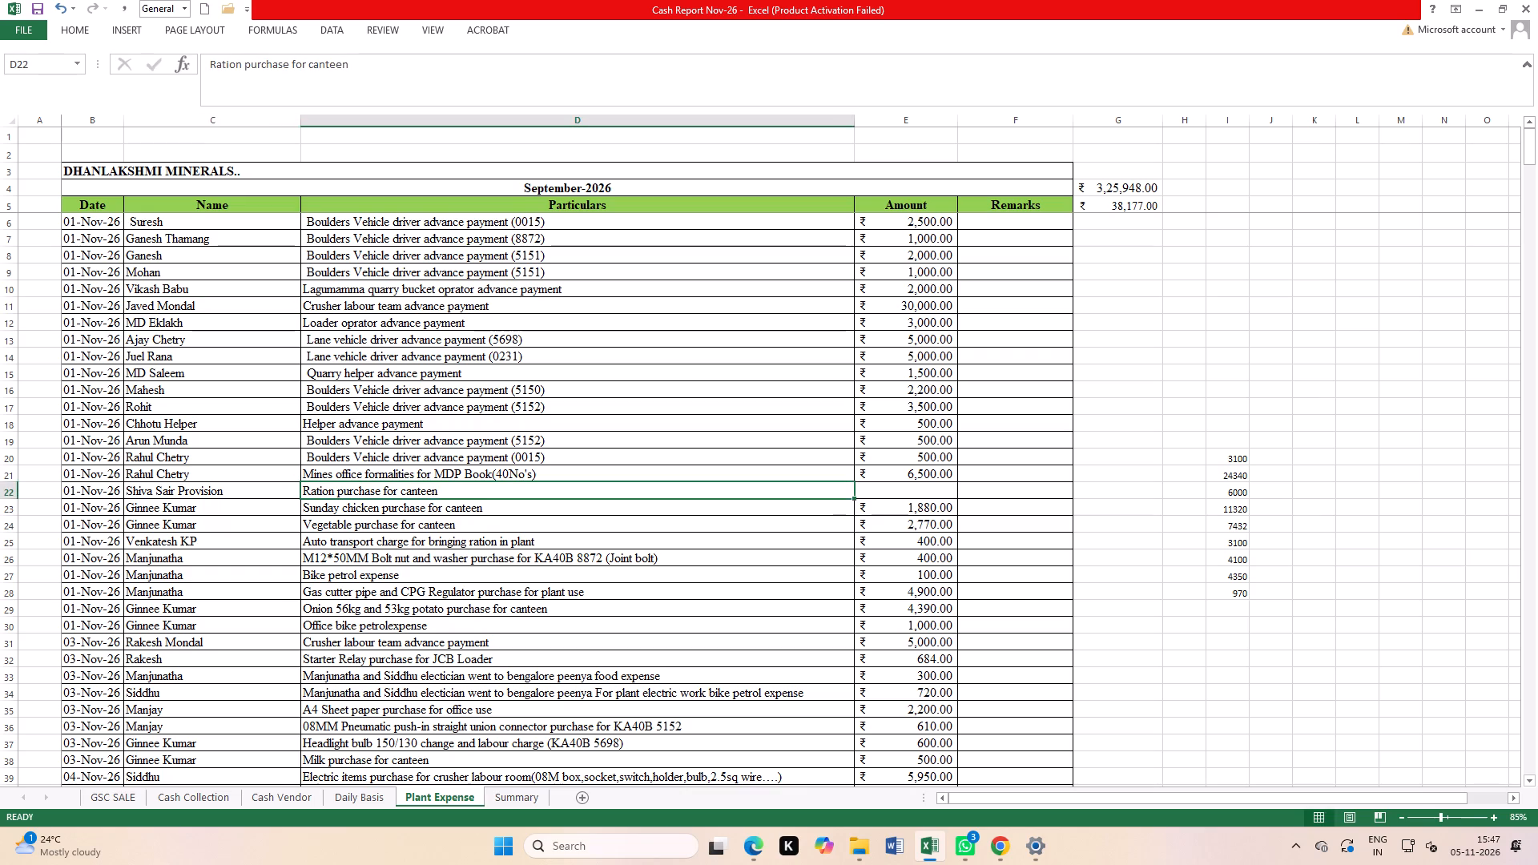
Copy the corrected payee name from row 11 to row 31, the 03-Nov-26 crusher labour team advance payment.
left_click(183, 300)
key("ctrl+c")
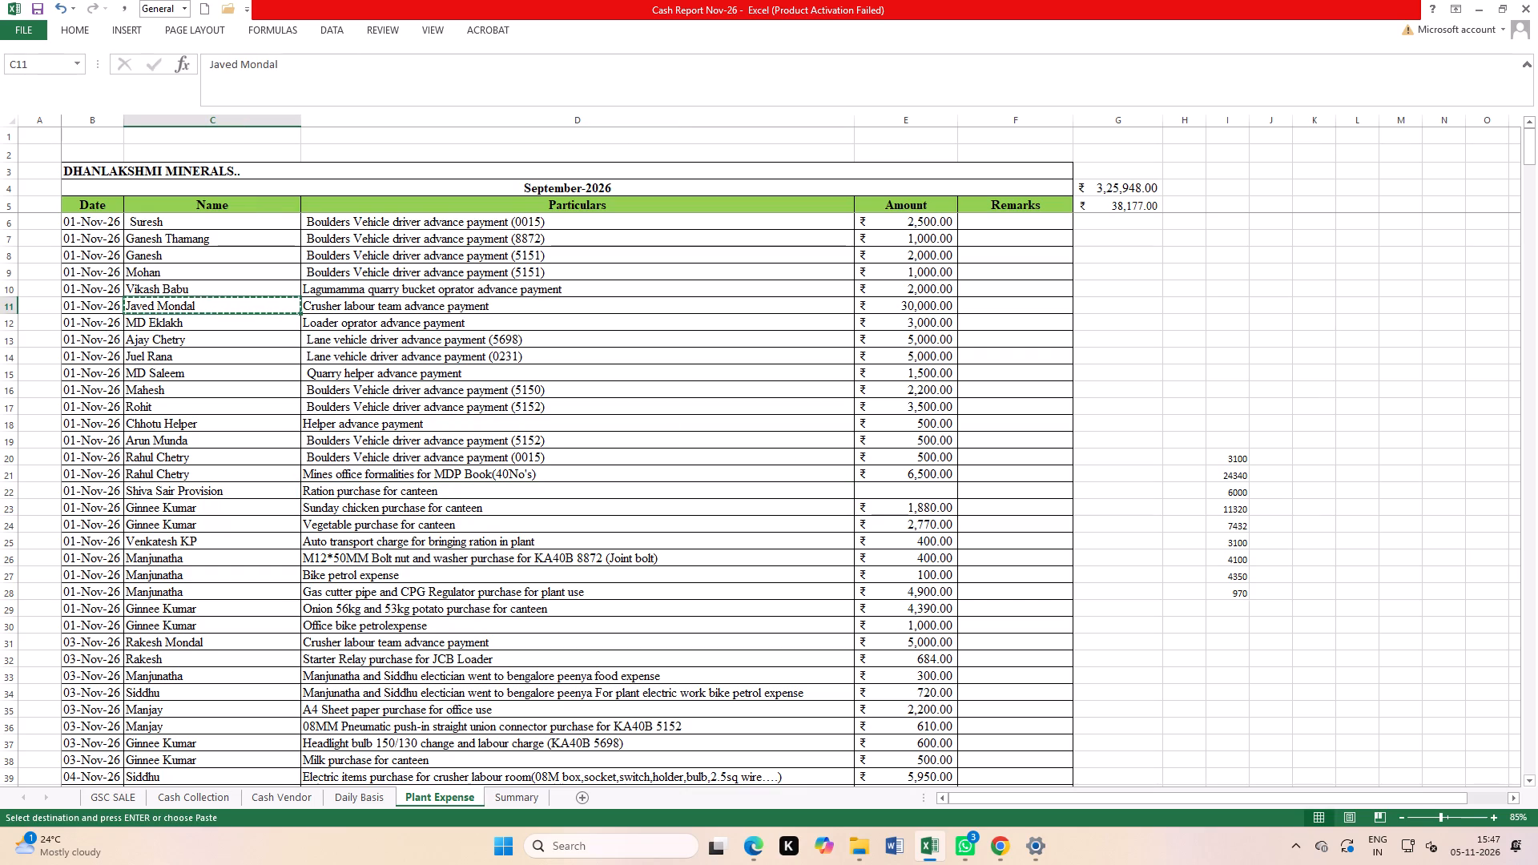
left_click(167, 646)
key("ctrl+v")
left_click(247, 679)
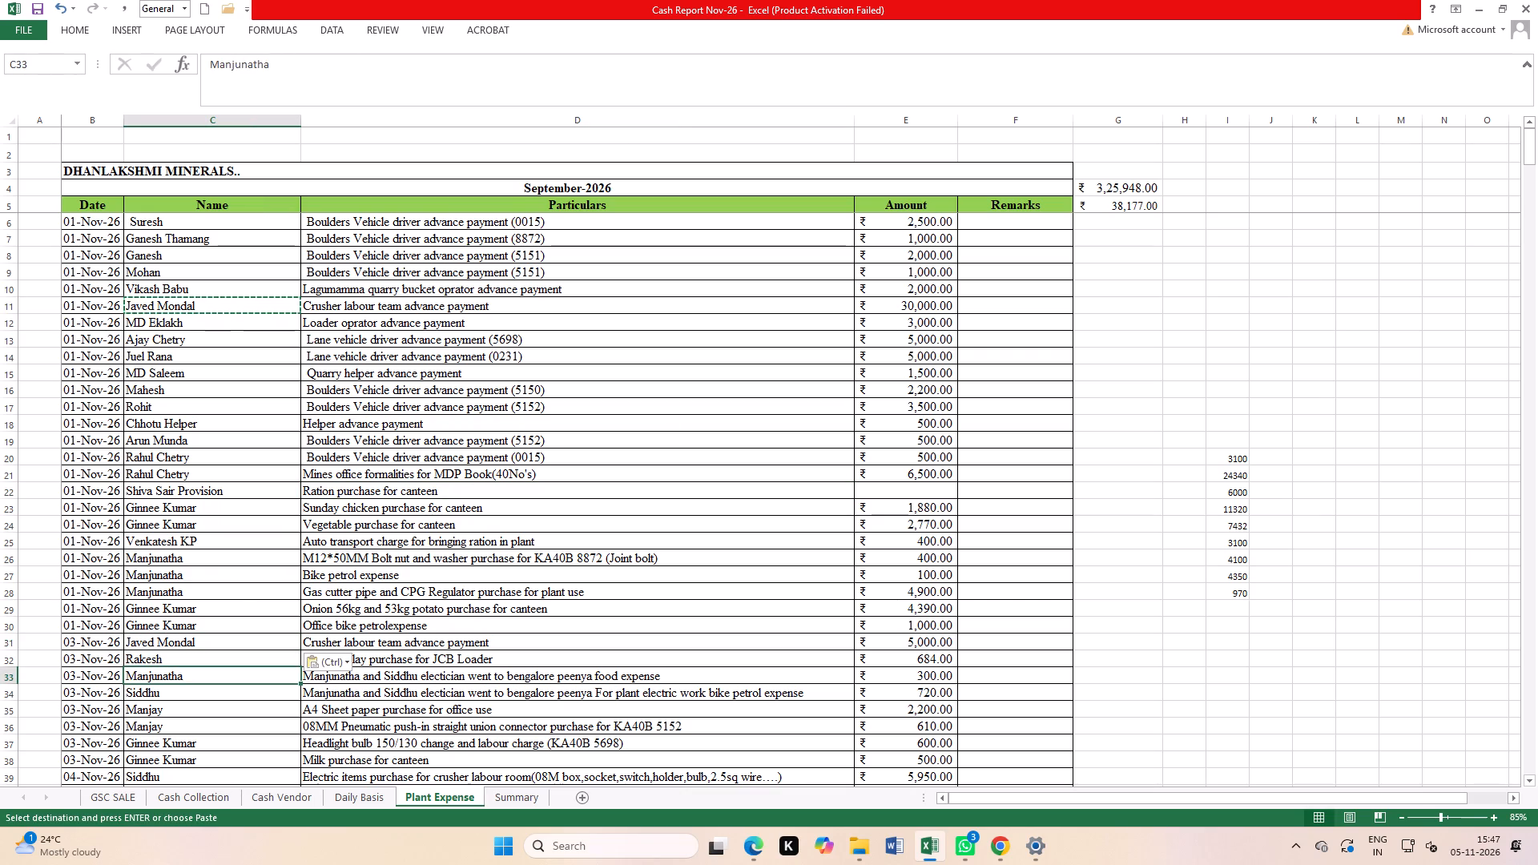
Save the November cash report workbook.
left_click(42, 8)
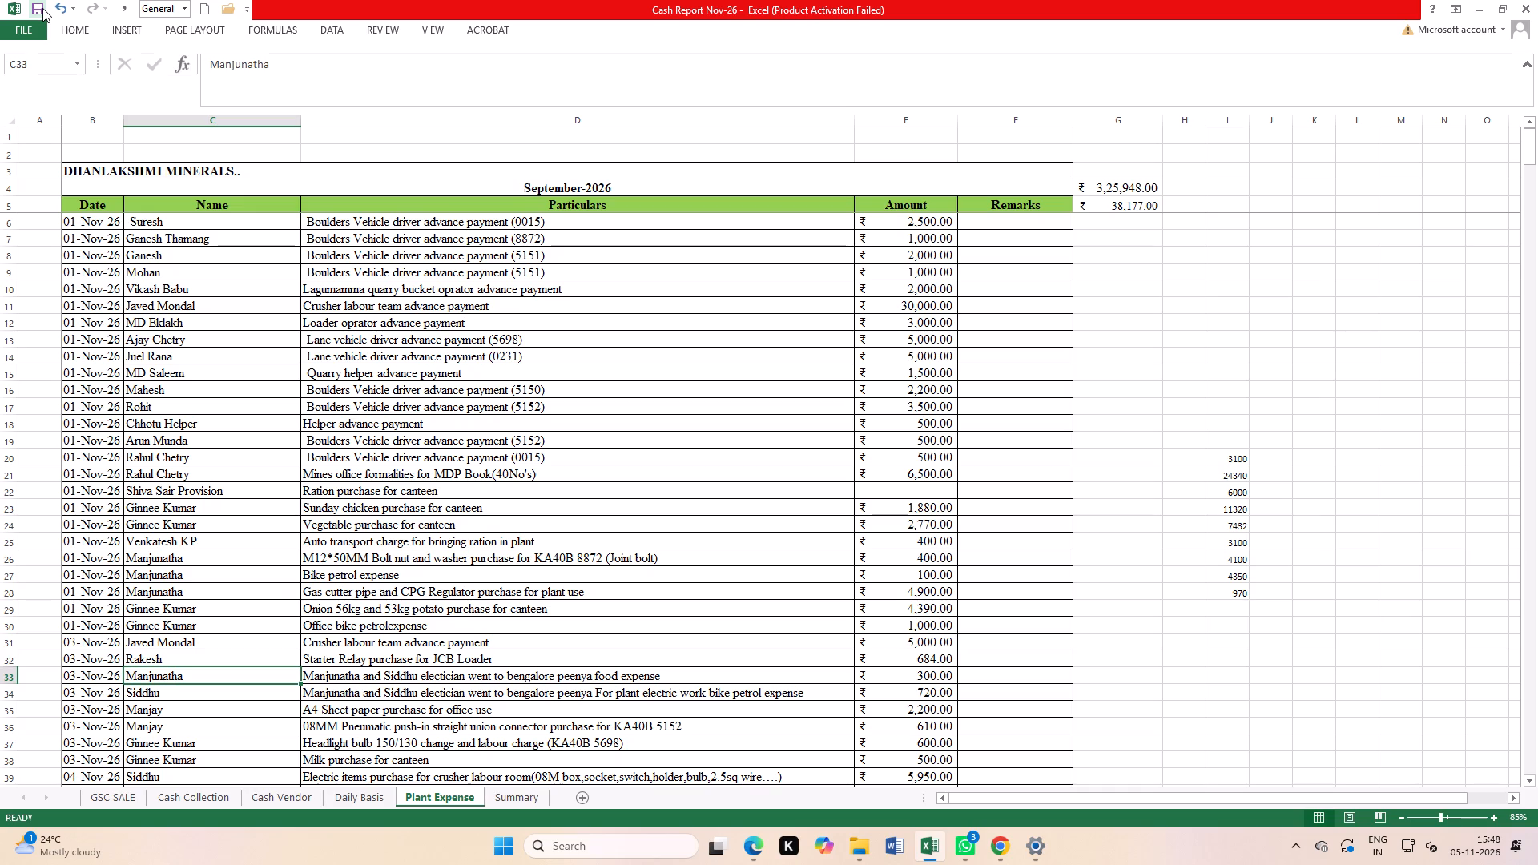
Select the amount in row 34, the 03-Nov-26 bike petrol expense for plant electric work.
scroll(864, 300, "down", 4)
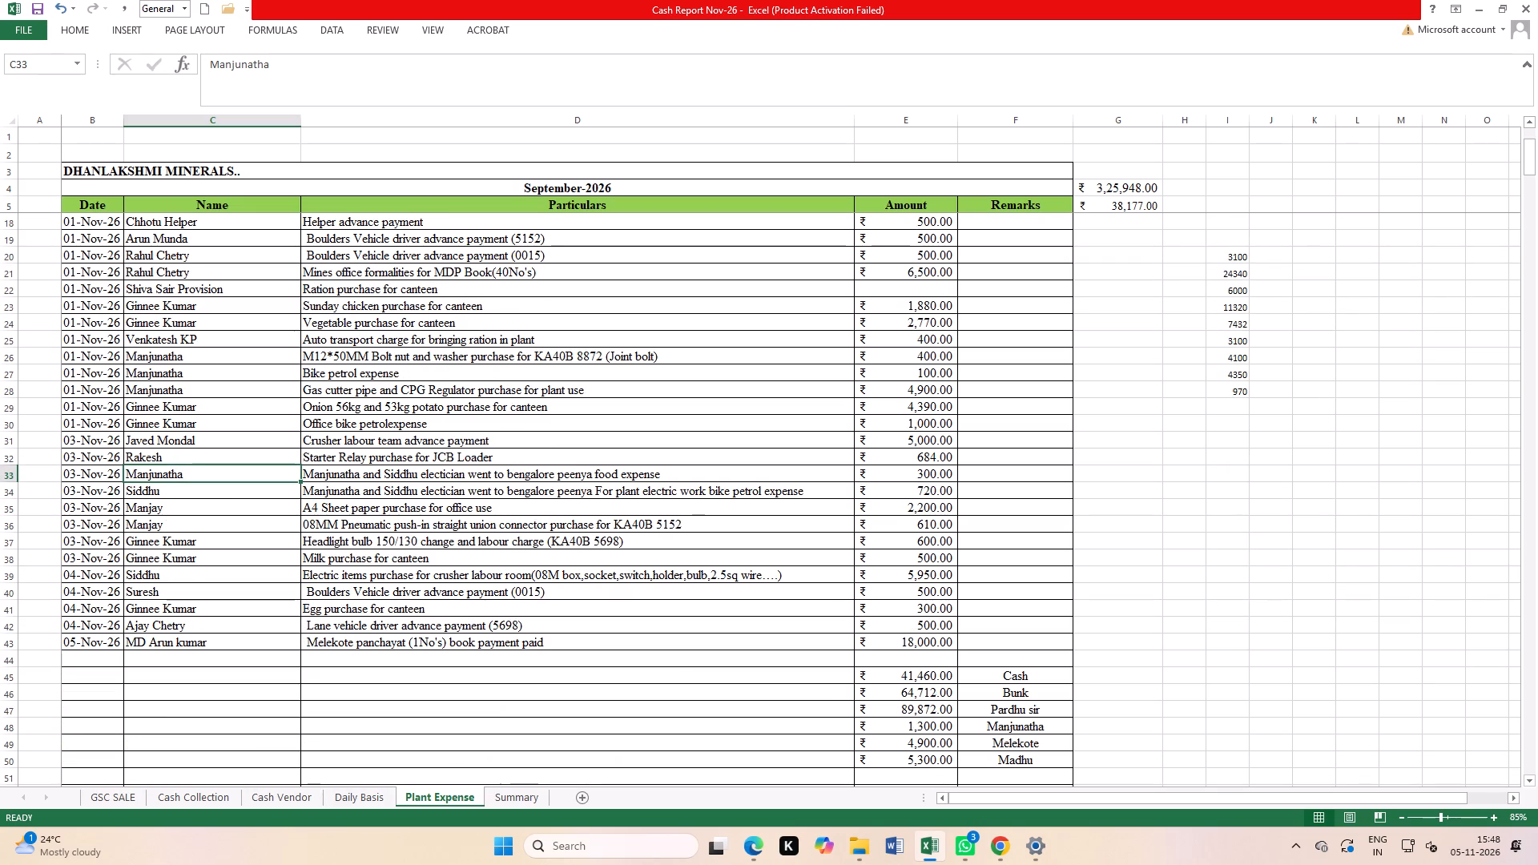
scroll(945, 424, "down", 1)
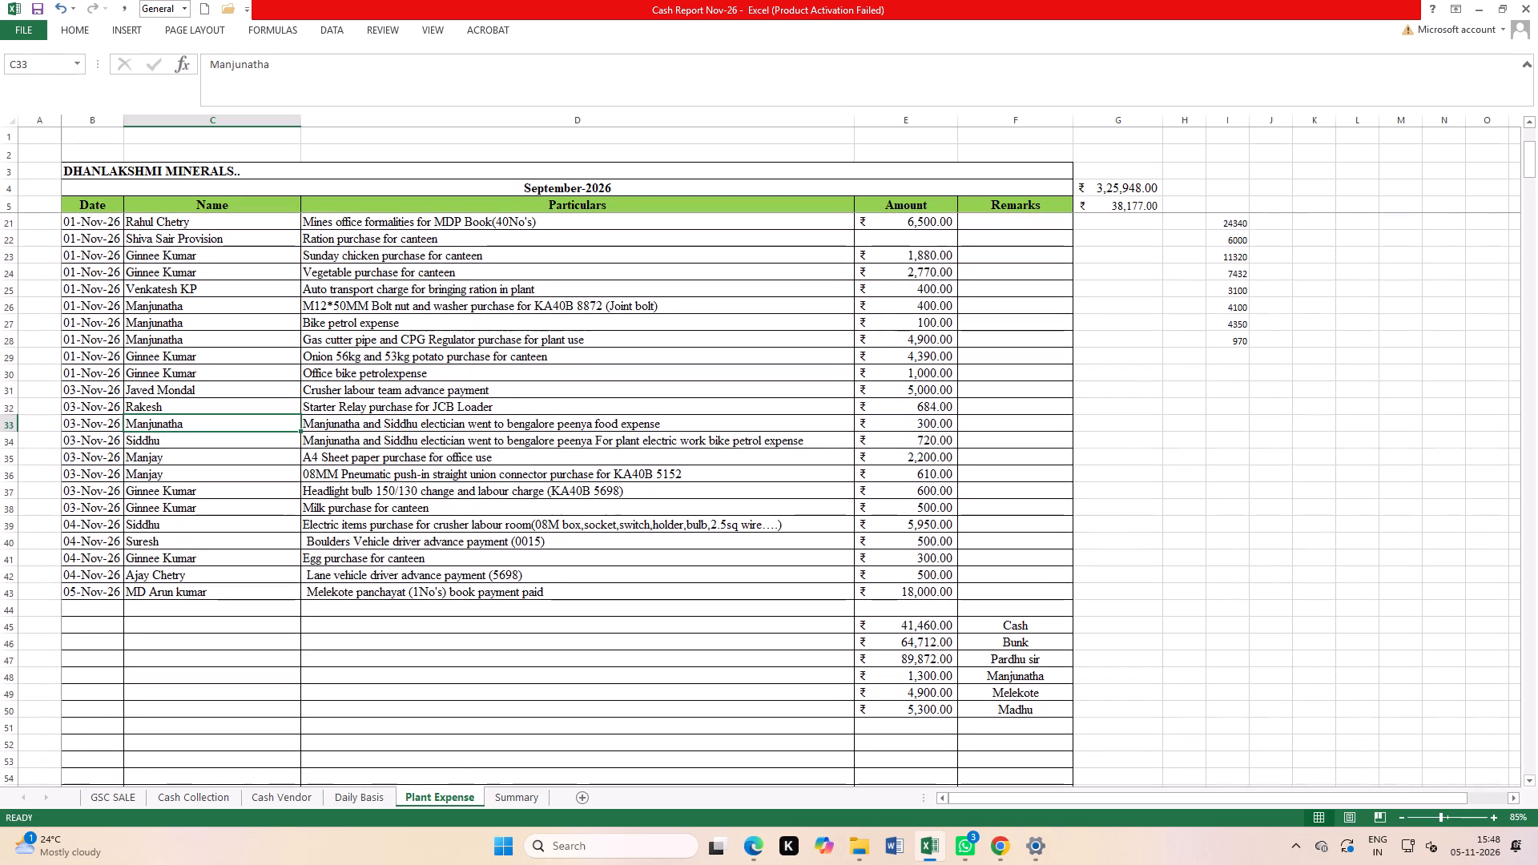
left_click(933, 439)
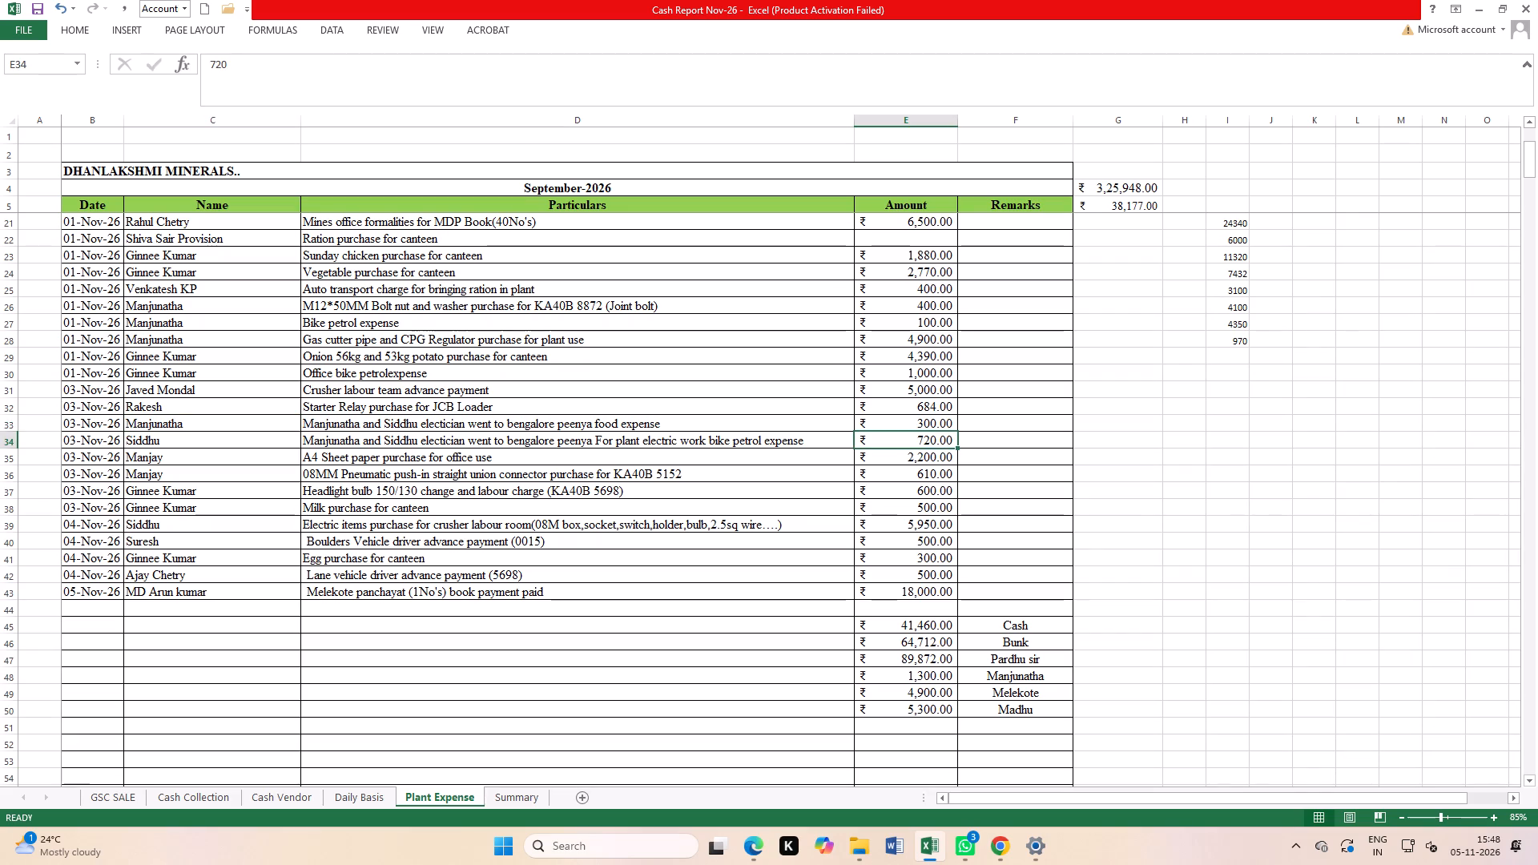
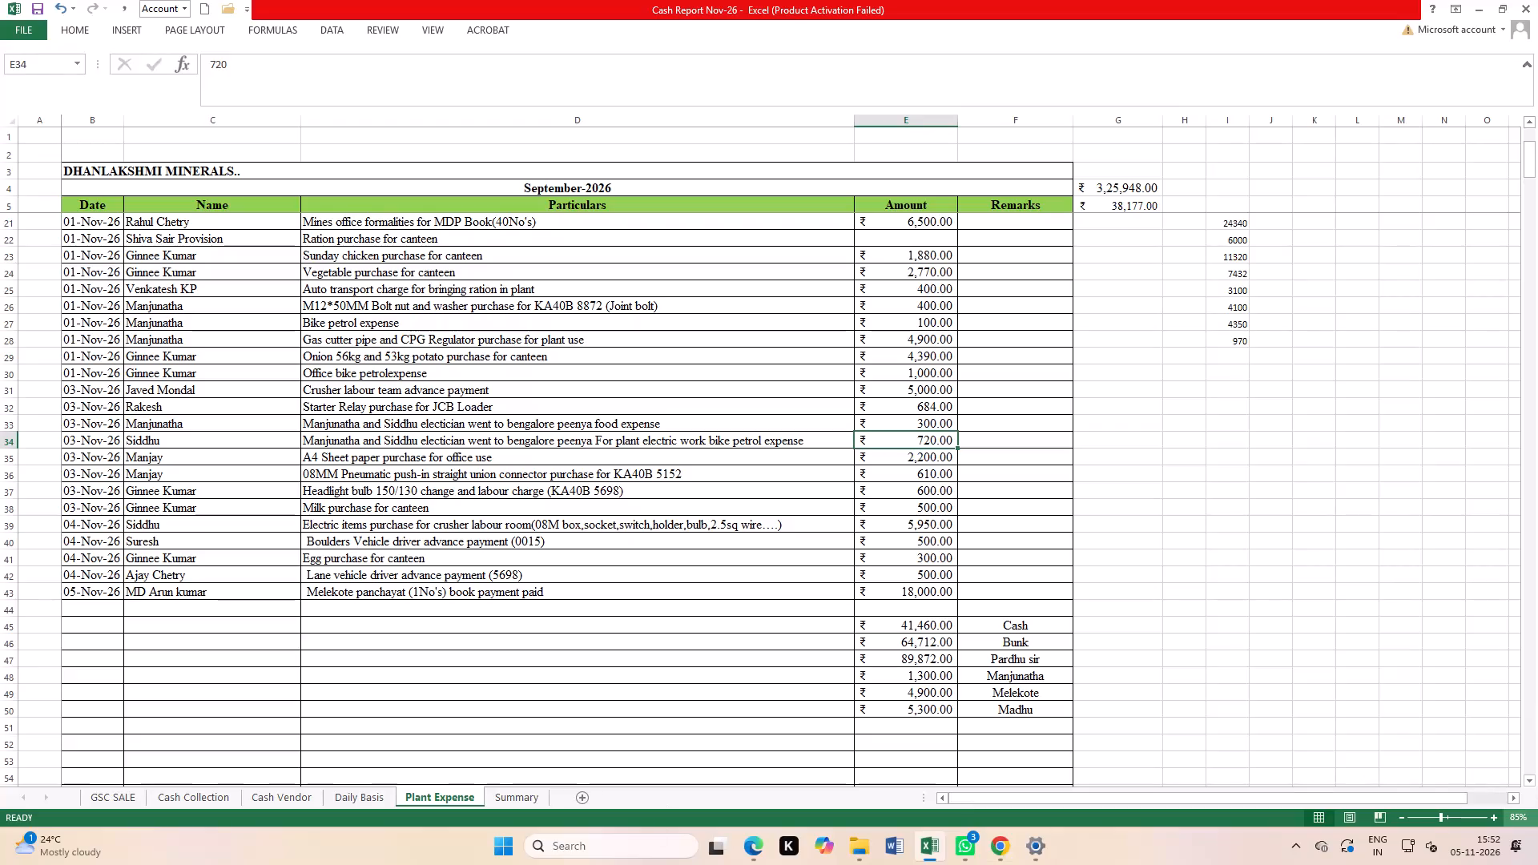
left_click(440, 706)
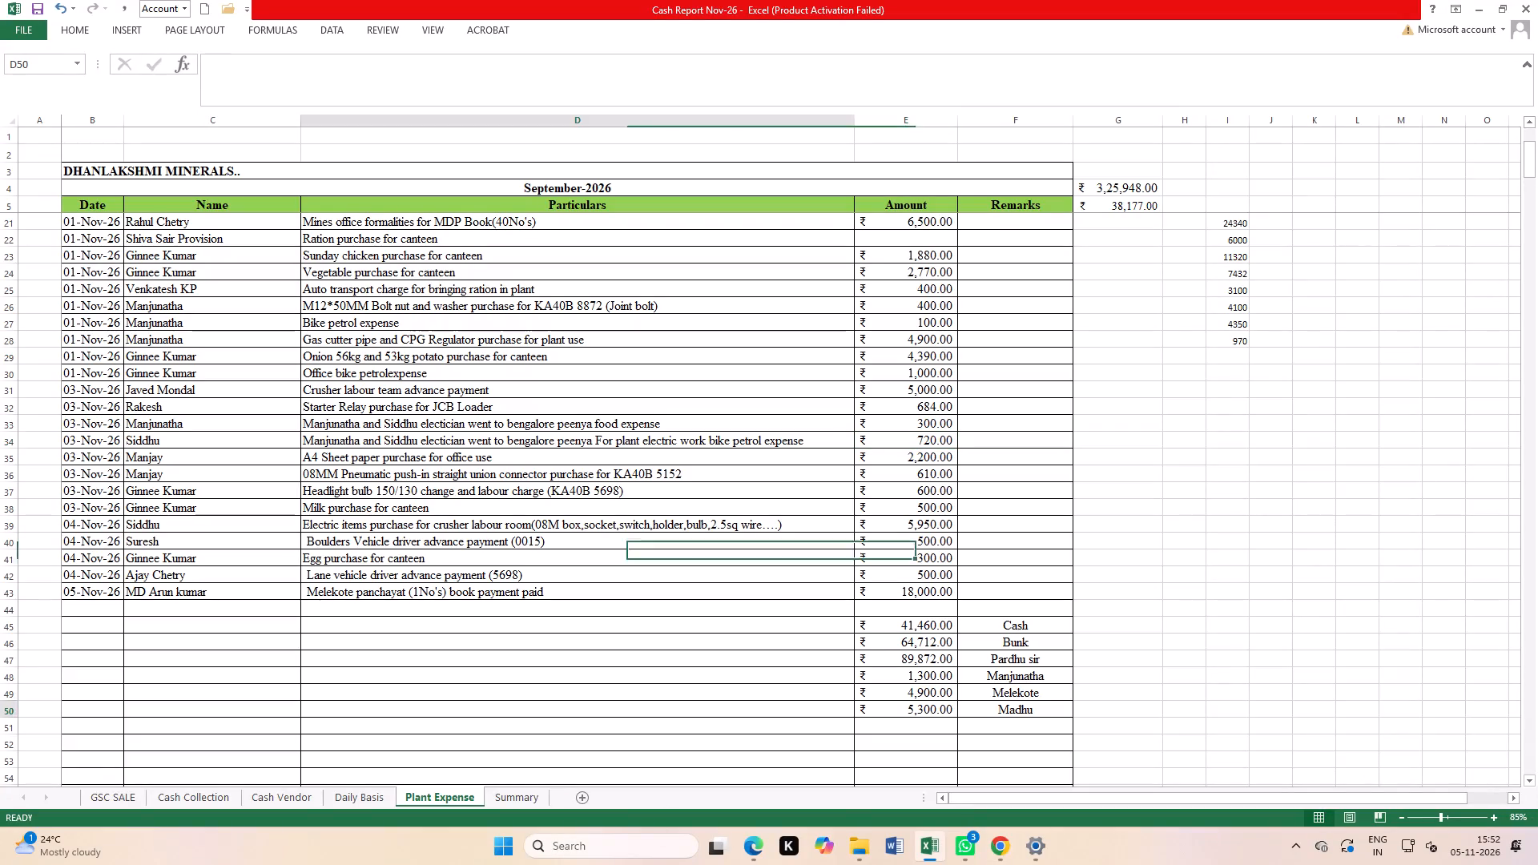
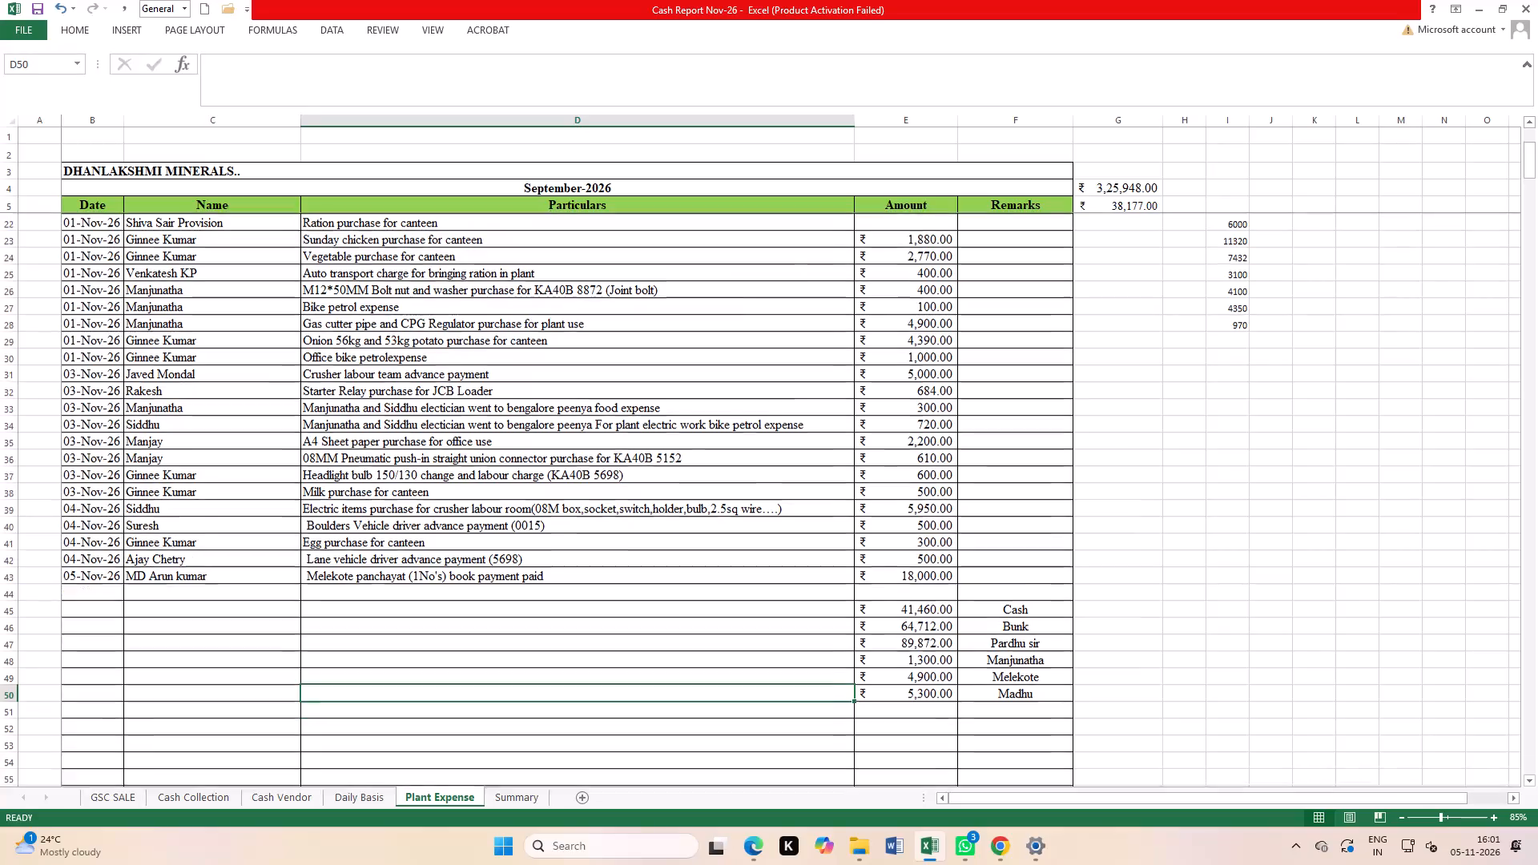
Examine the cell contents behind the Cash, Manjunatha, Melekote and Madhu amounts below the plant expense entries.
scroll(1145, 597, "down", 2)
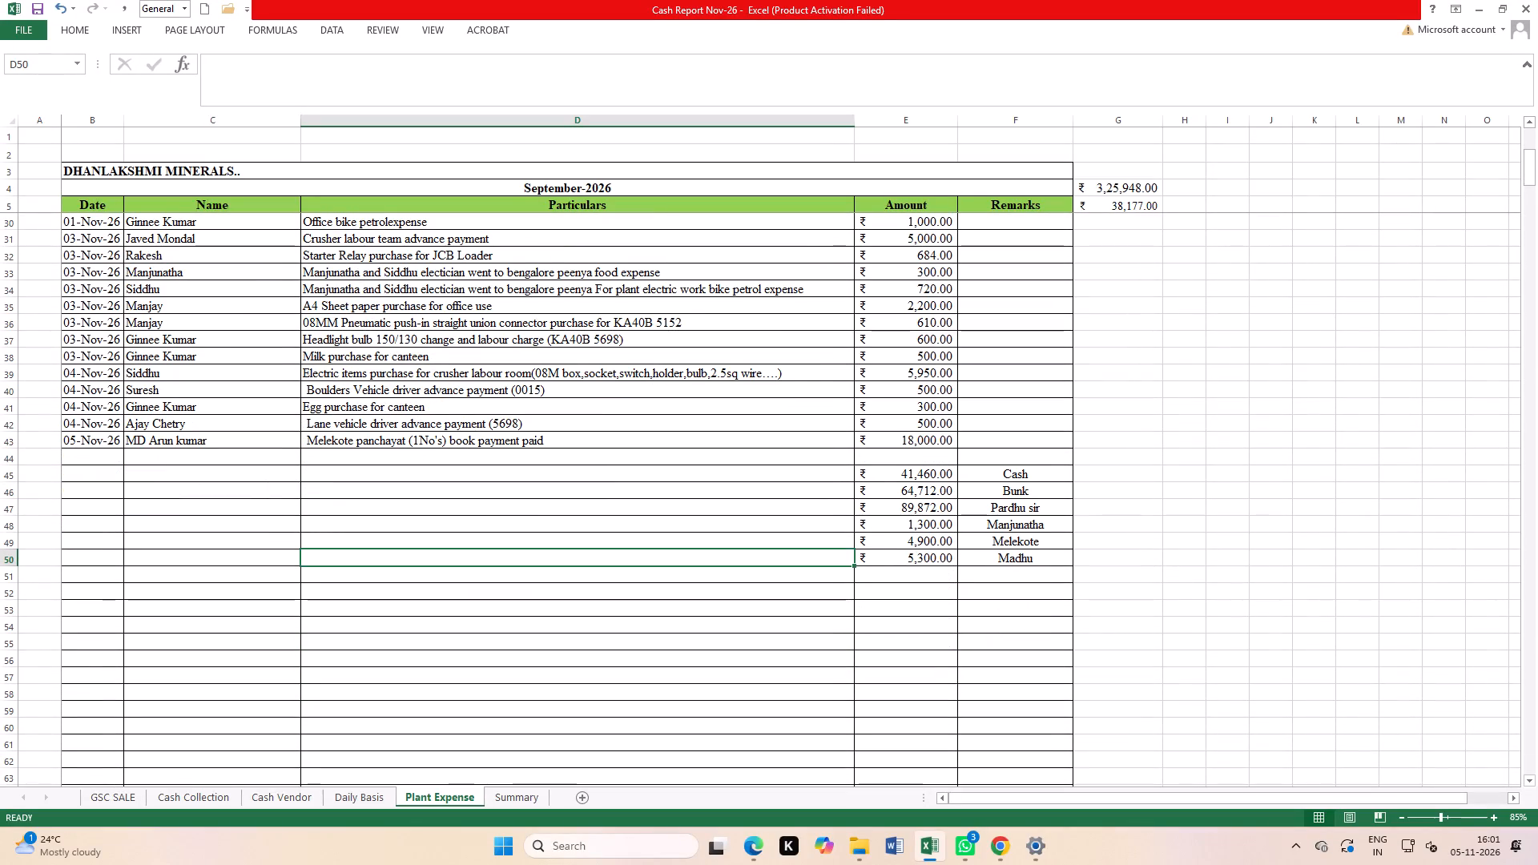
double_click(932, 476)
left_click(1221, 525)
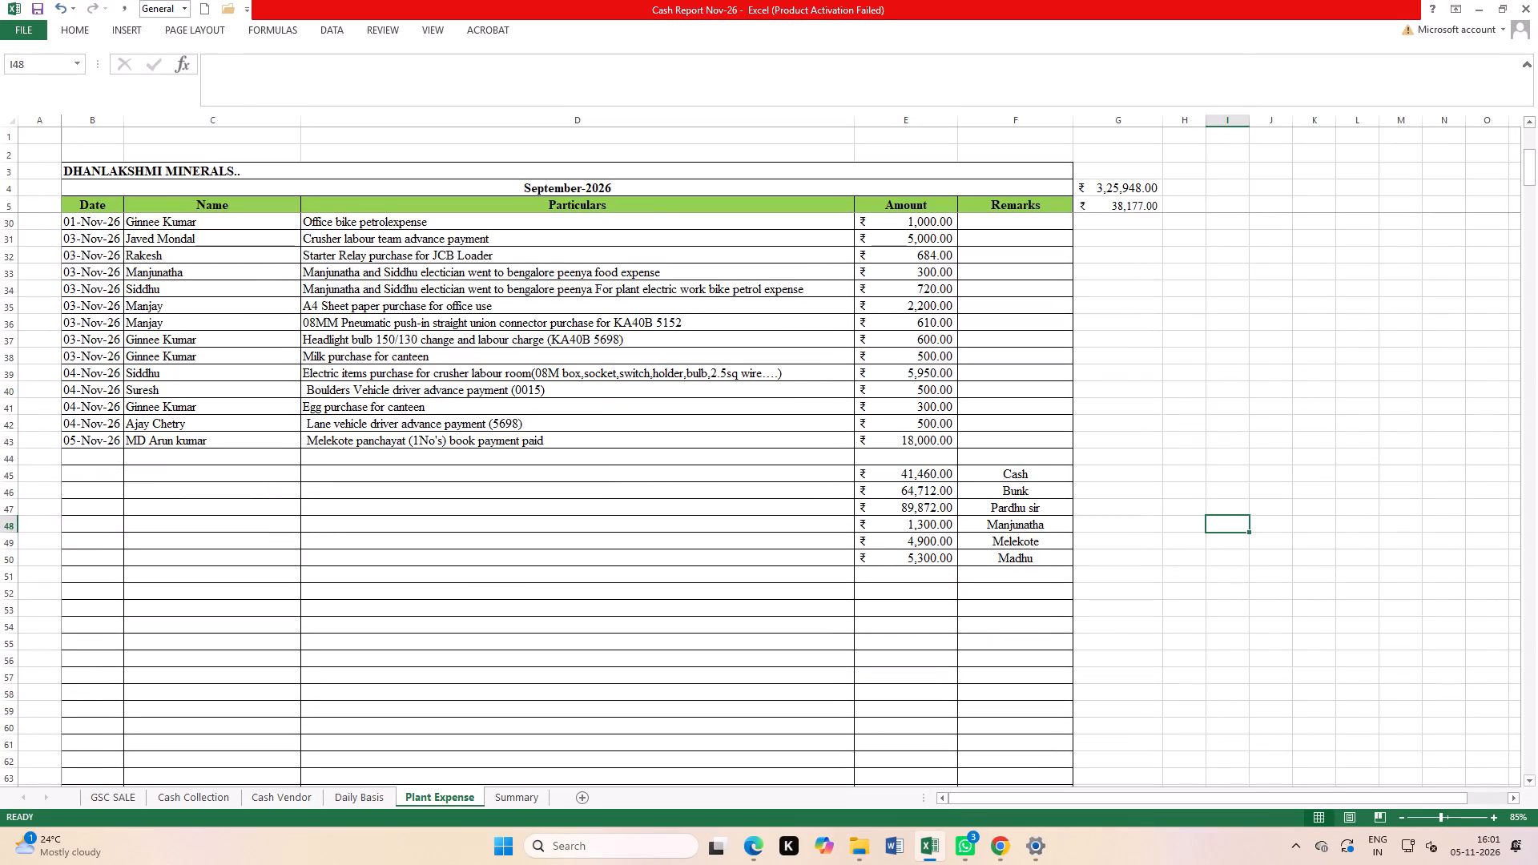
double_click(936, 529)
left_click(1137, 549)
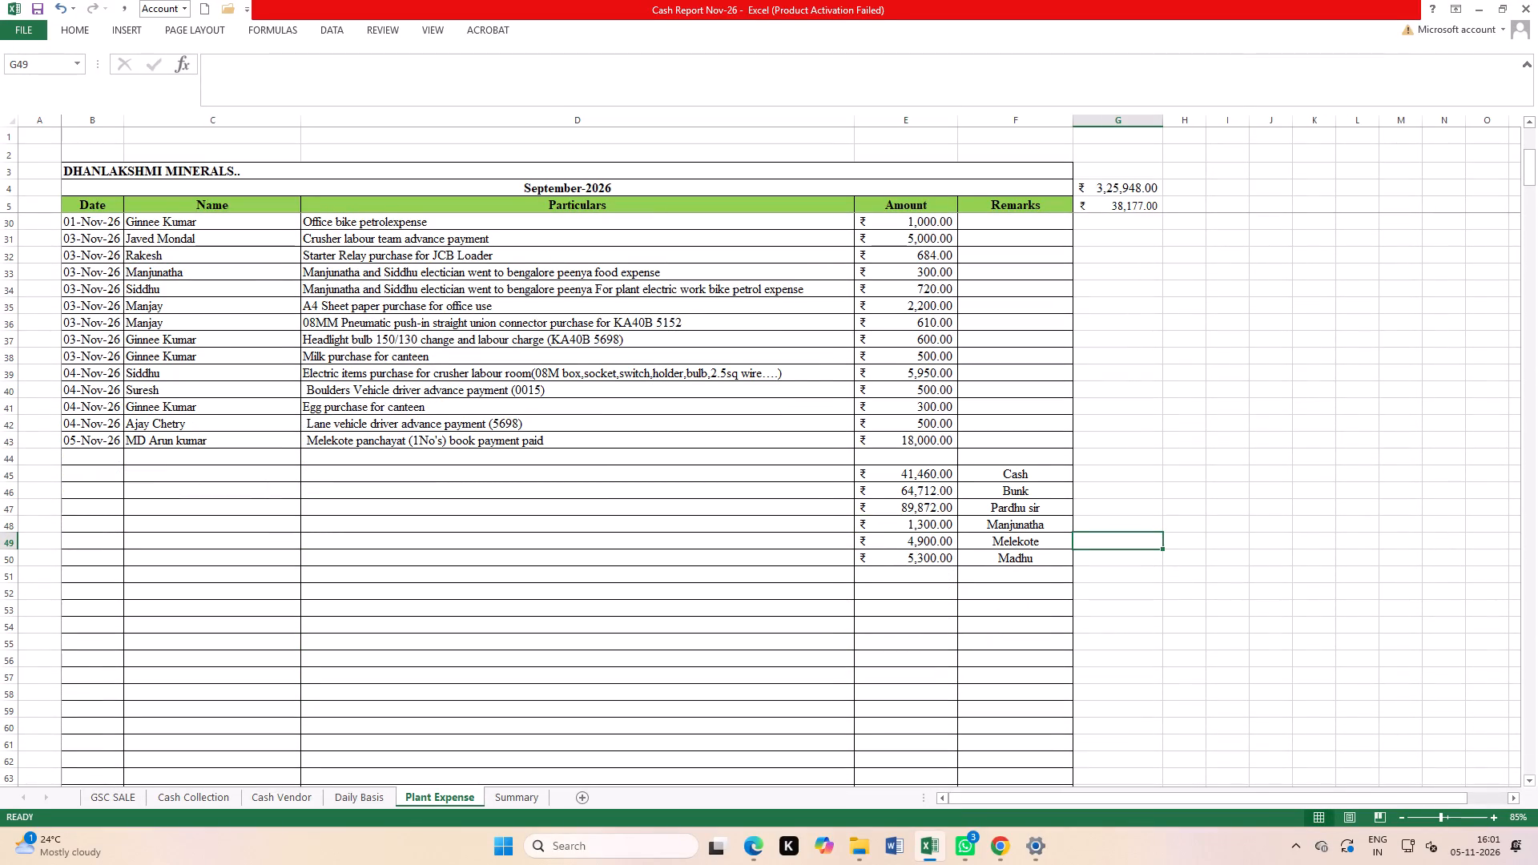
double_click(918, 544)
left_click(1122, 557)
double_click(930, 557)
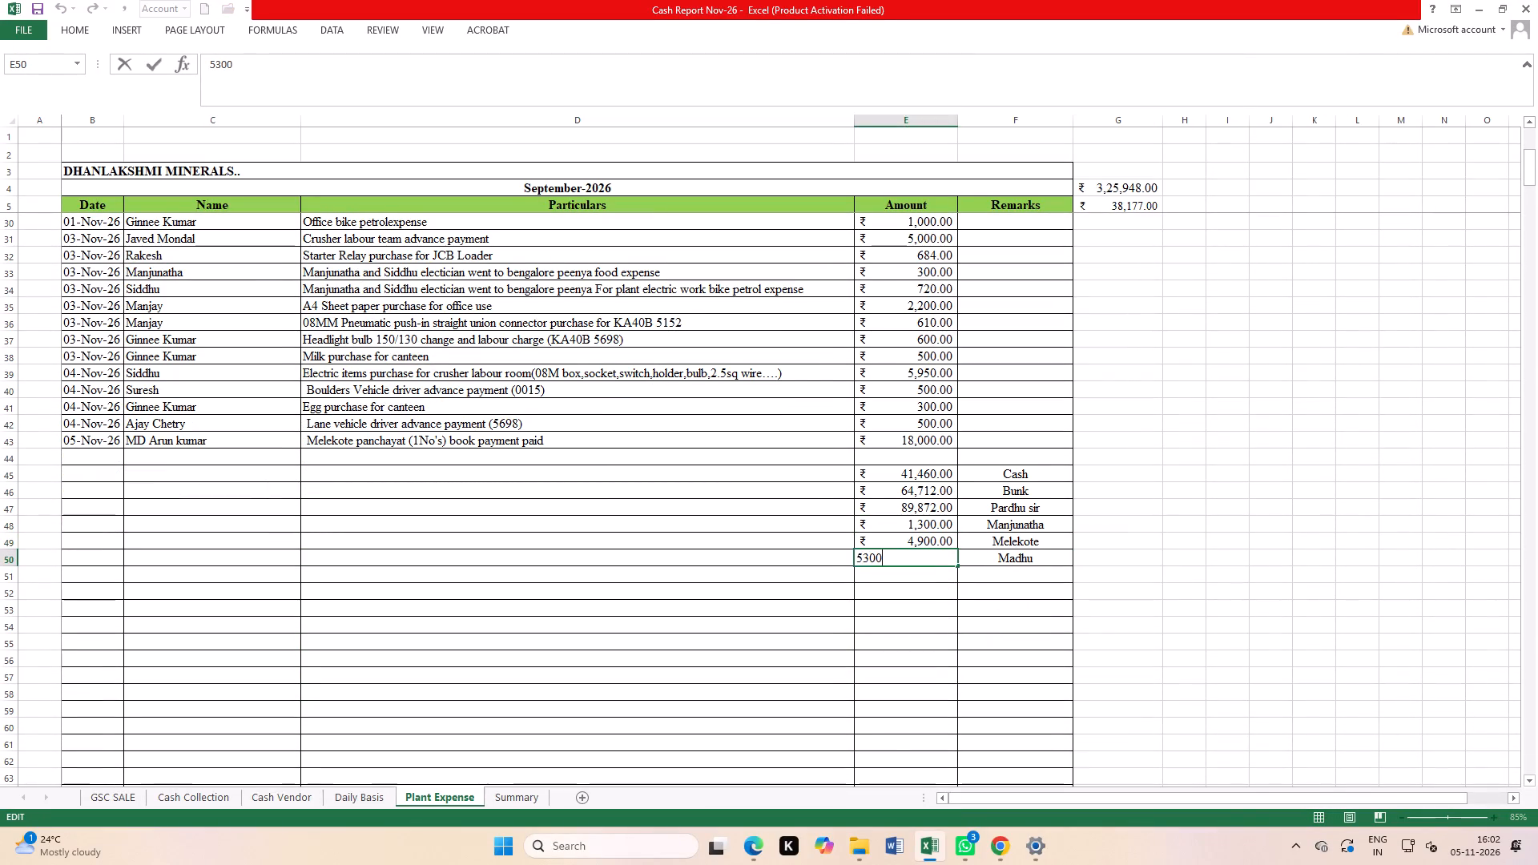
left_click(1188, 543)
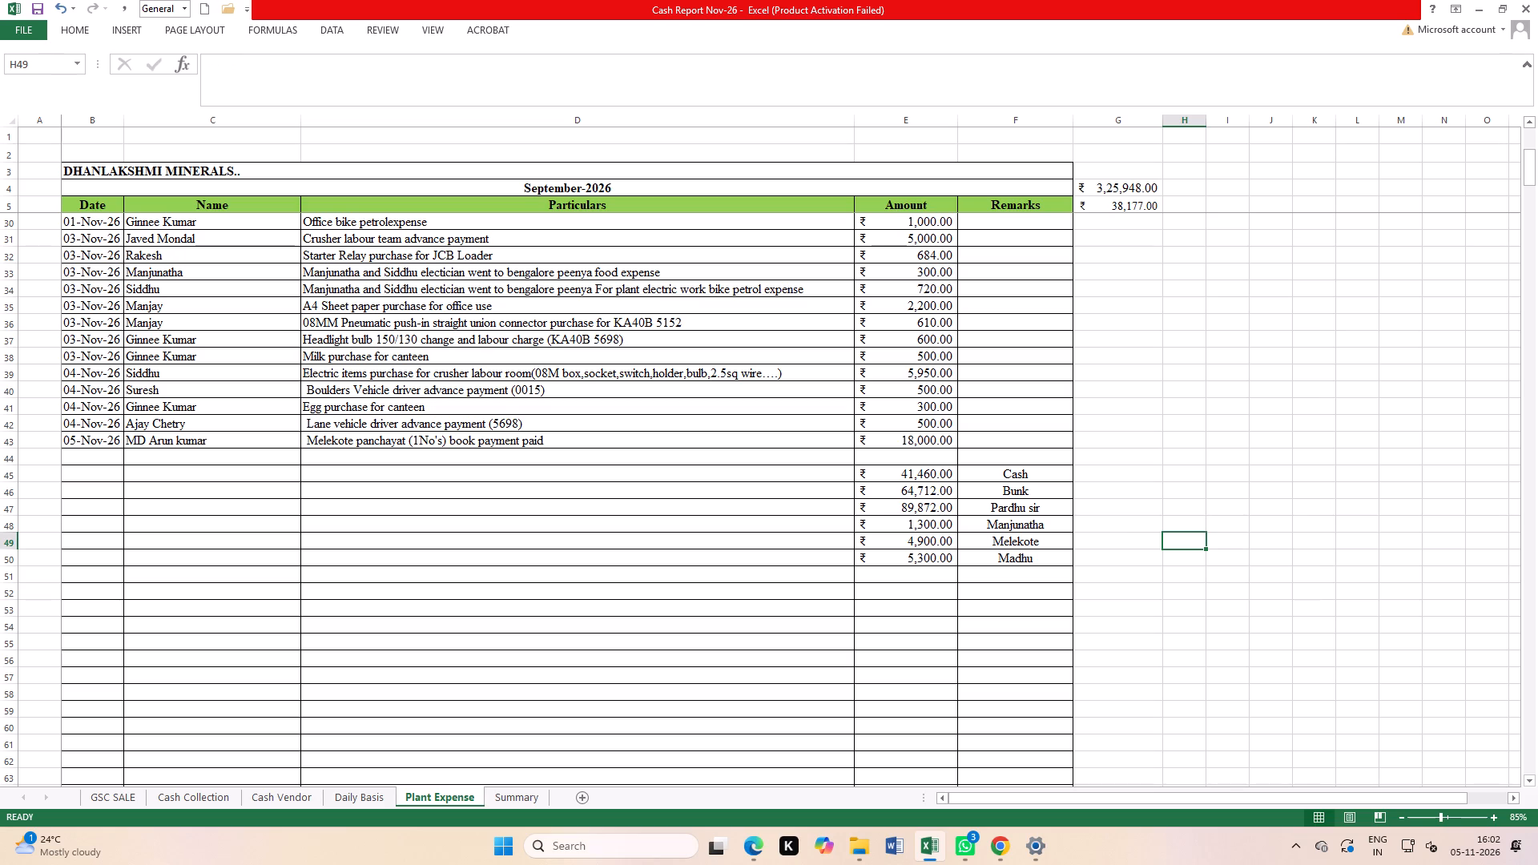
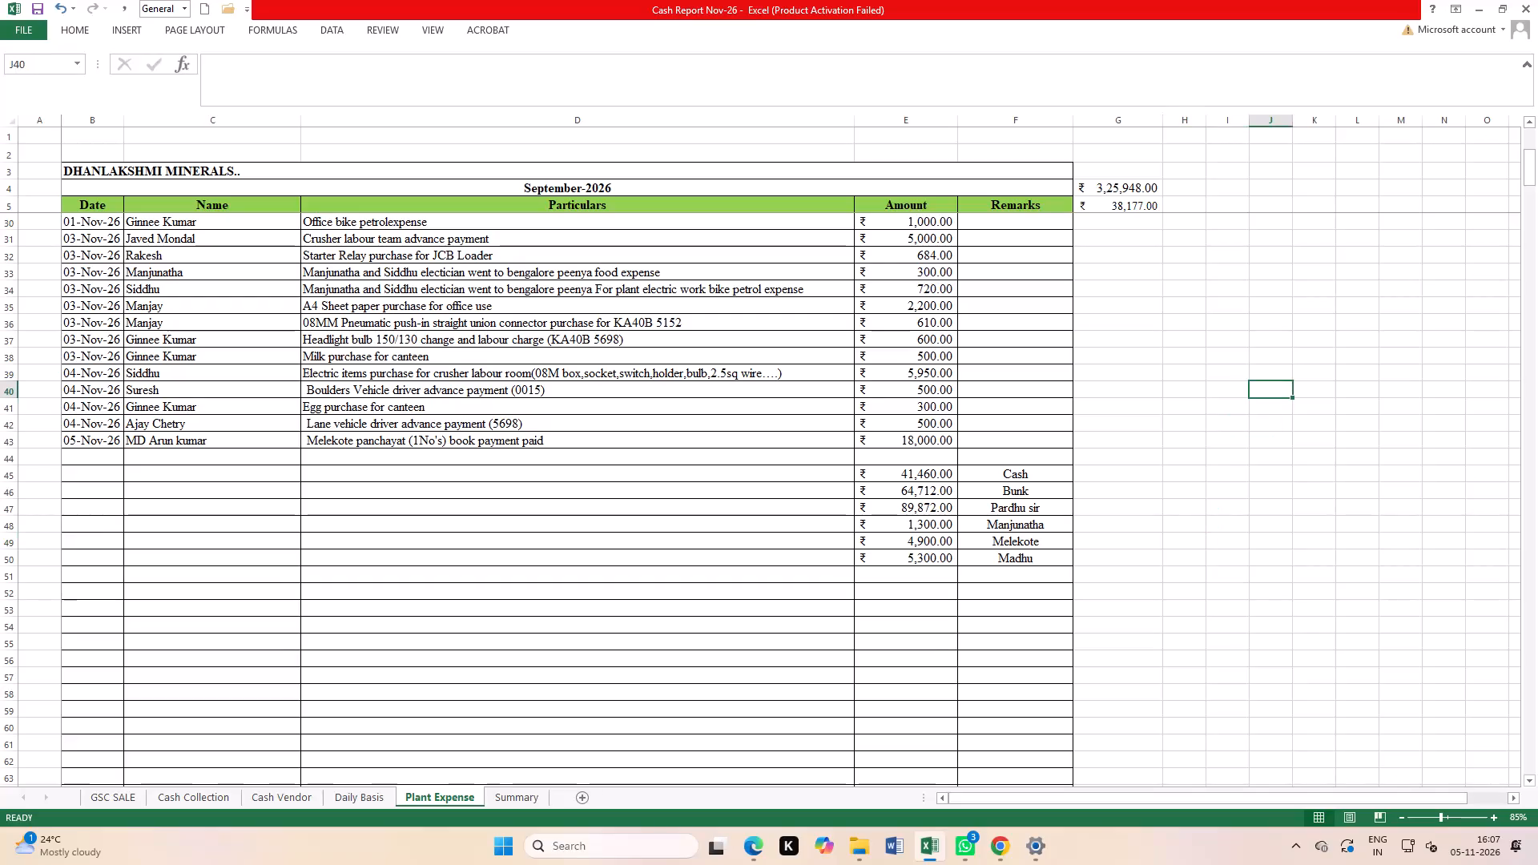
Enter 8500, 1600 and 3900 down cells J40 to J42 beside the plant expense table and select them to check their sum.
type("8500")
key("Return")
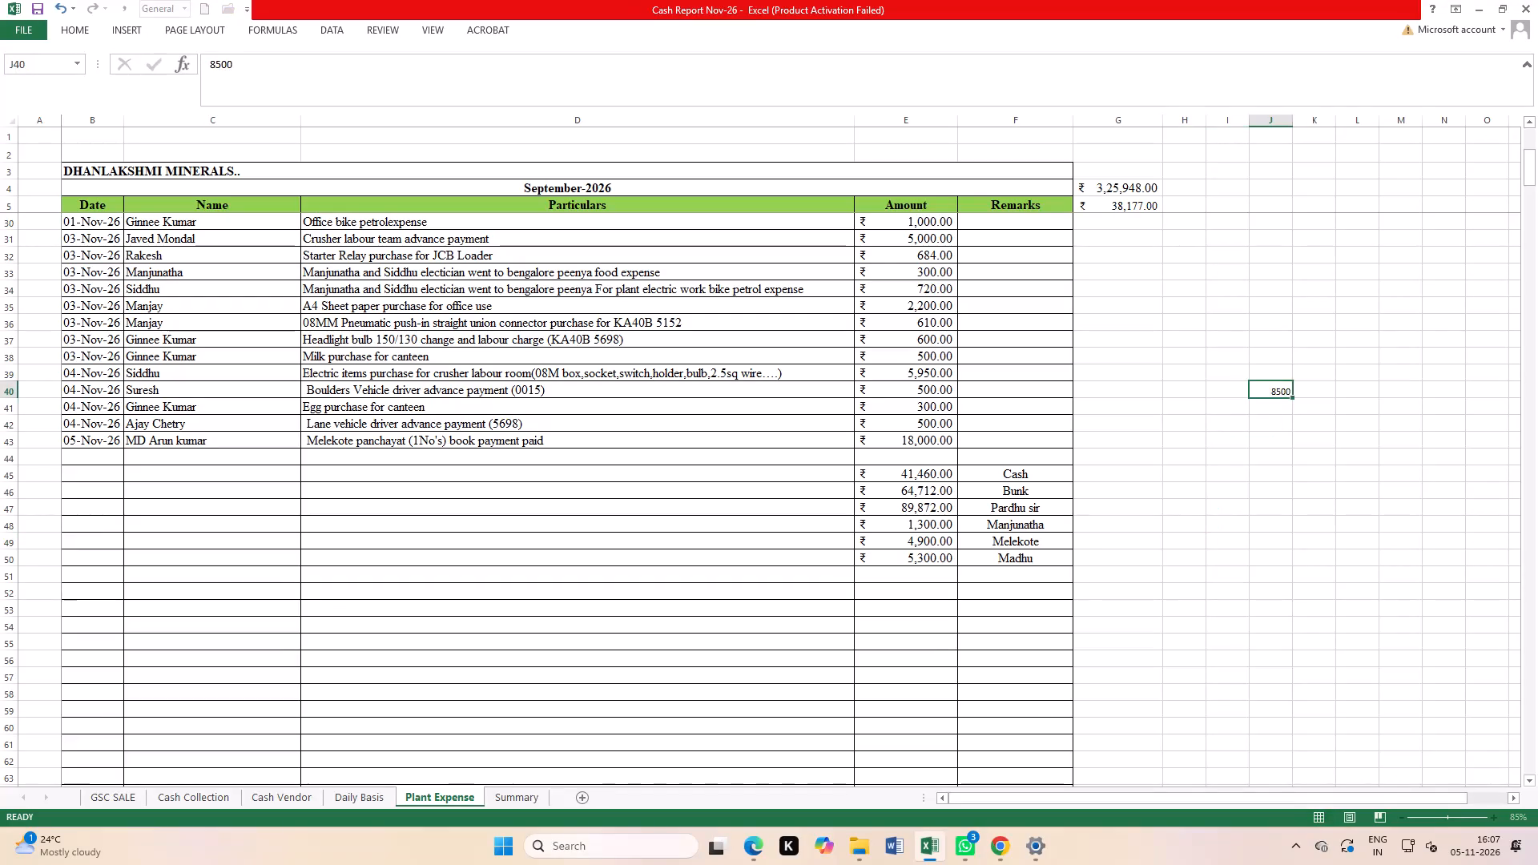
type("1600")
key("Return")
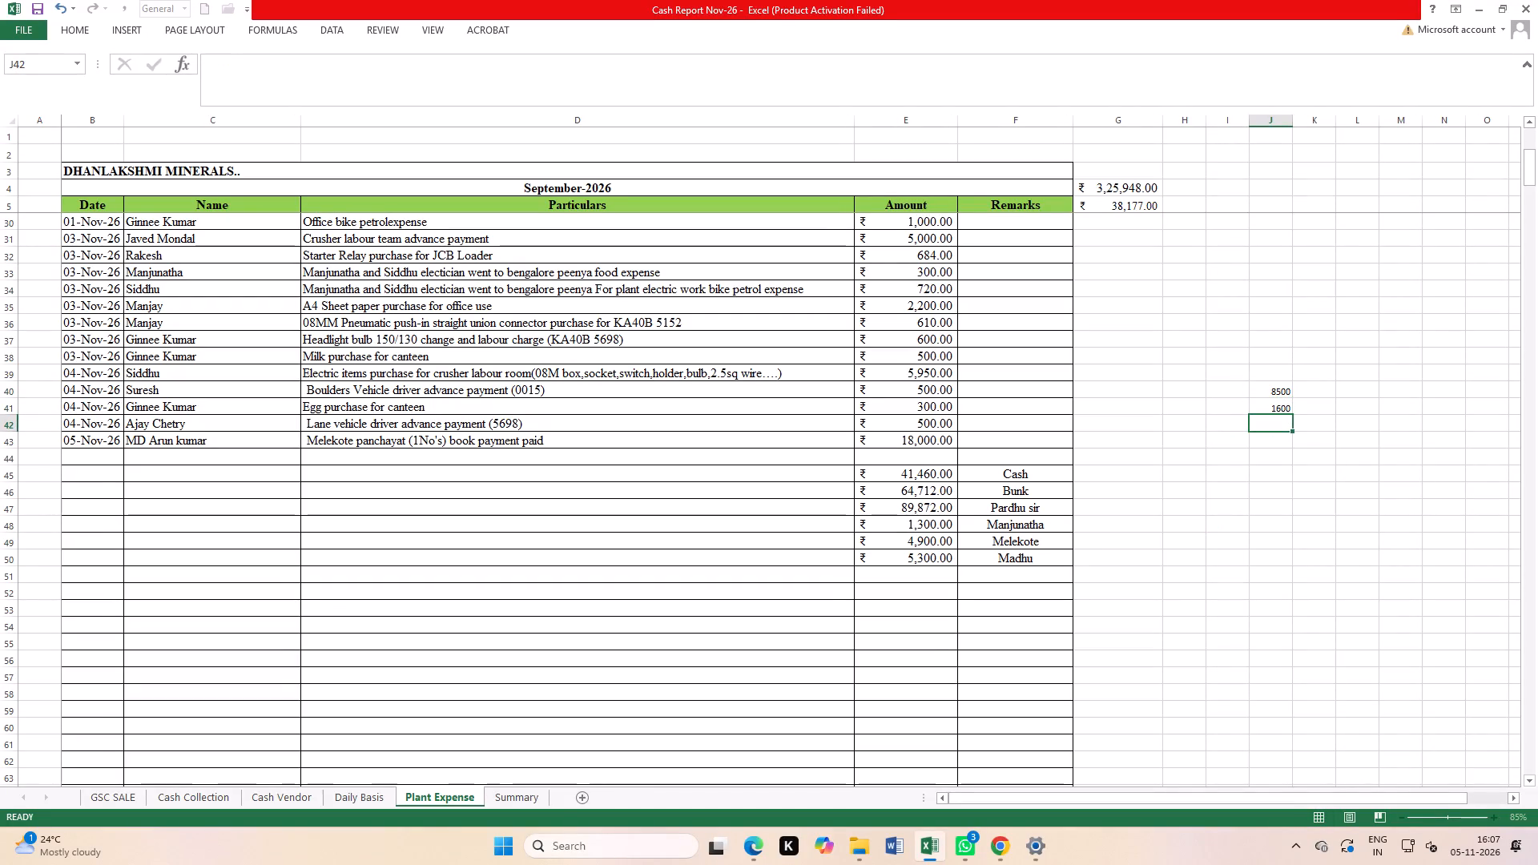
type("3900")
key("Return")
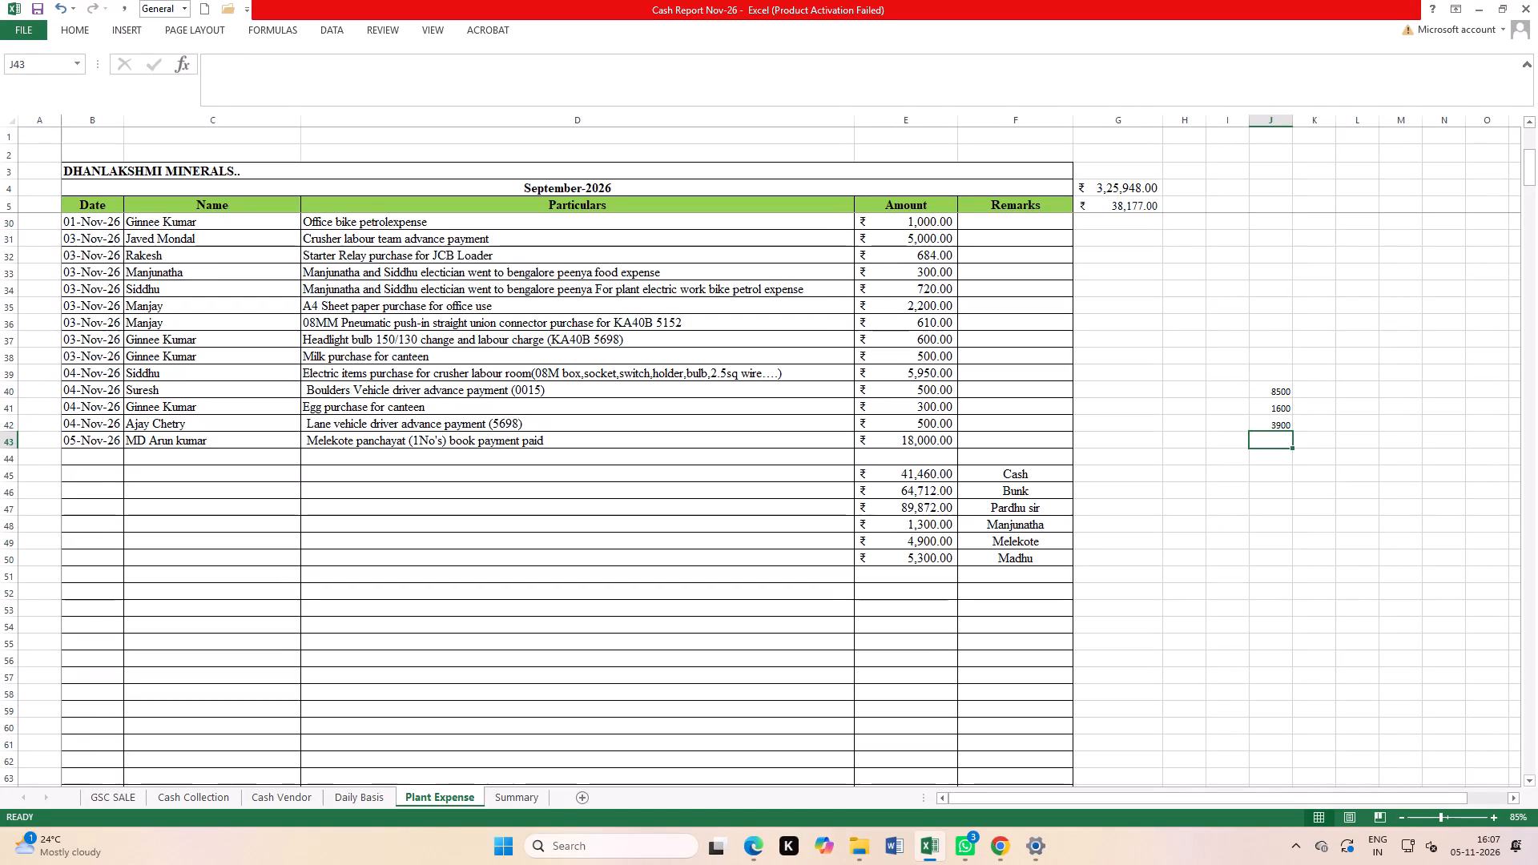
left_click_drag(1262, 367, 1270, 421)
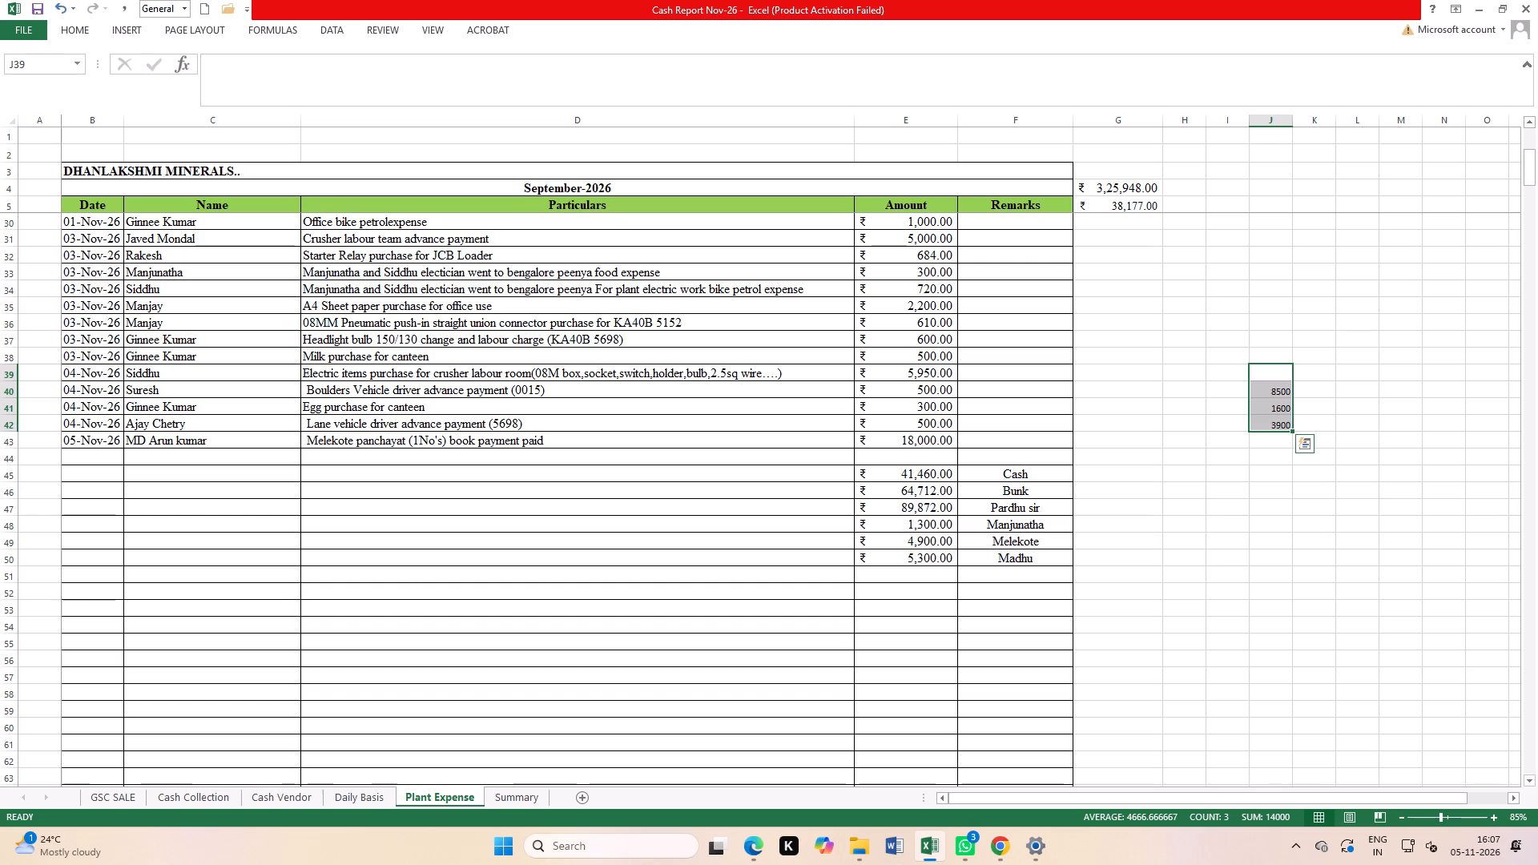
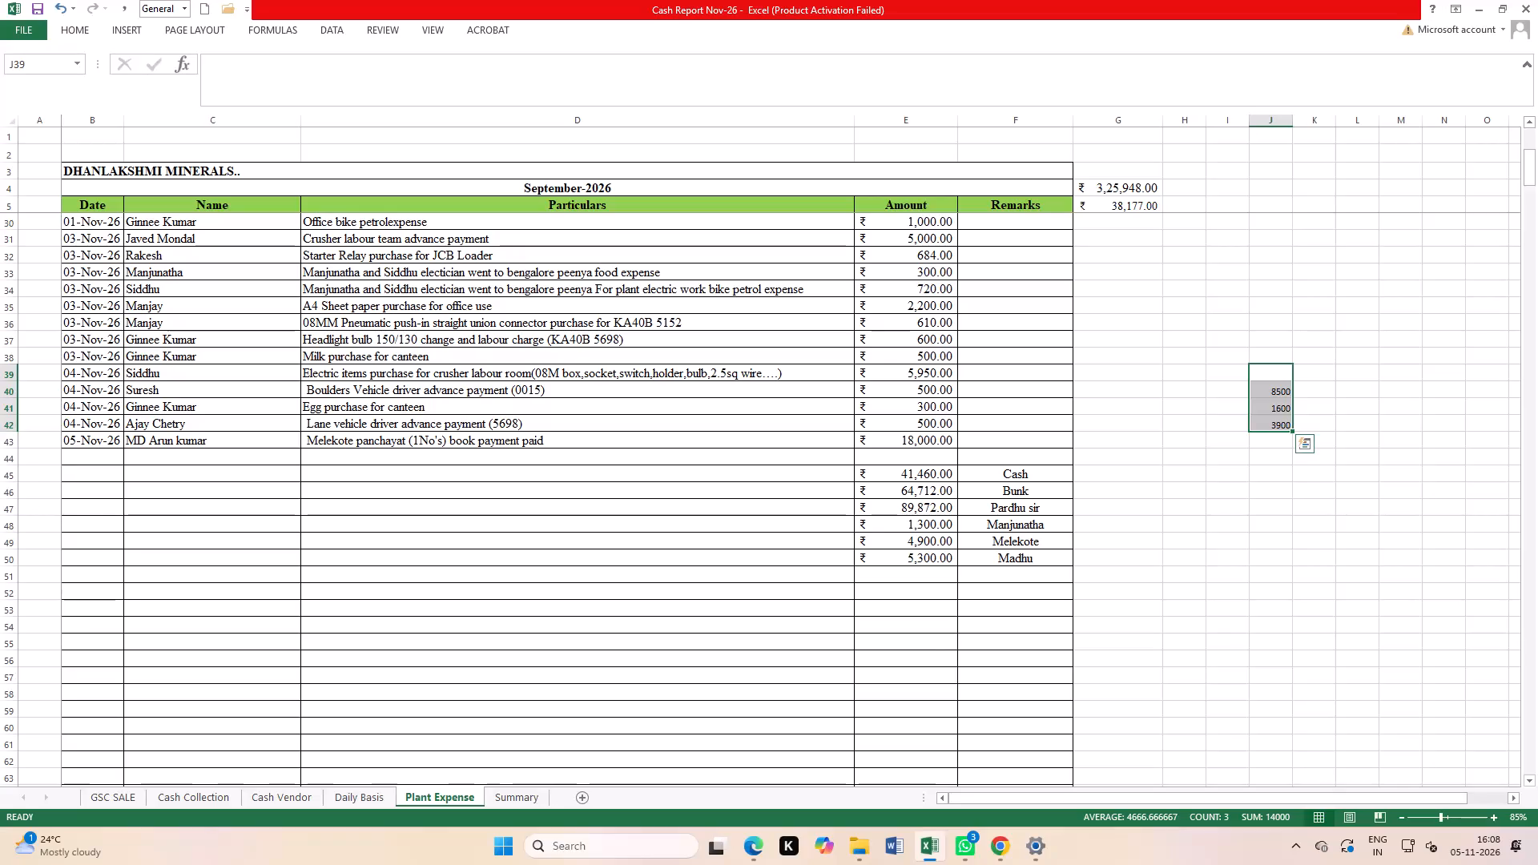
Add 32000 in cell J43 below the other side figures and select the whole list to check its sum.
left_click(1283, 445)
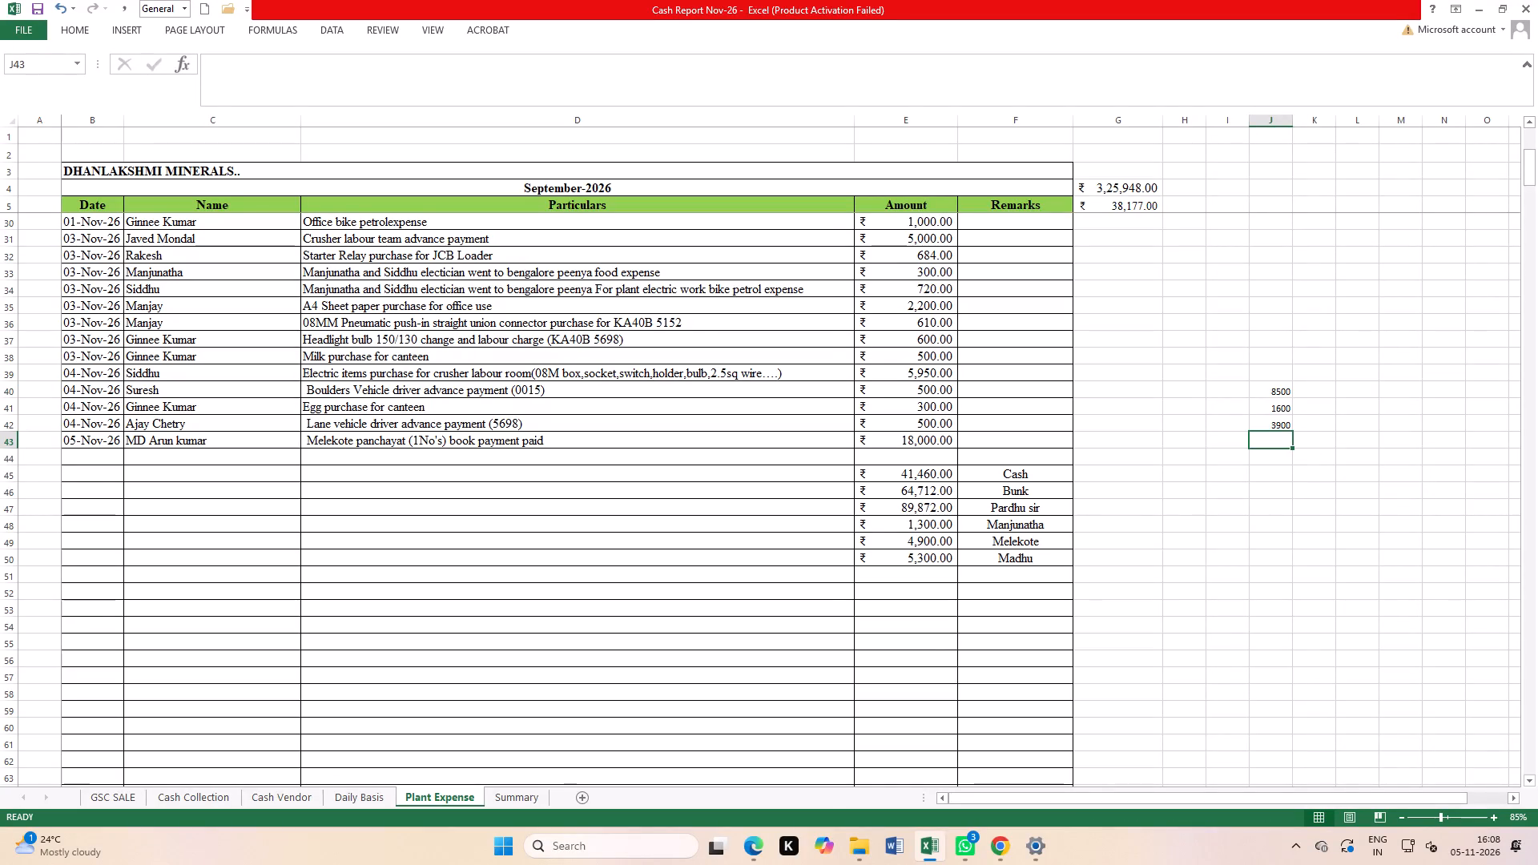
type("32000")
key("Return")
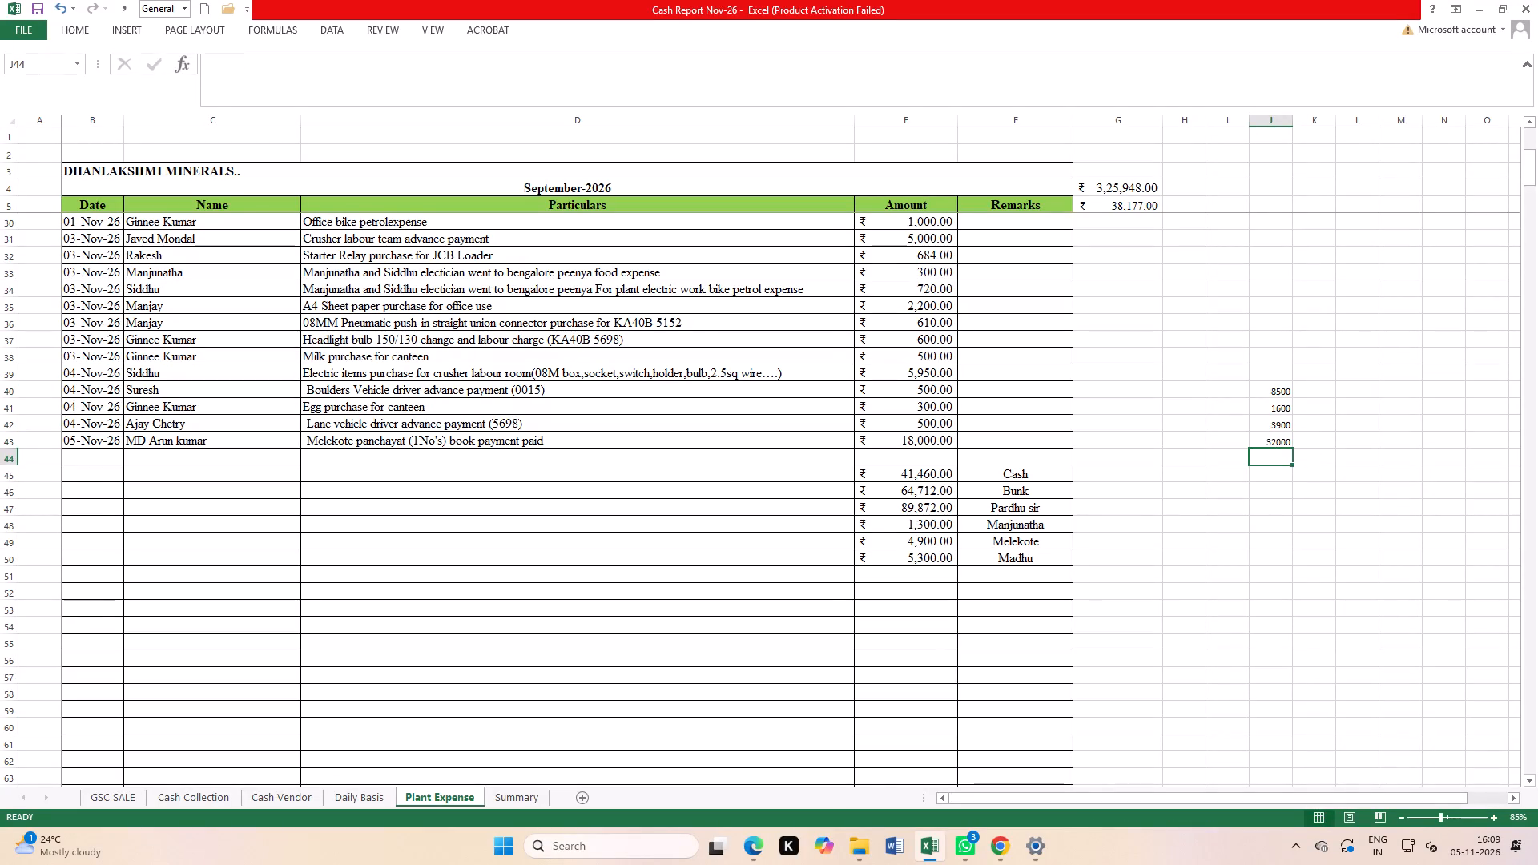
left_click_drag(1281, 369, 1273, 440)
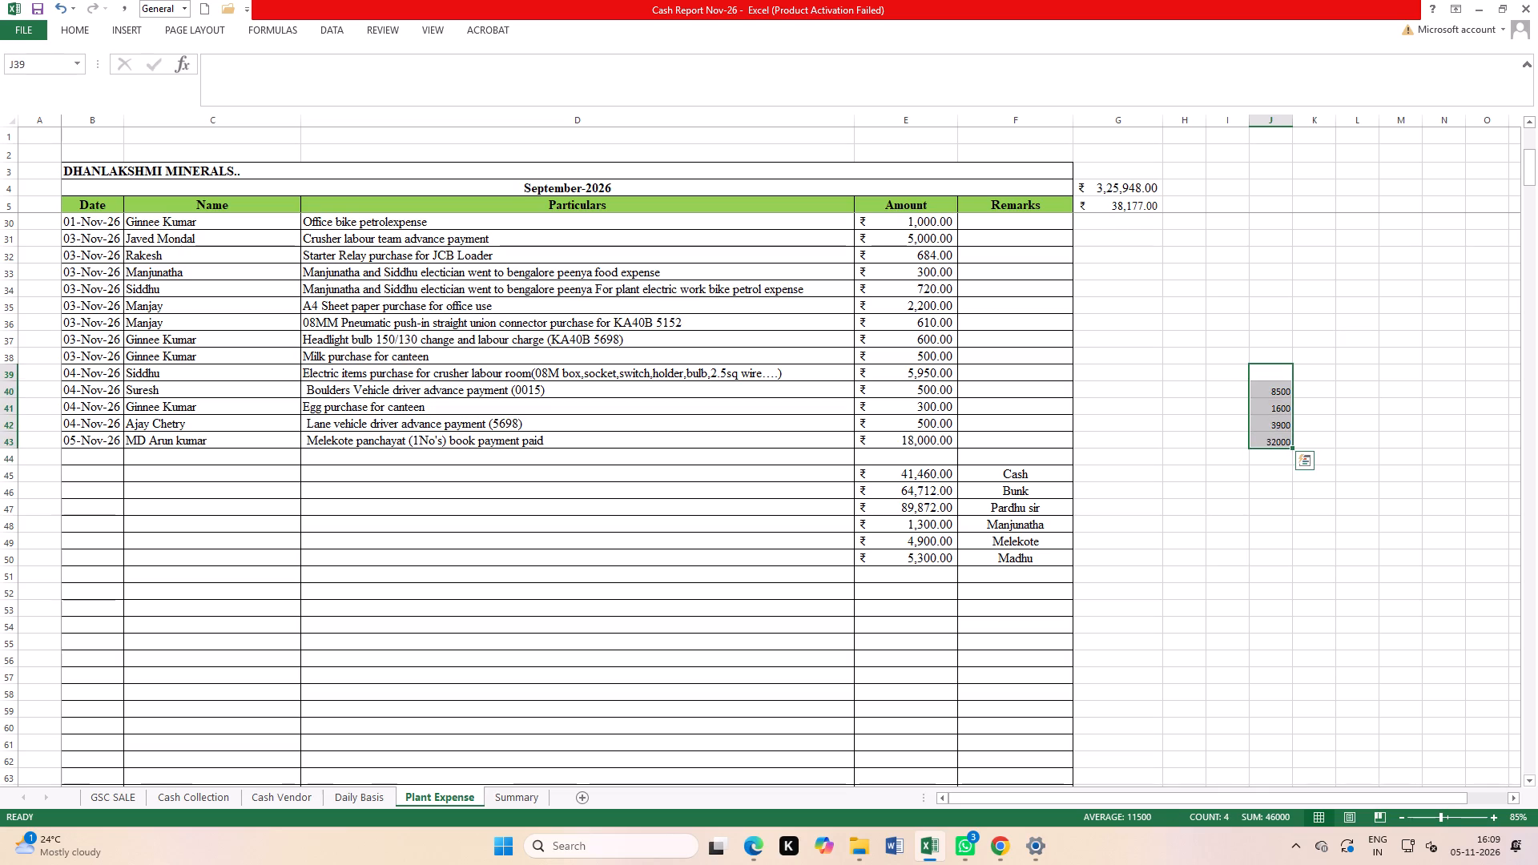
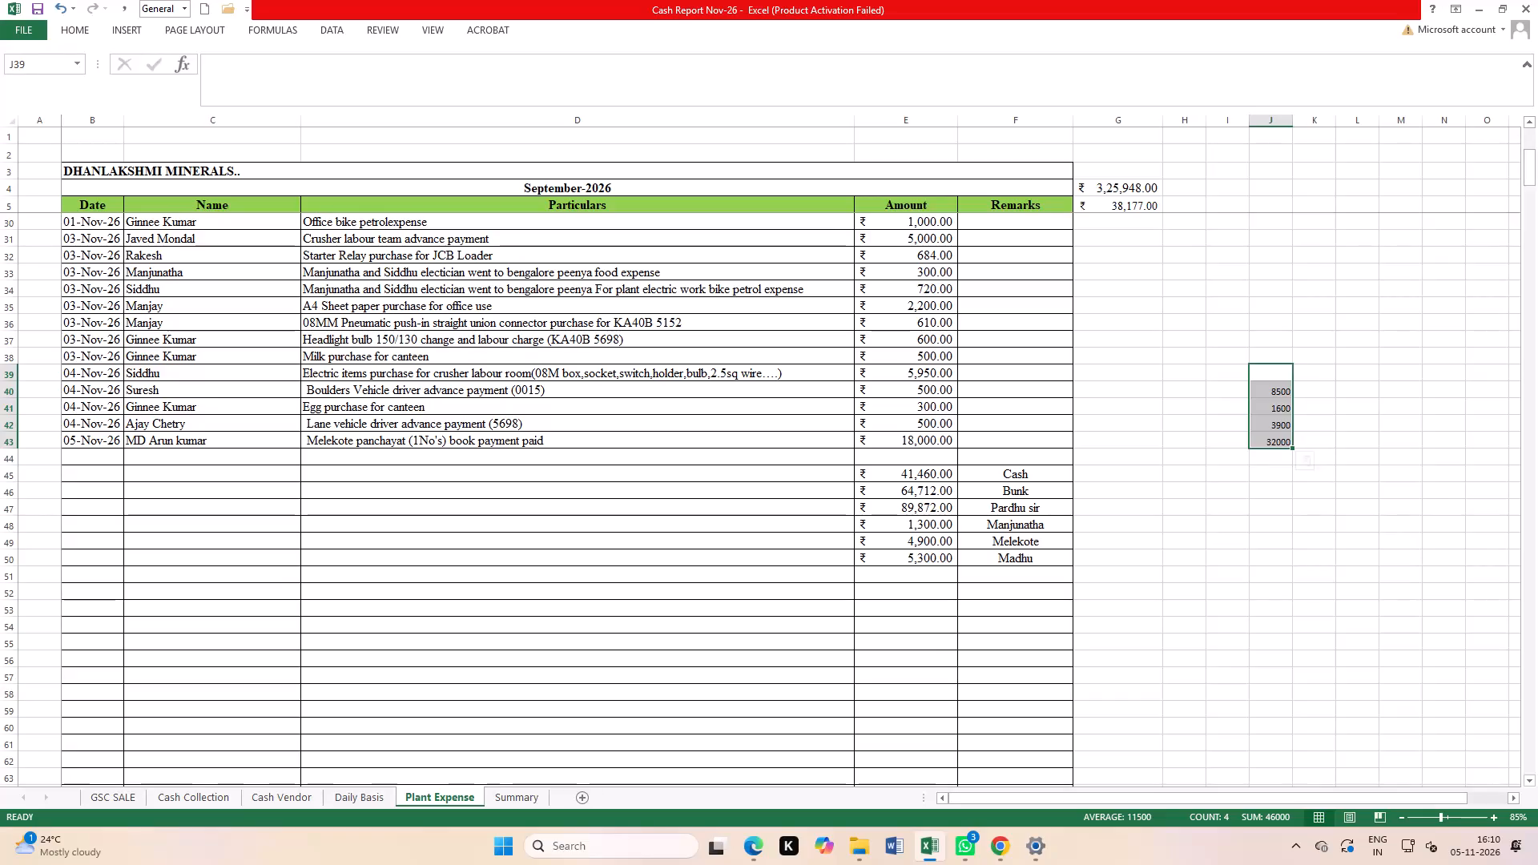
Enter 48800 as the amount for the Shiva Sair Provision canteen ration purchase dated 01-Nov-26.
scroll(1040, 380, "up", 12)
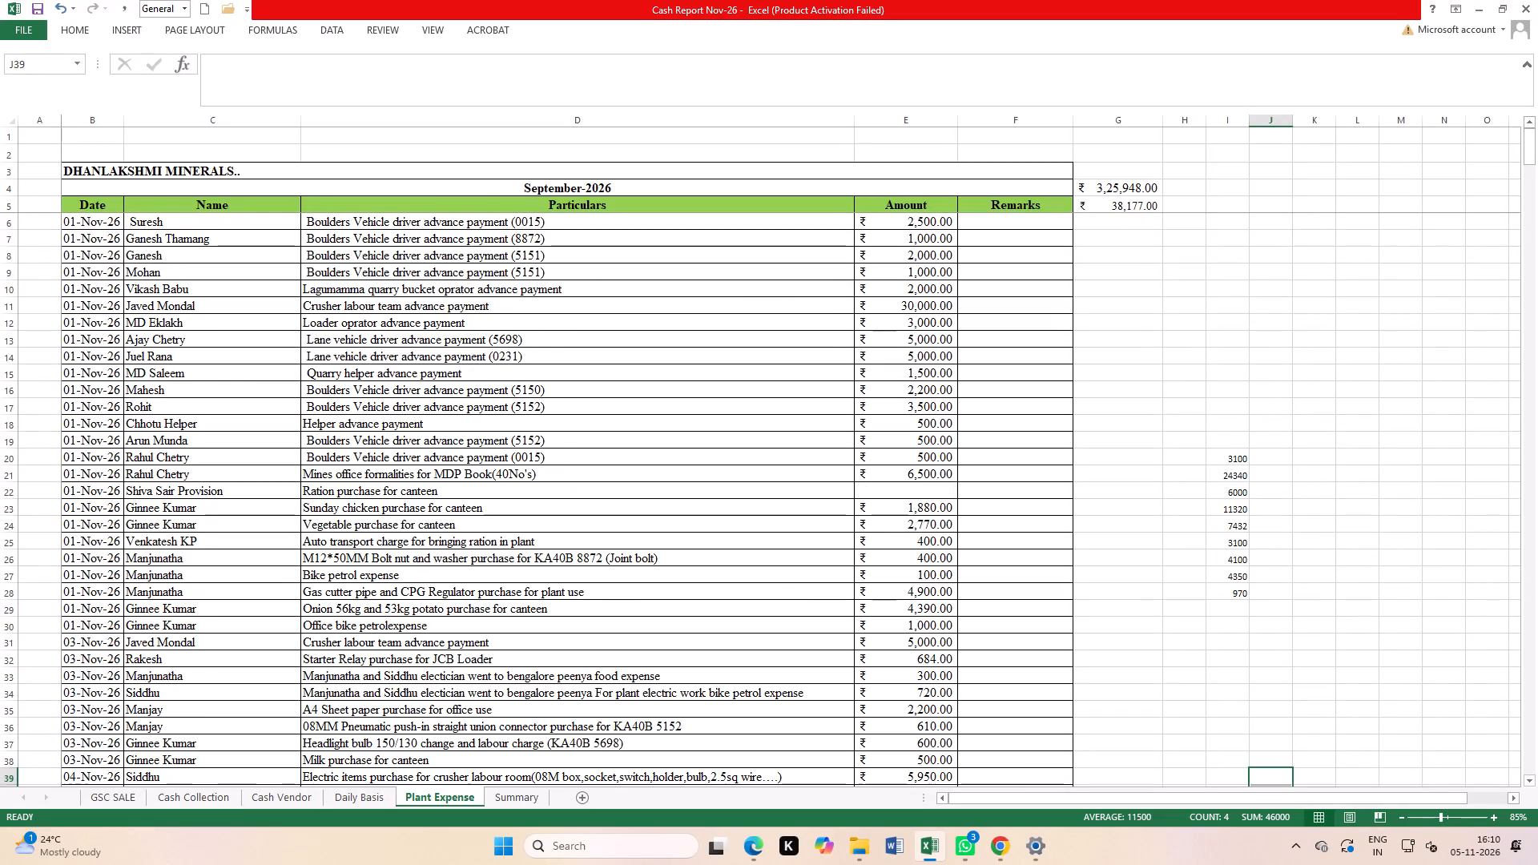
scroll(993, 421, "up", 9)
left_click(932, 489)
type("48800")
key("Return")
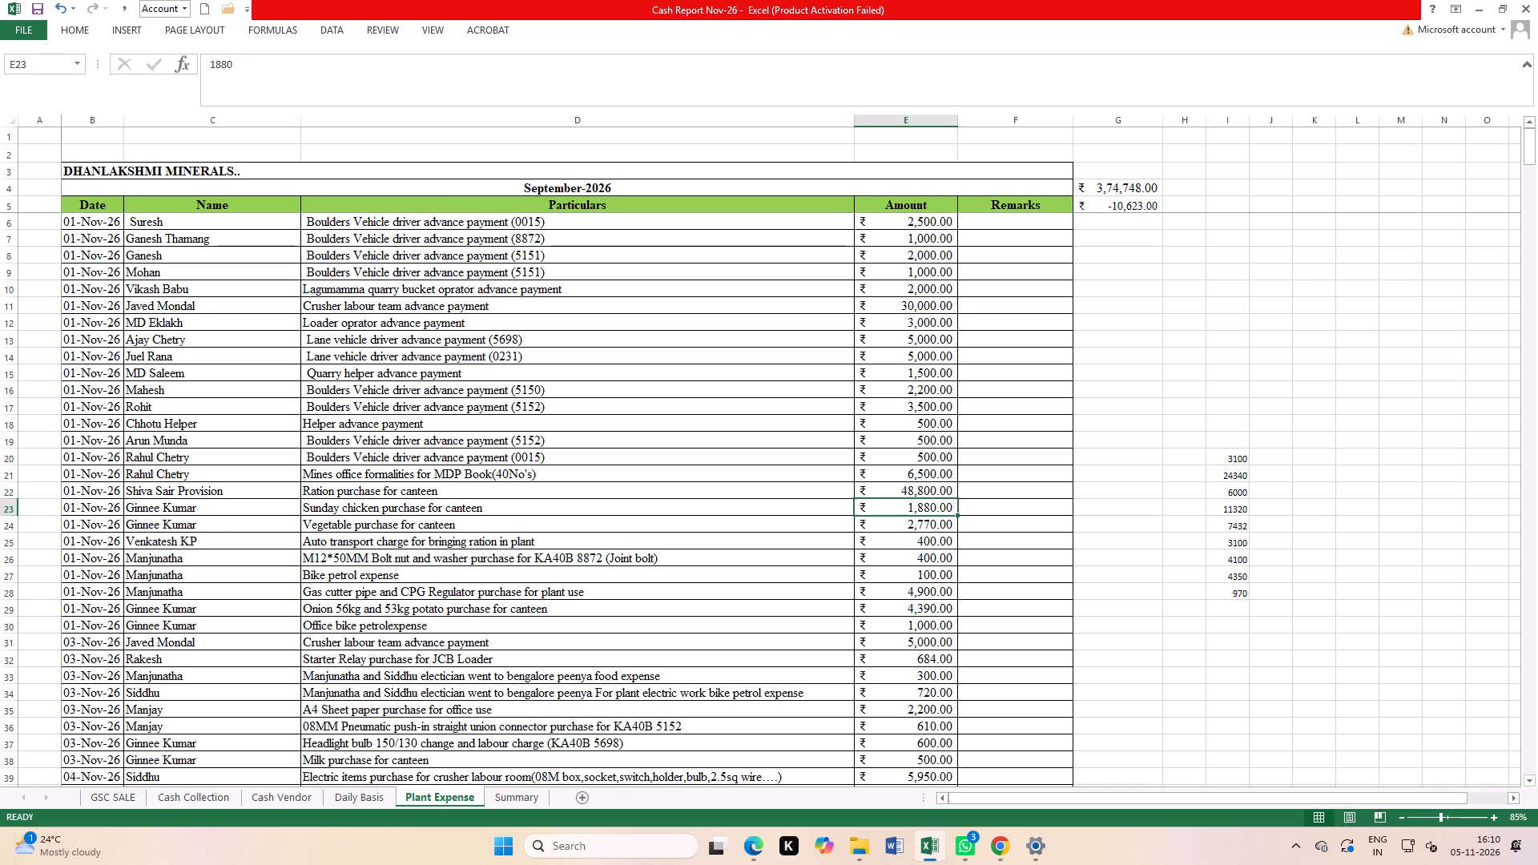
Check the sum of the side figures in column J and change the Cash amount in E45 to the formula =41460+46000.
scroll(1033, 530, "down", 1)
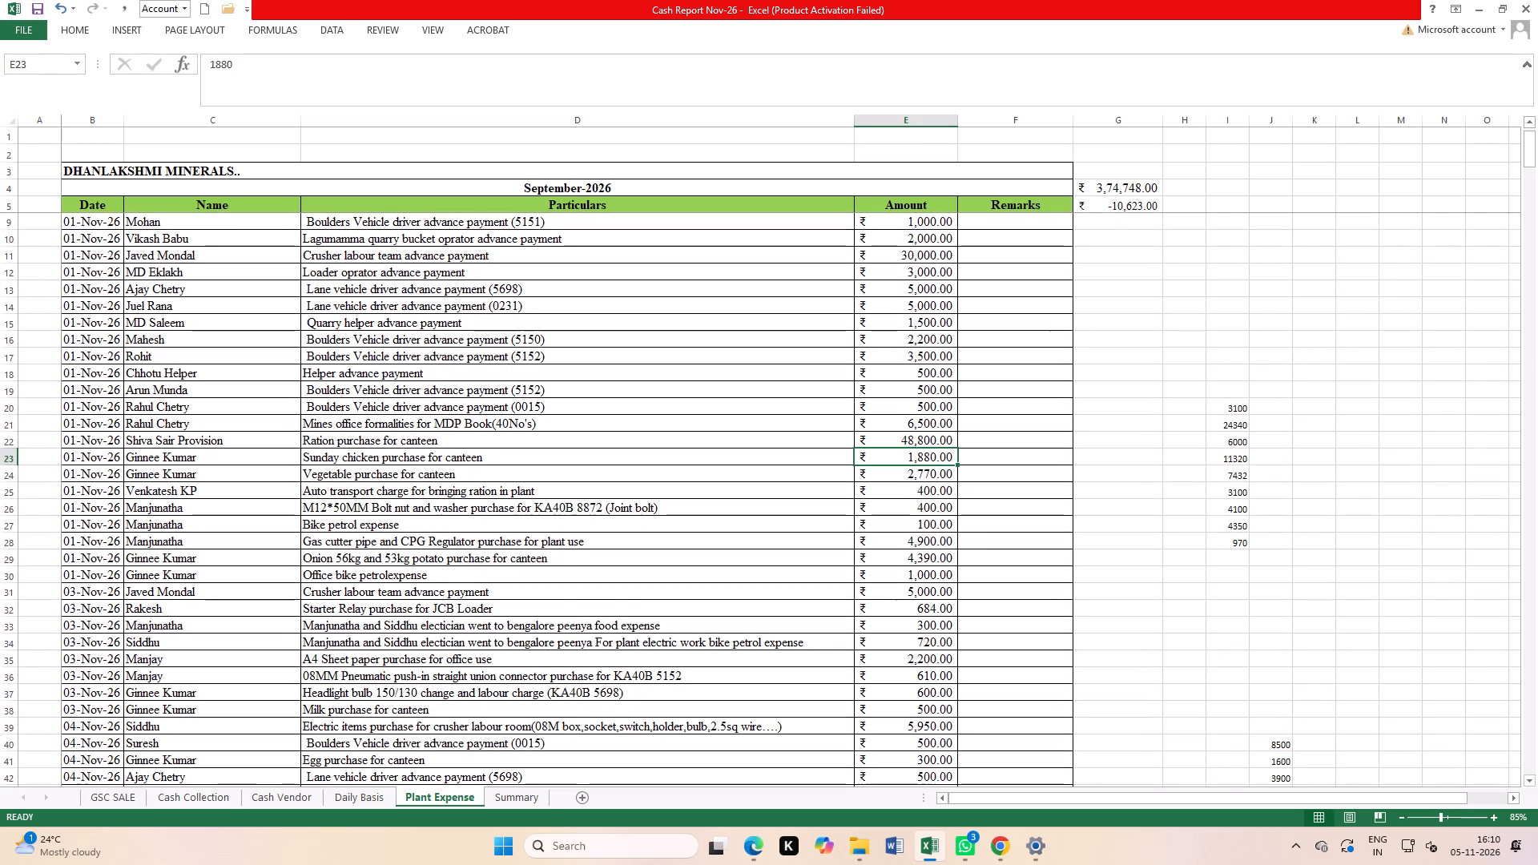
scroll(1055, 539, "down", 4)
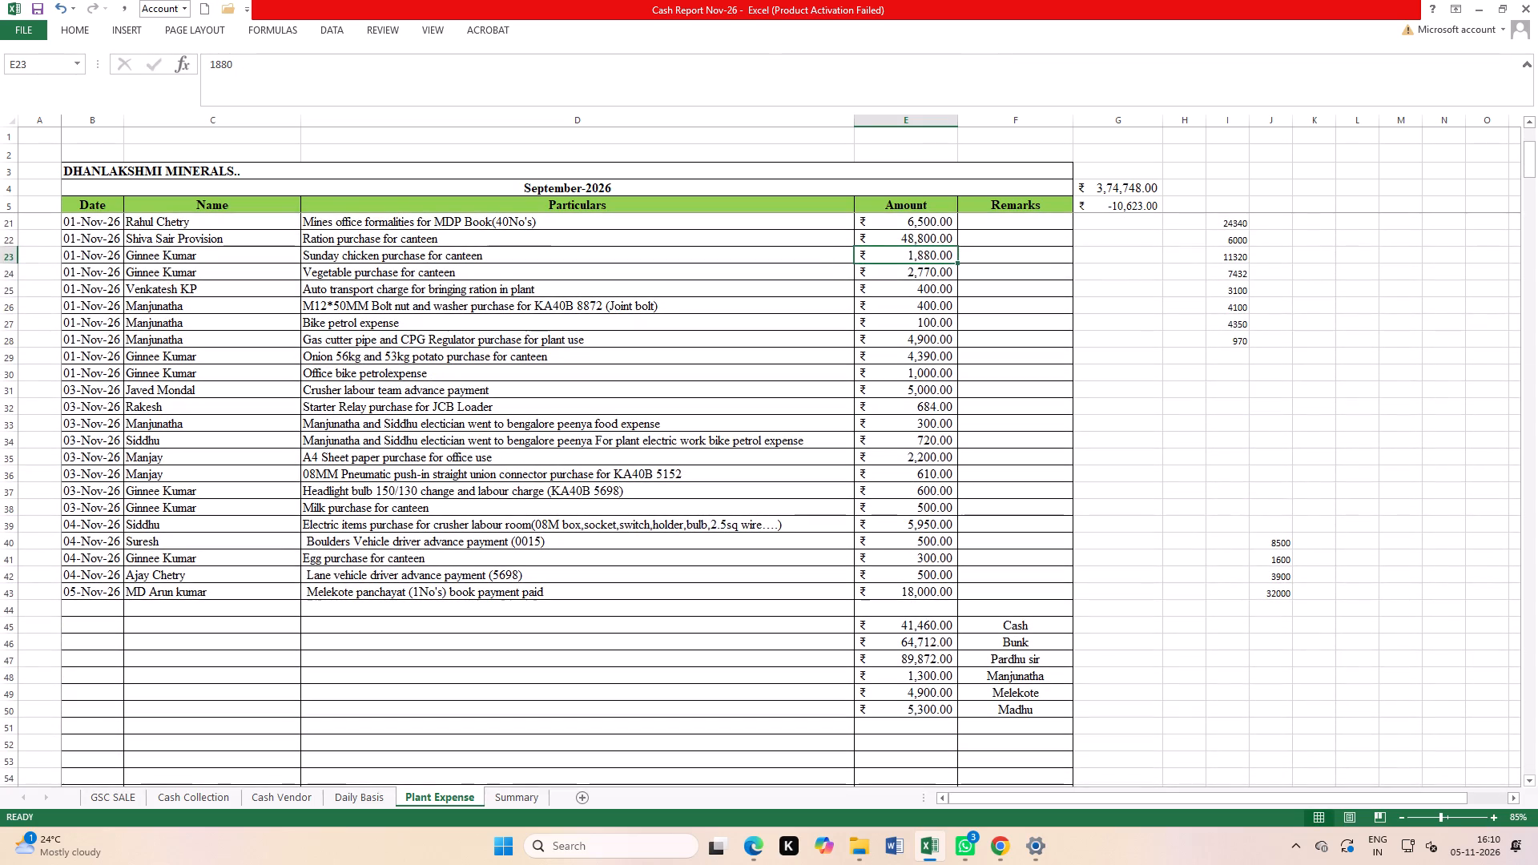
left_click_drag(1270, 511, 1280, 586)
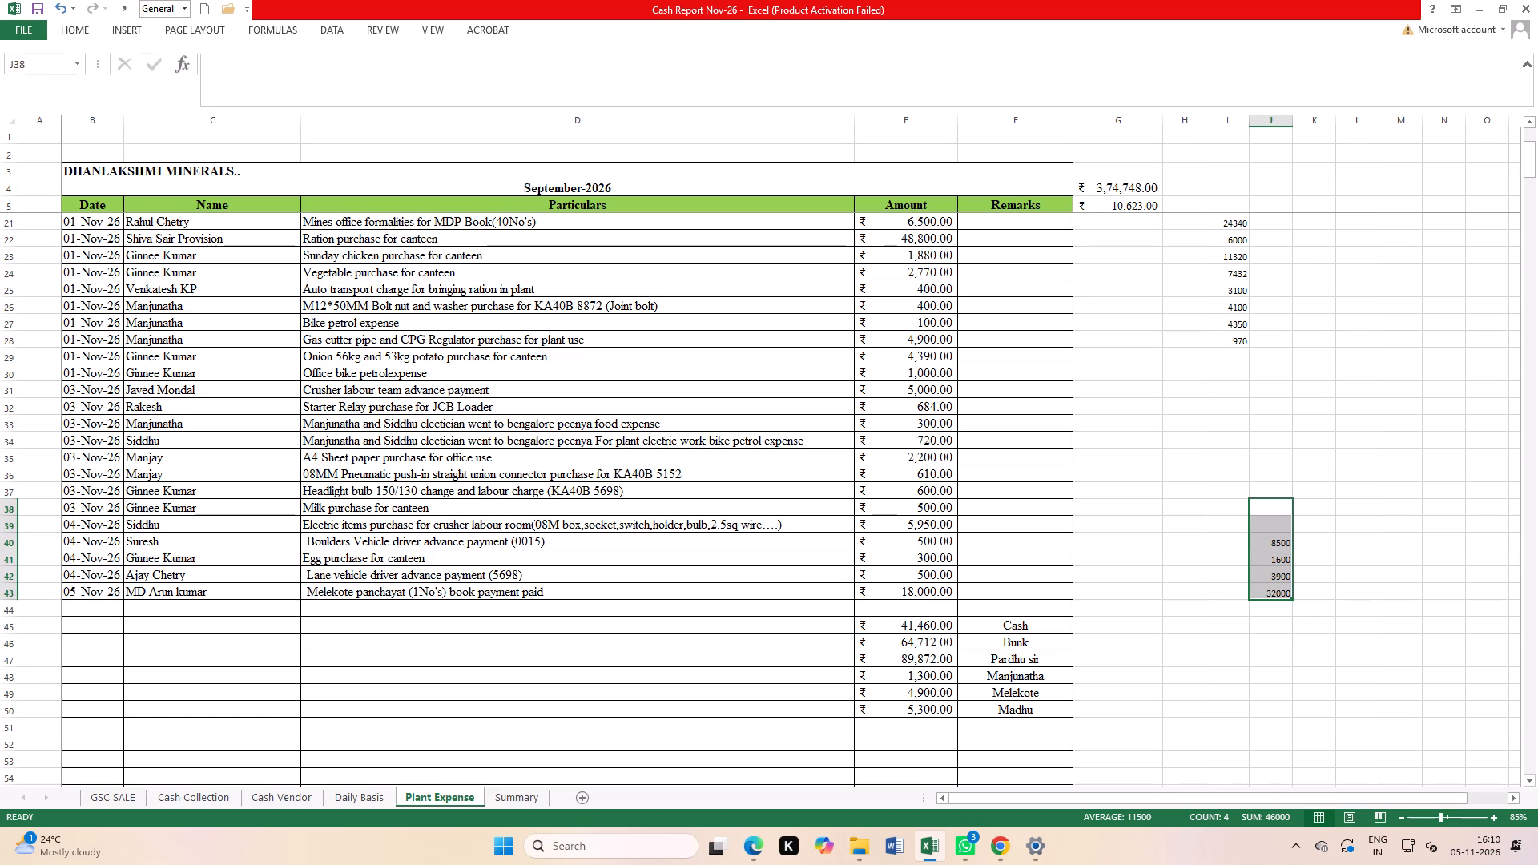
double_click(932, 631)
double_click(897, 626)
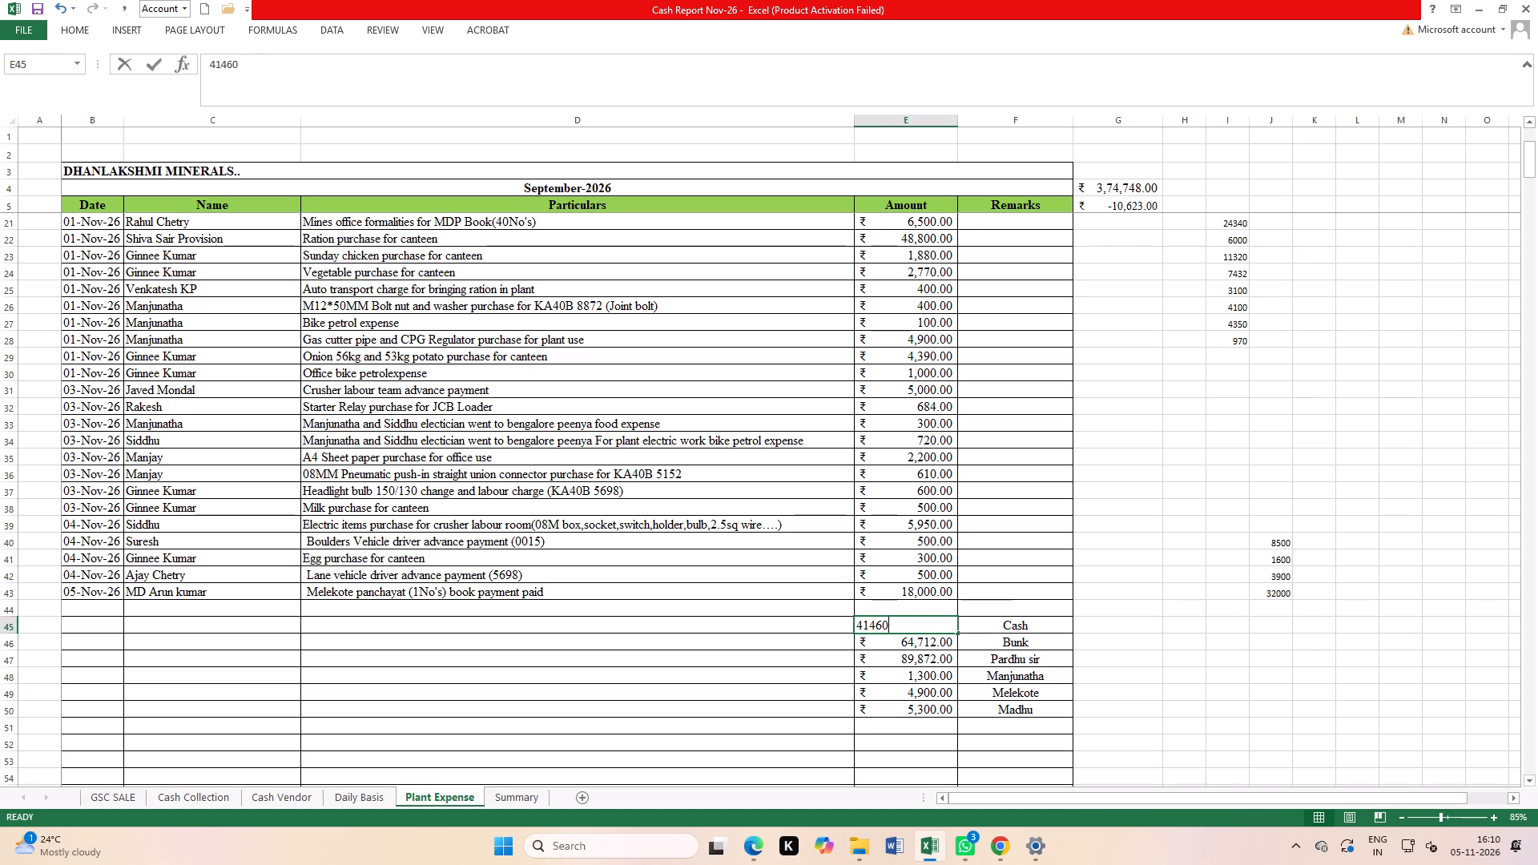
left_click(858, 623)
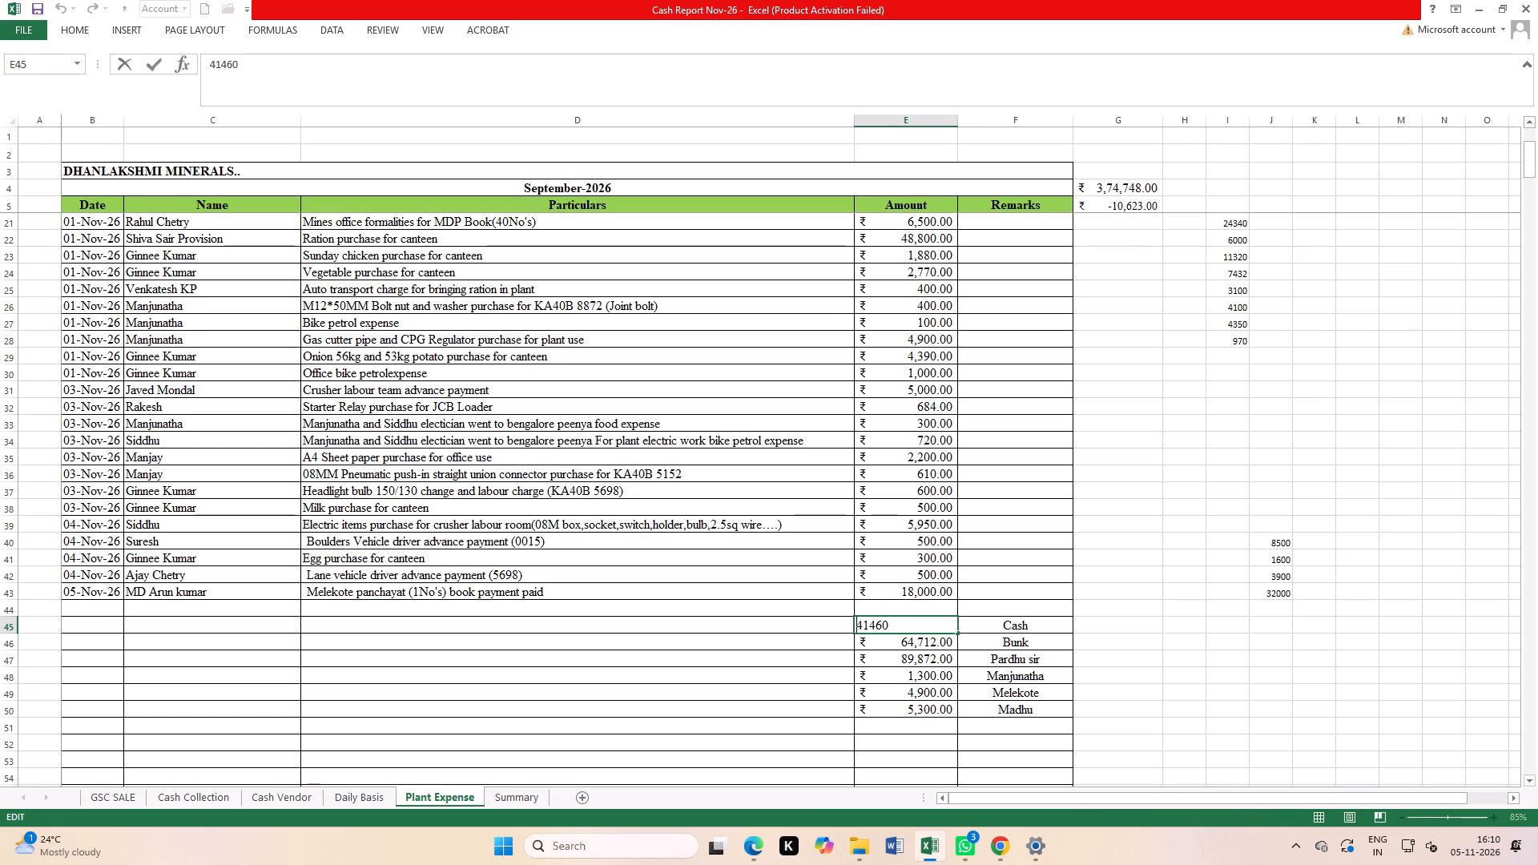
key("equal")
key("Right")
key("Right")
key("Right")
key("Right")
key("Right")
key("Right")
key("Right")
key("Right")
key("Right")
key("Right")
key("Right")
key("Right")
key("Right")
type("+4600")
key("0")
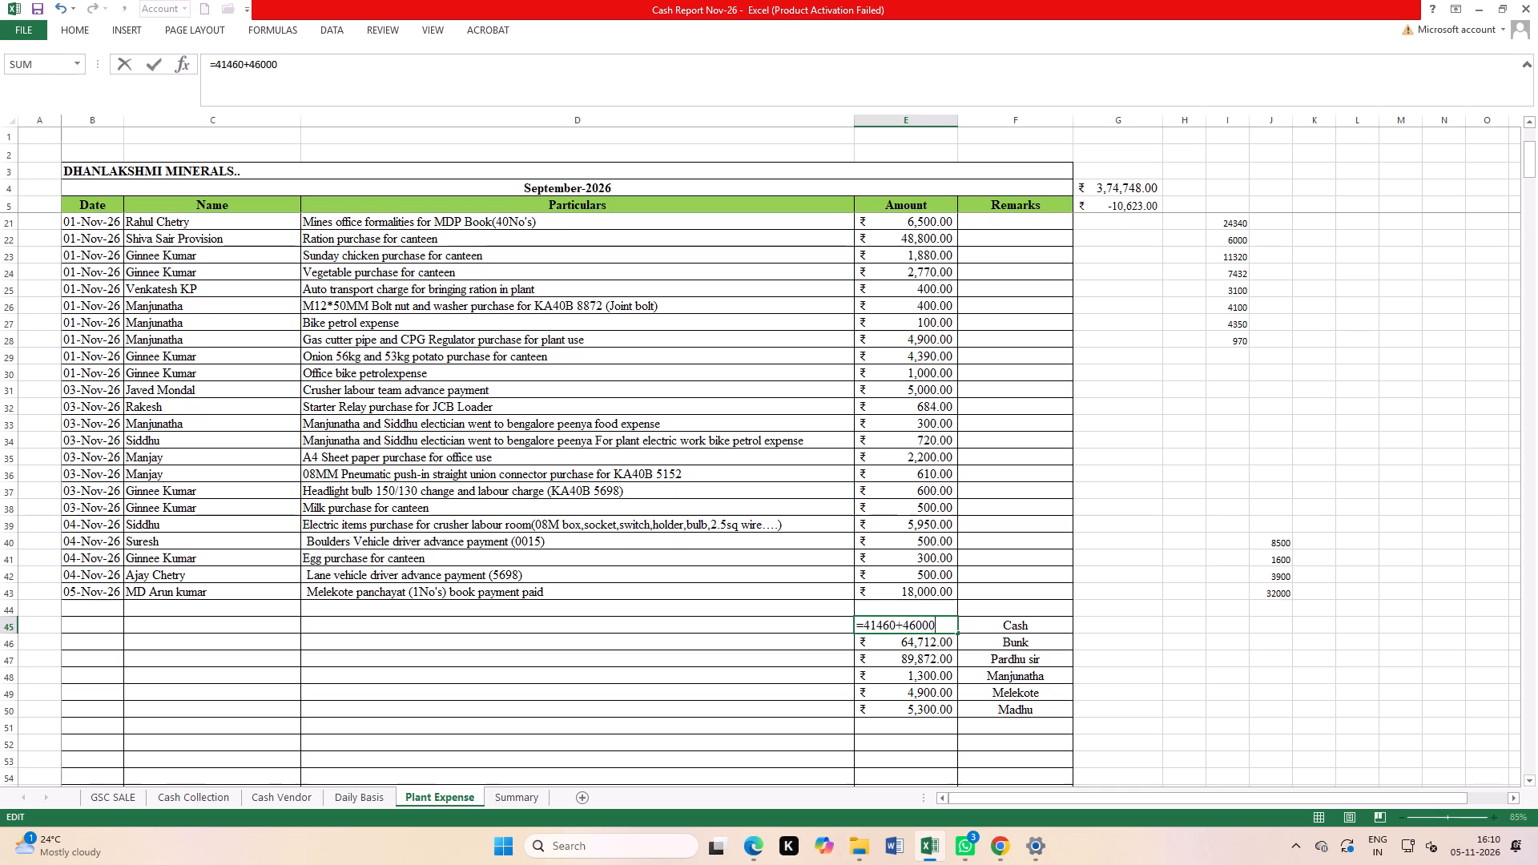
key("Return")
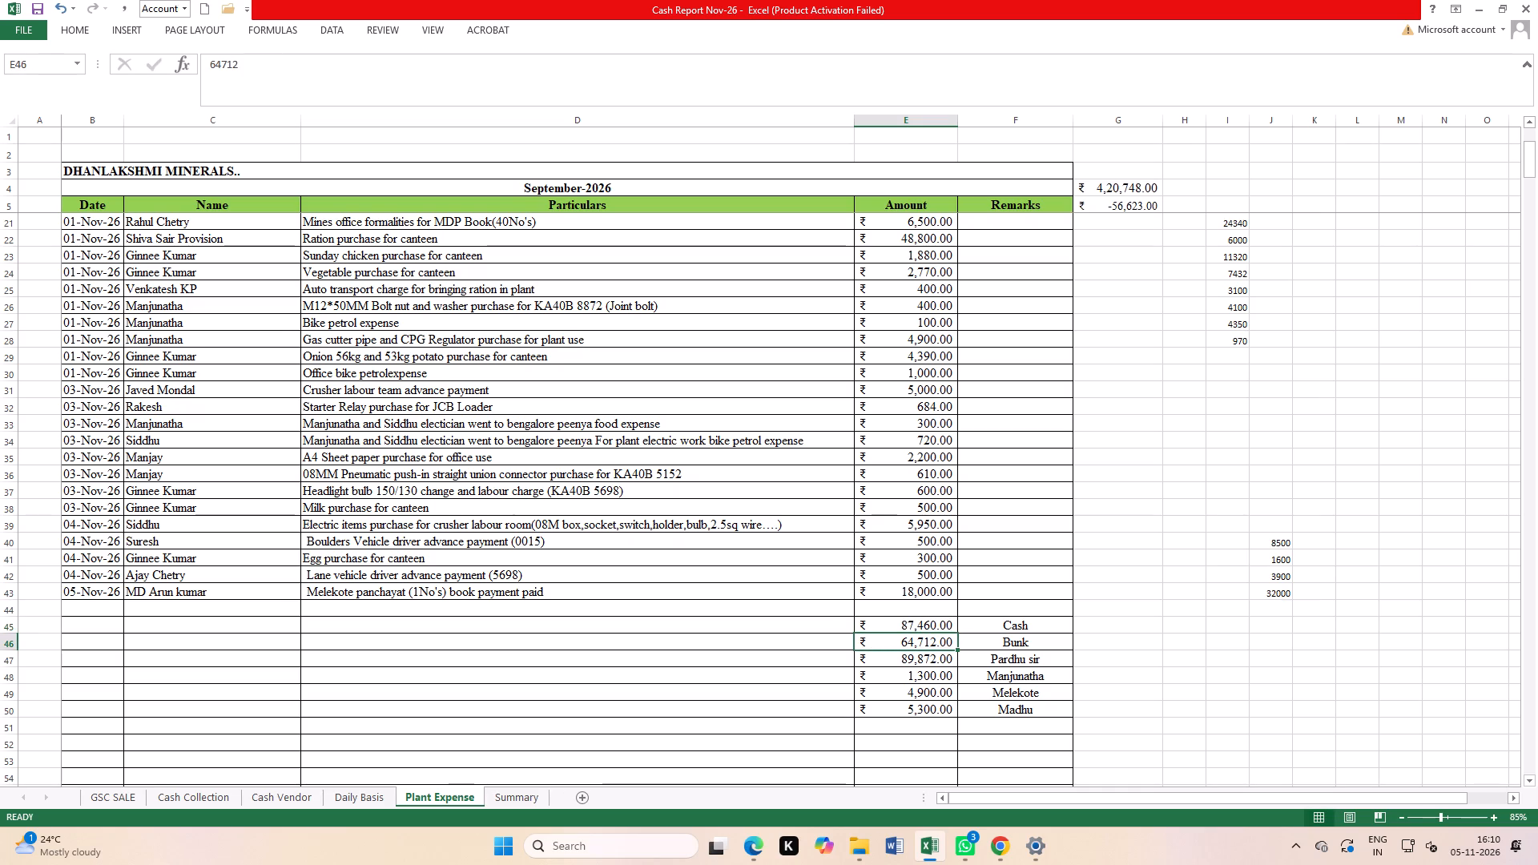
left_click(1191, 570)
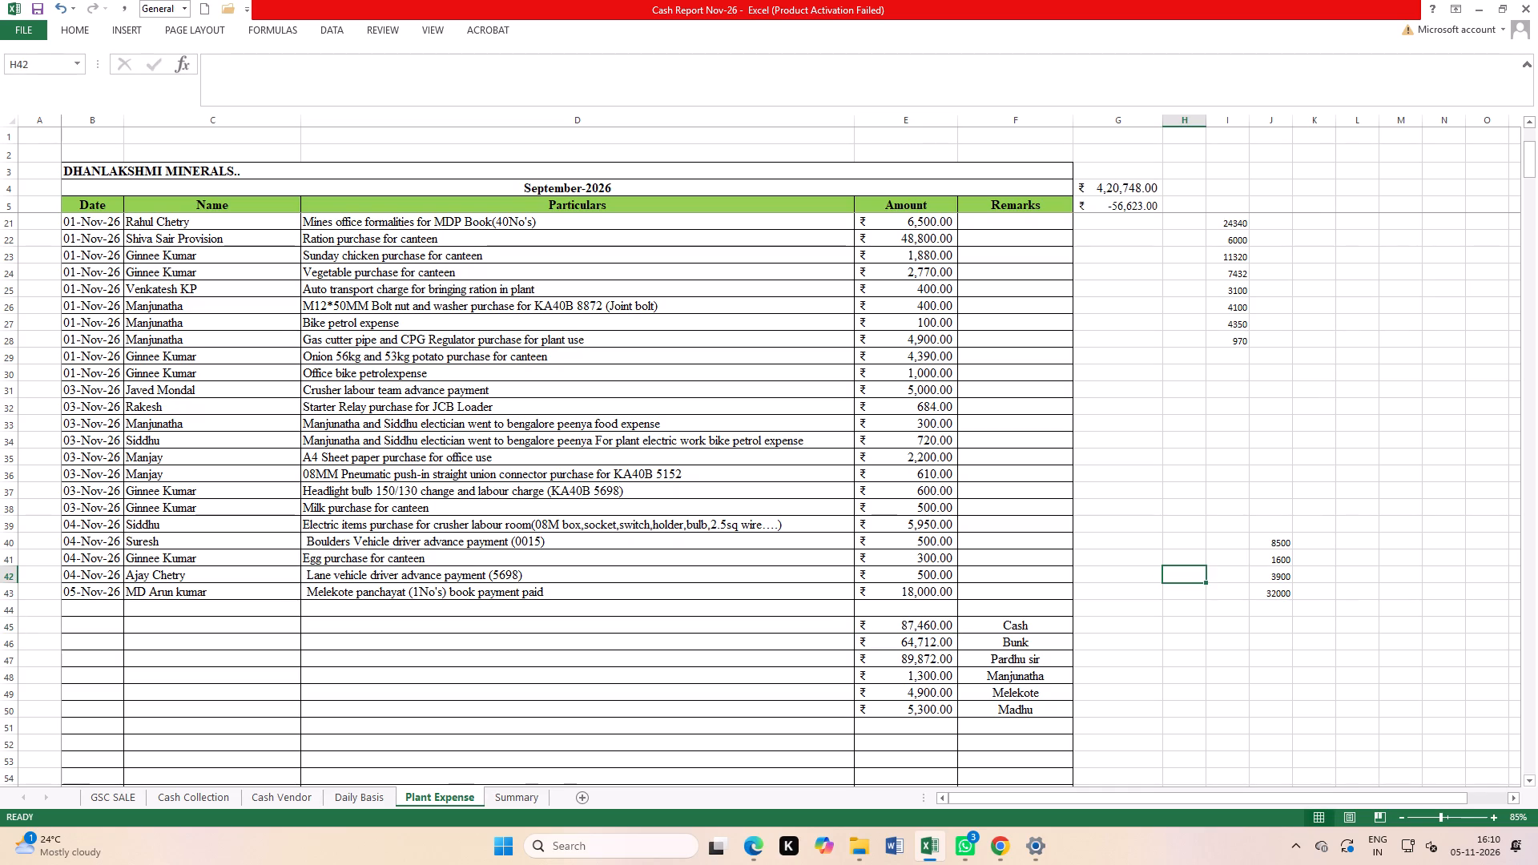
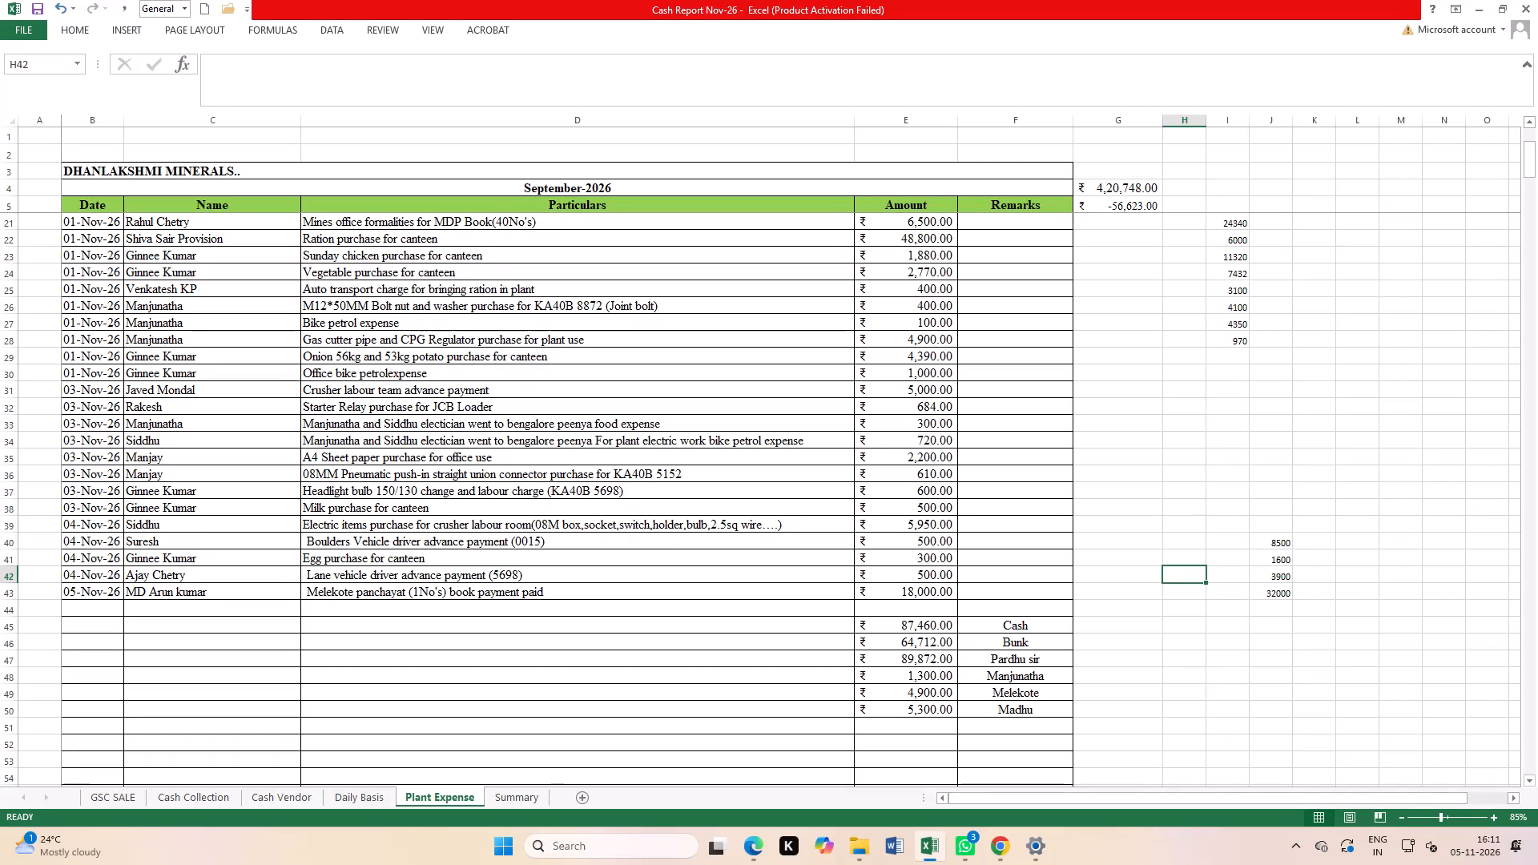
Open the amount of the crusher labour team advance payment dated 03-Nov-26 to check its entry.
double_click(935, 387)
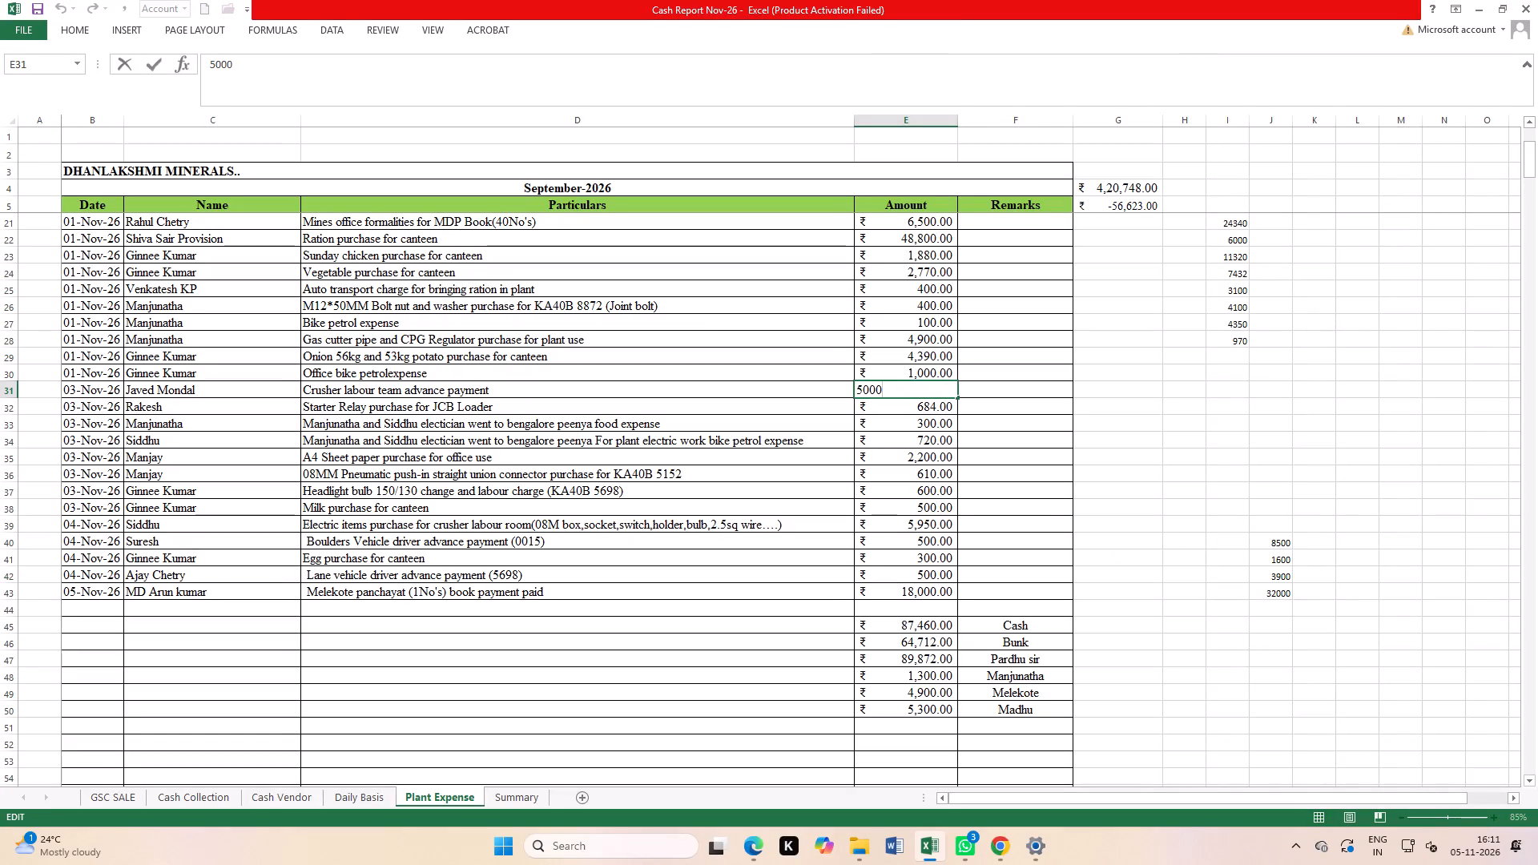
left_click(1177, 460)
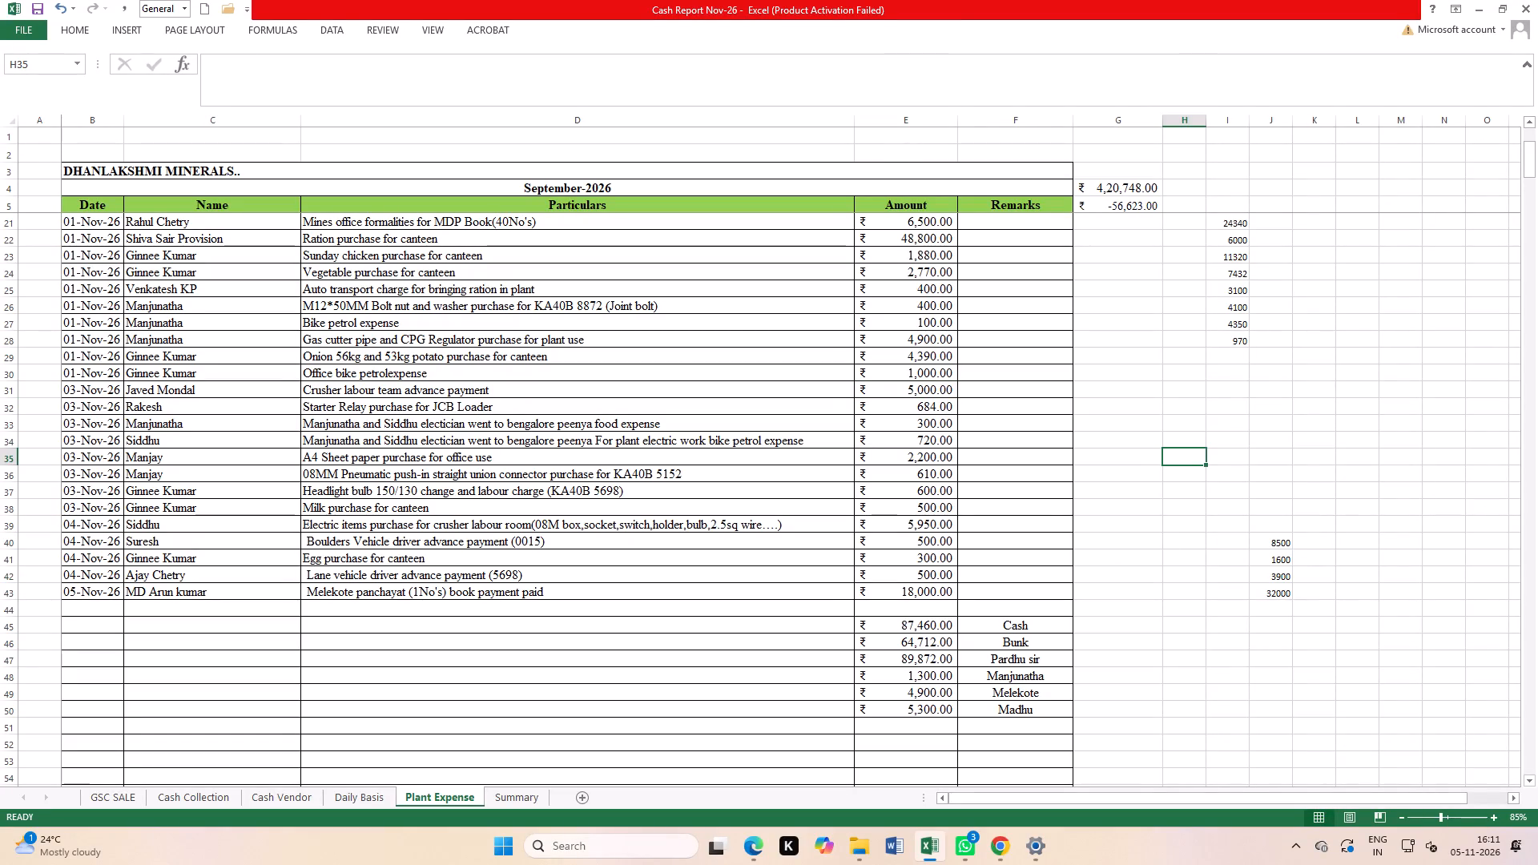
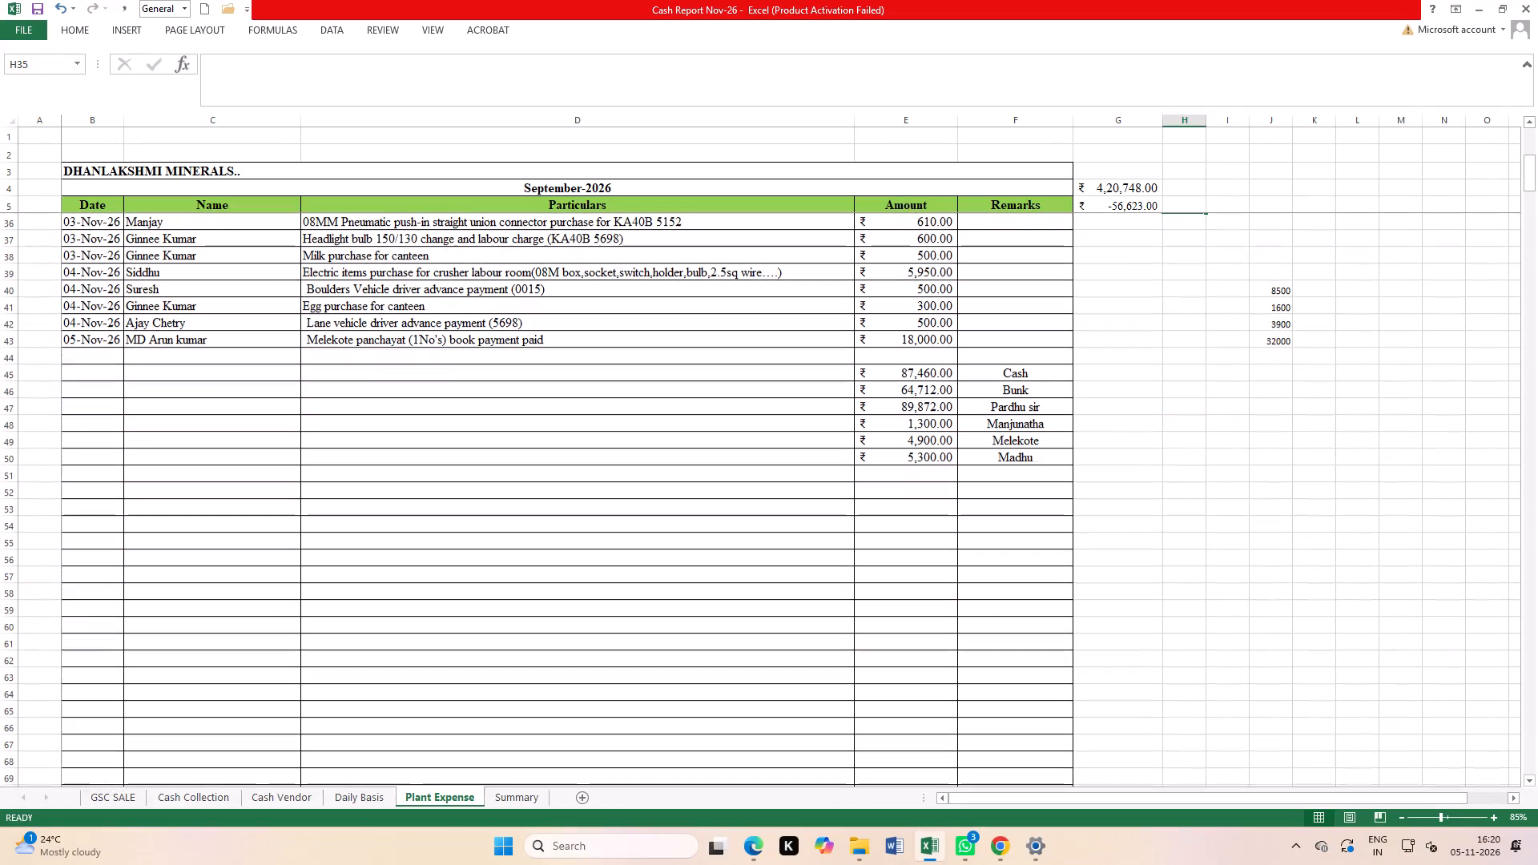
Save the Cash Report Nov-26 workbook and close it.
triple_click(34, 4)
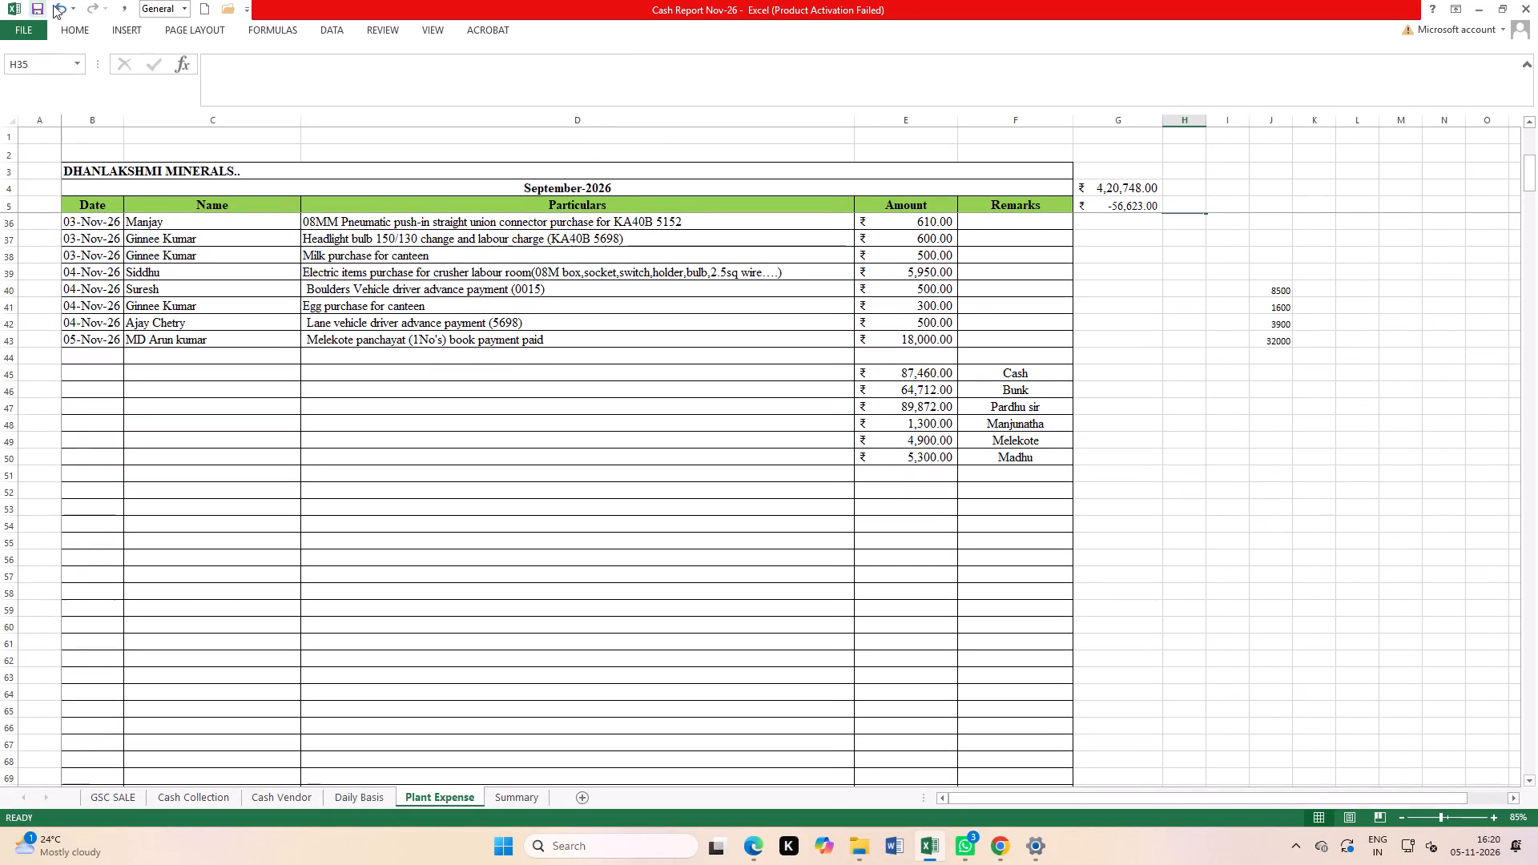
left_click(1536, 9)
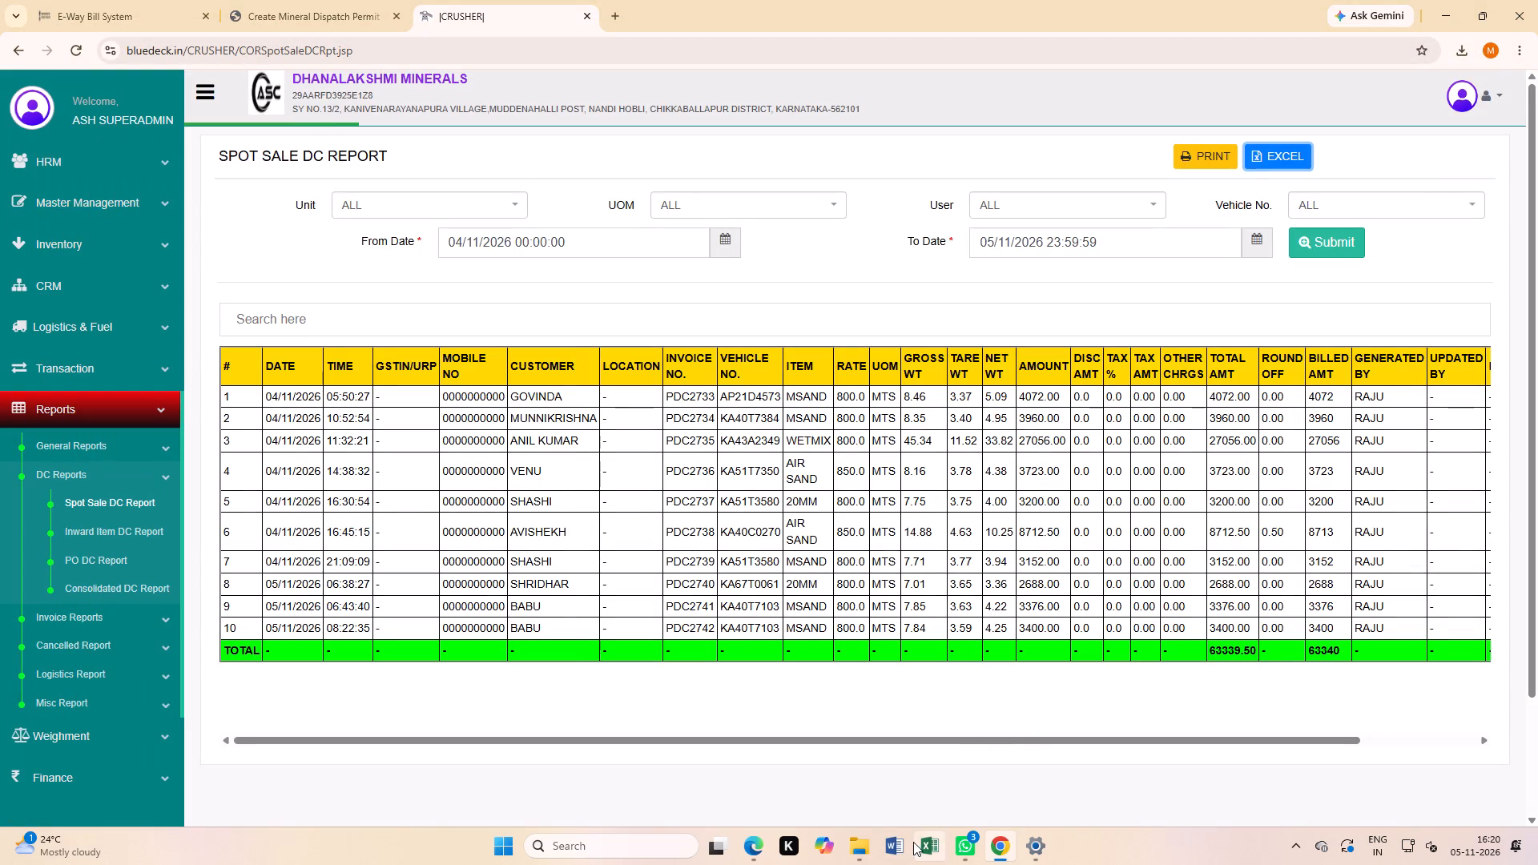
Reopen the Cash Report Nov-26 workbook from the NOV- 2026 folder without updating its external links.
left_click(869, 851)
double_click(276, 138)
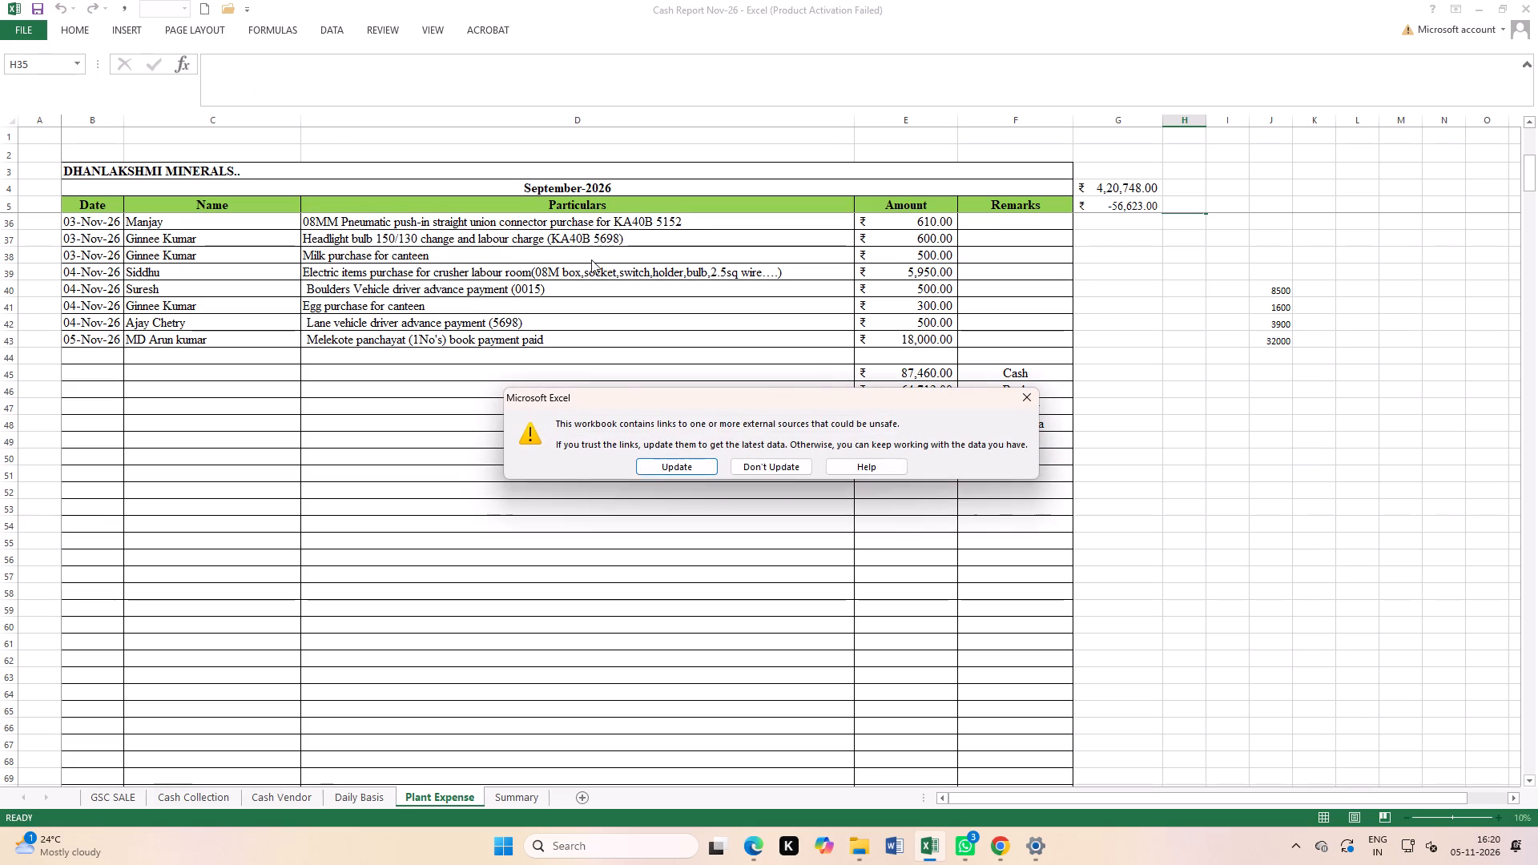
left_click(1024, 394)
scroll(999, 373, "up", 3)
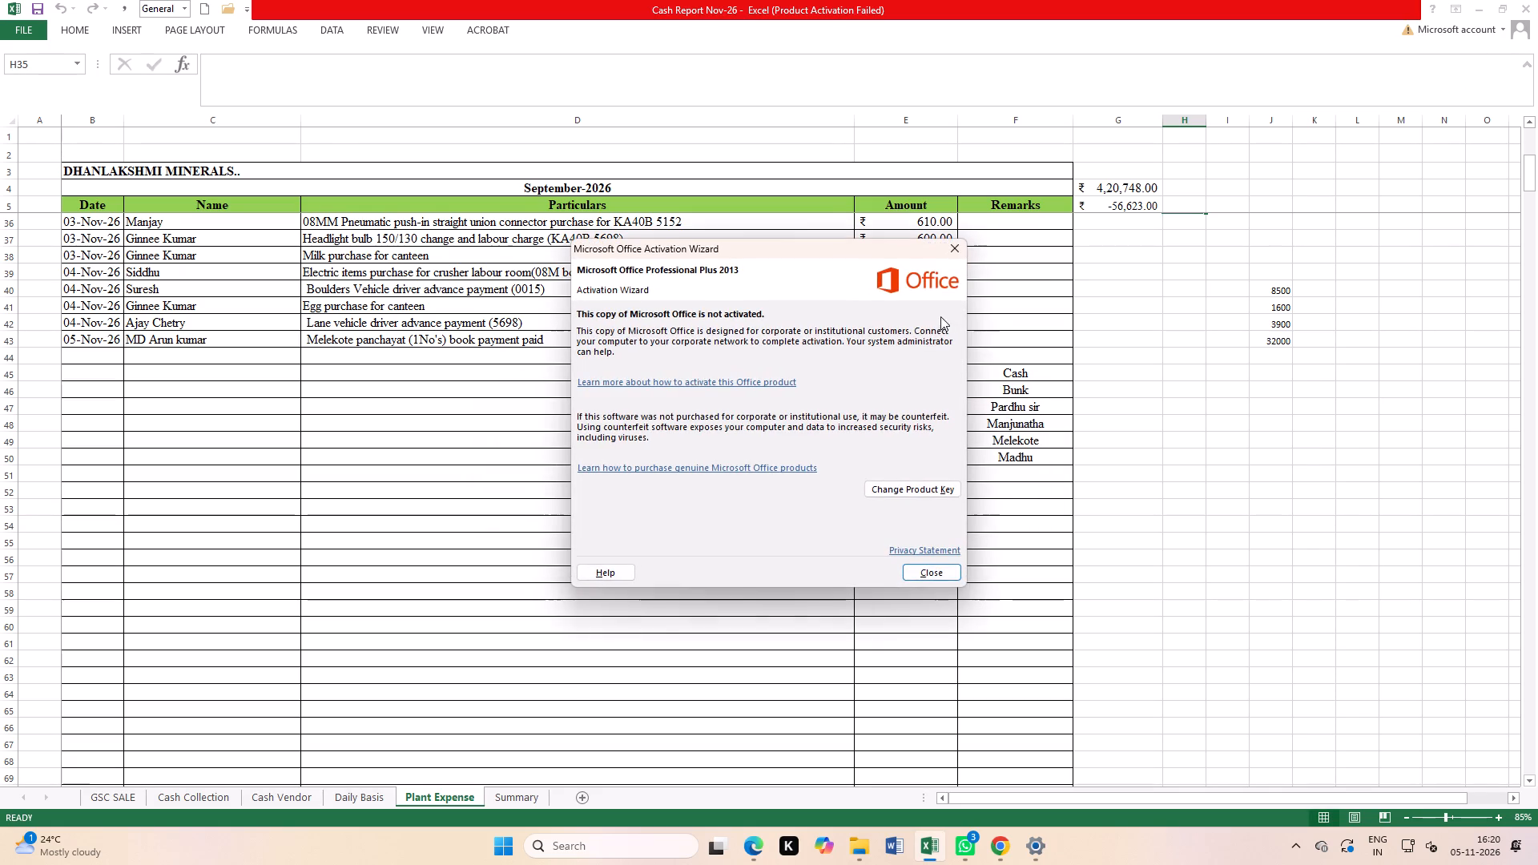
left_click(941, 573)
Clear the amount of the Shiva Sair Provision canteen ration purchase dated 01-Nov-26 in the Plant Expense sheet.
scroll(928, 427, "up", 3)
scroll(920, 321, "up", 2)
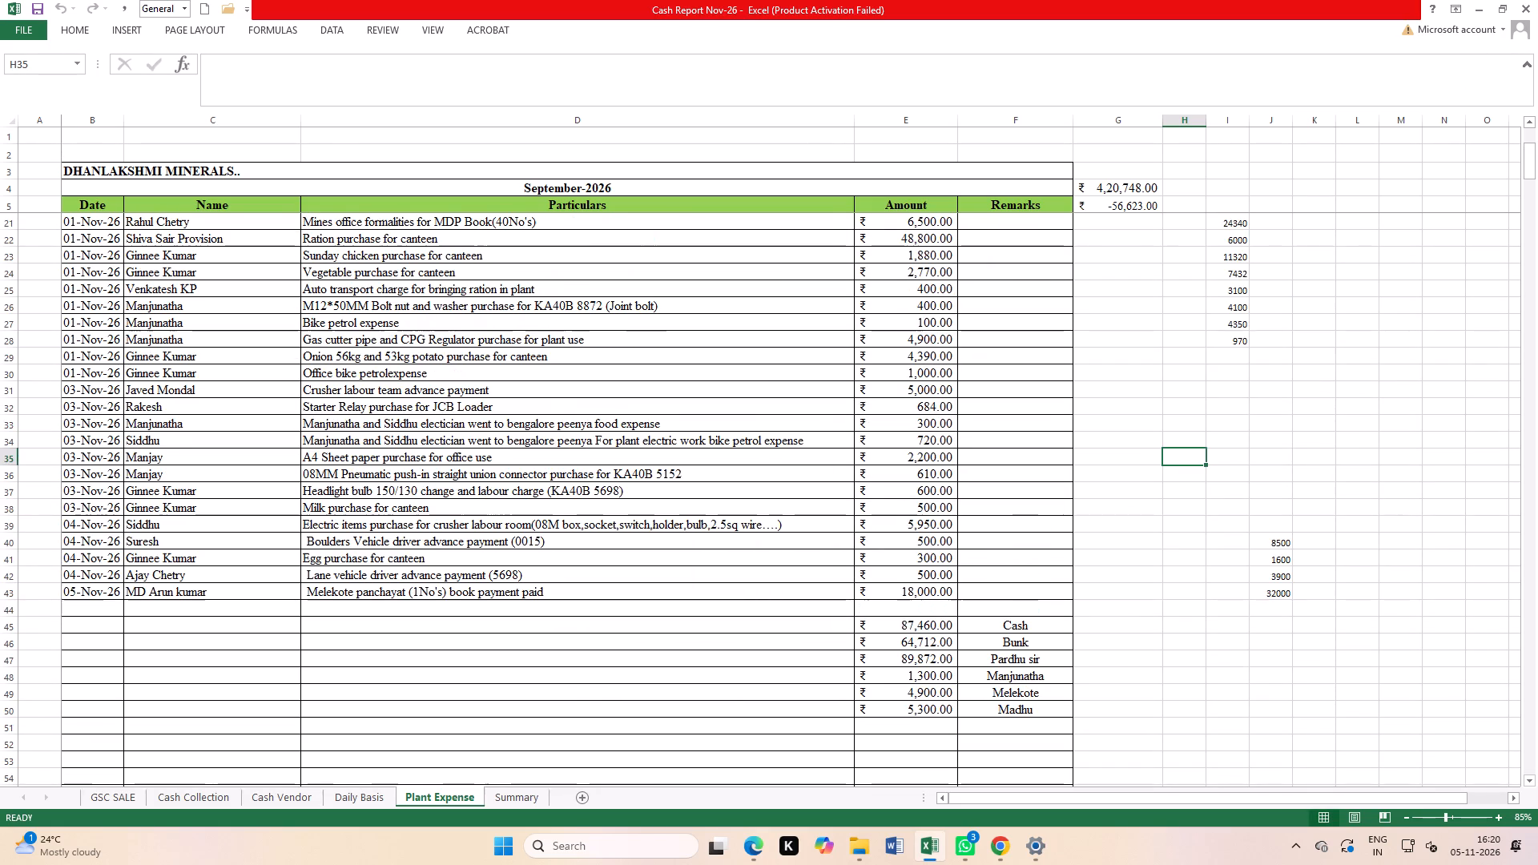
left_click(916, 242)
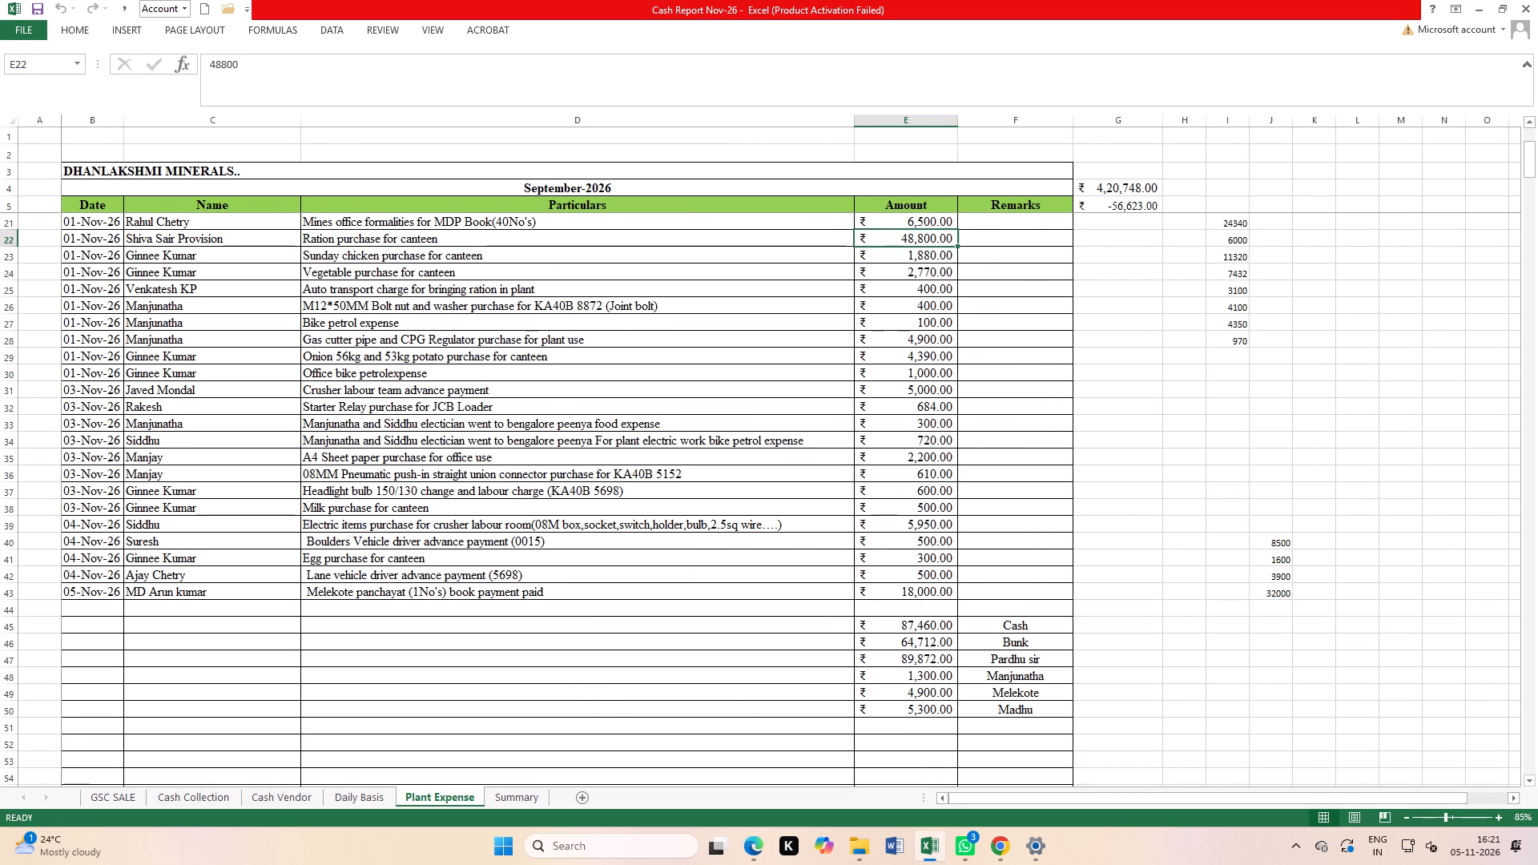
key("Delete")
left_click(1211, 527)
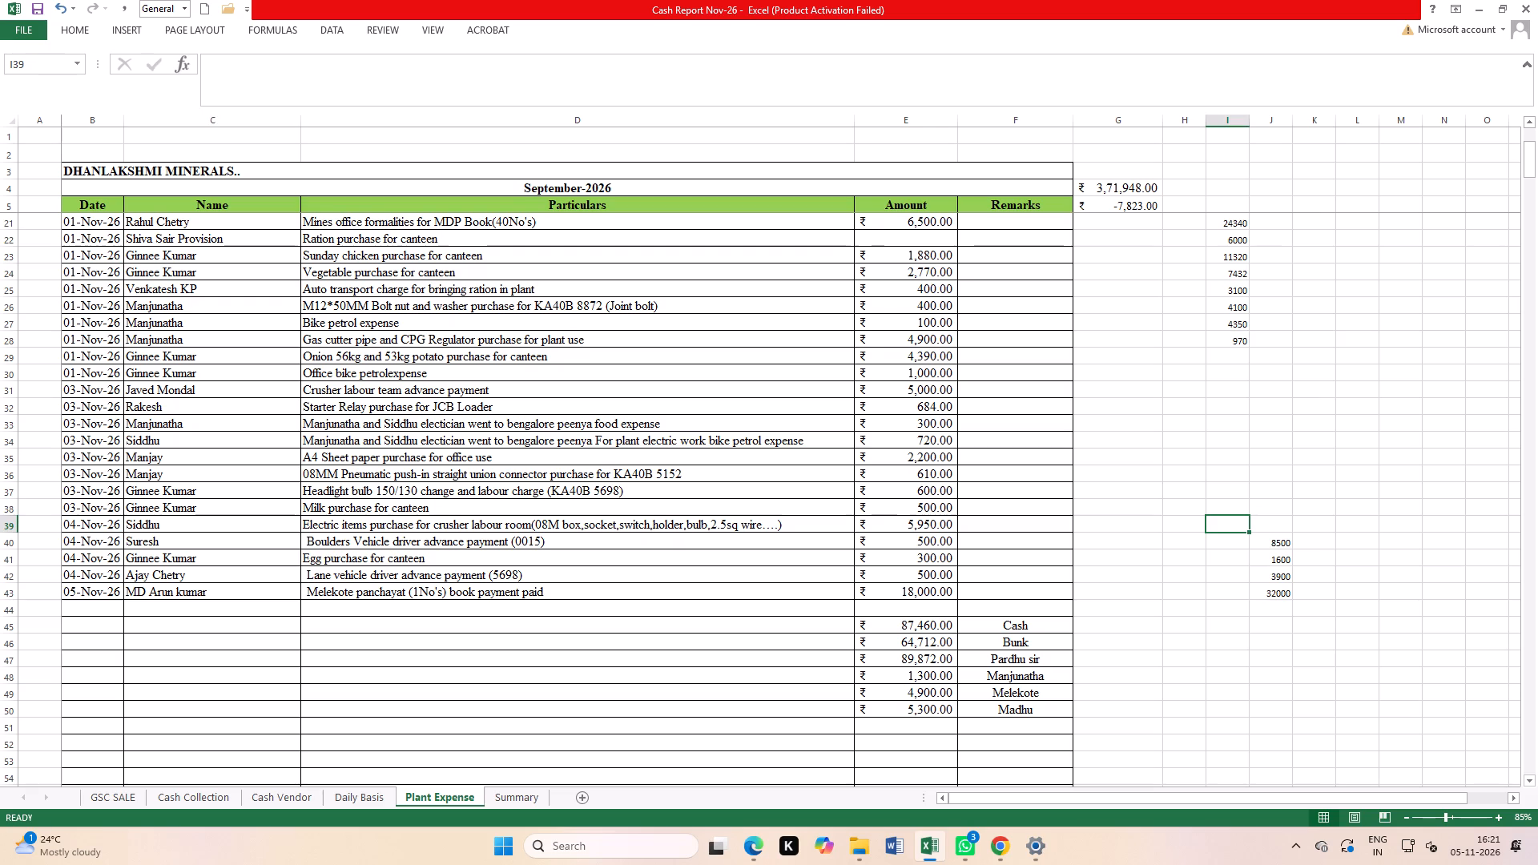
Save the Cash Report Nov-26 workbook, then close it and the NOV- 2026 folder window.
triple_click(33, 4)
left_click(33, 4)
left_click(1537, 0)
left_click(1537, 0)
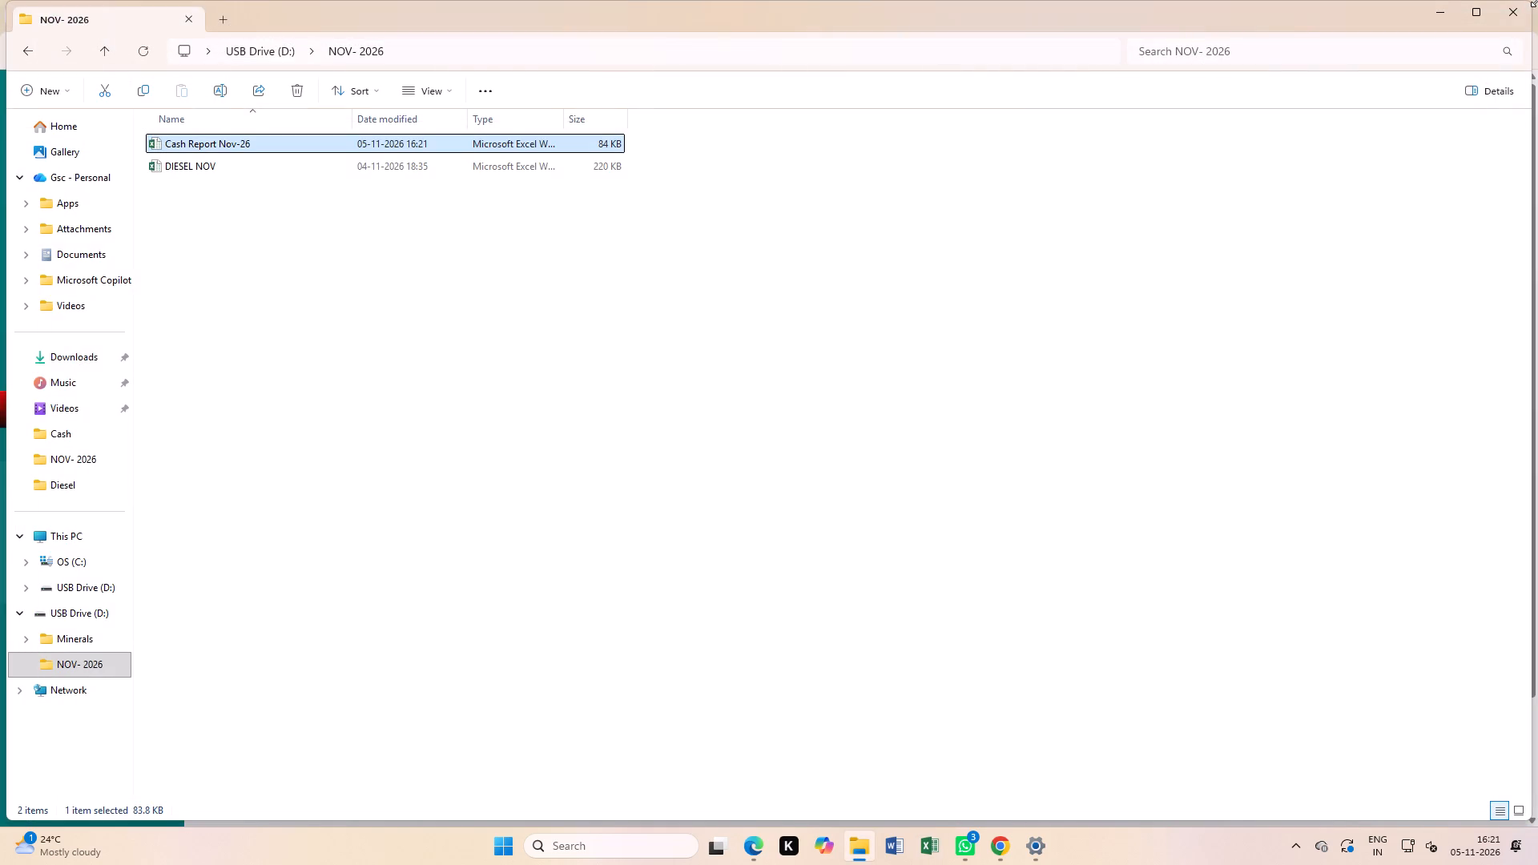
left_click(1528, 13)
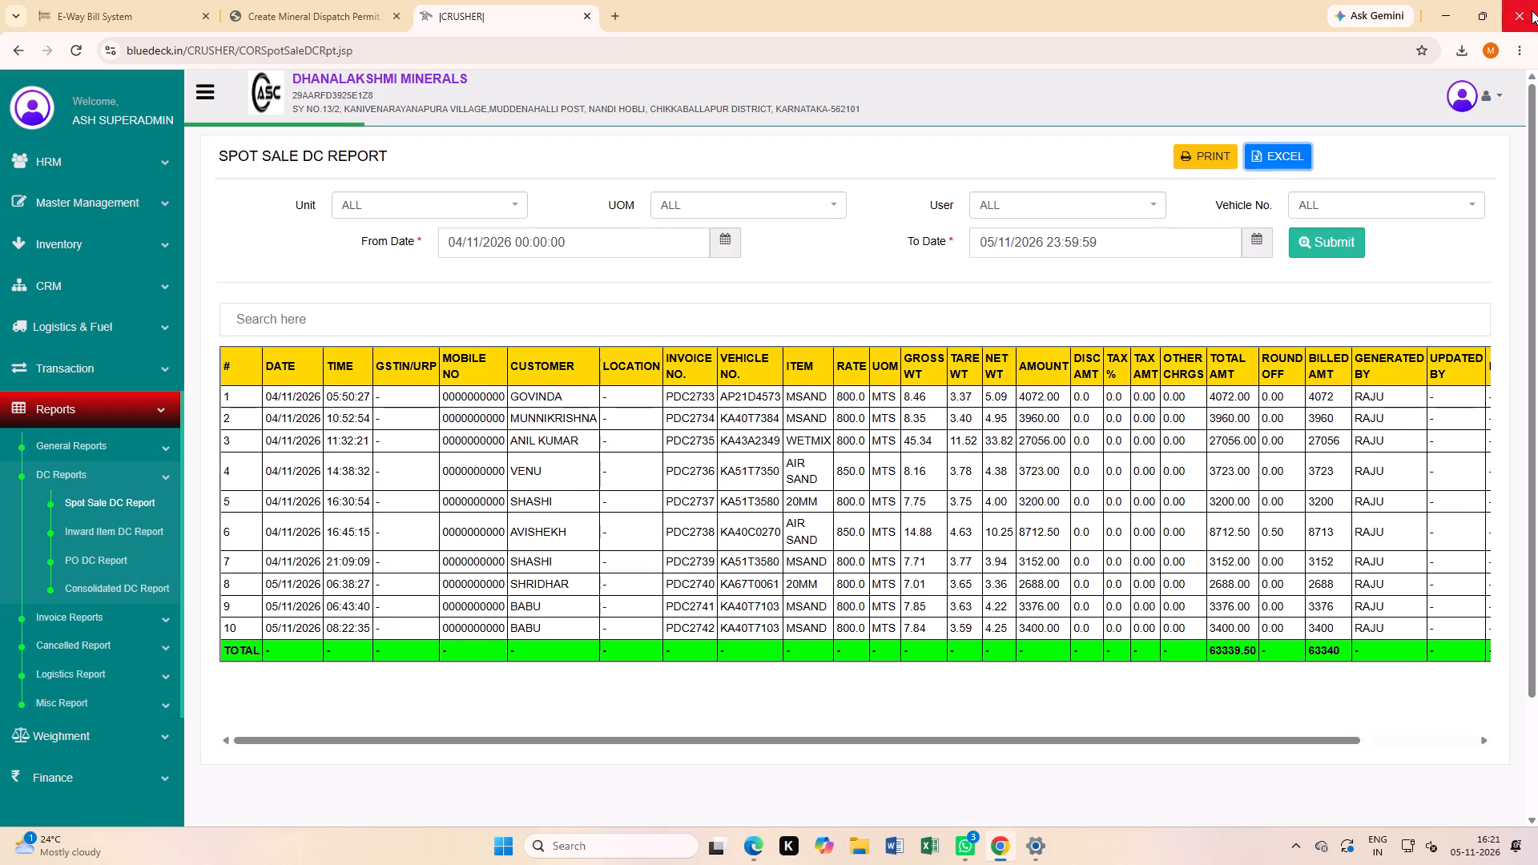